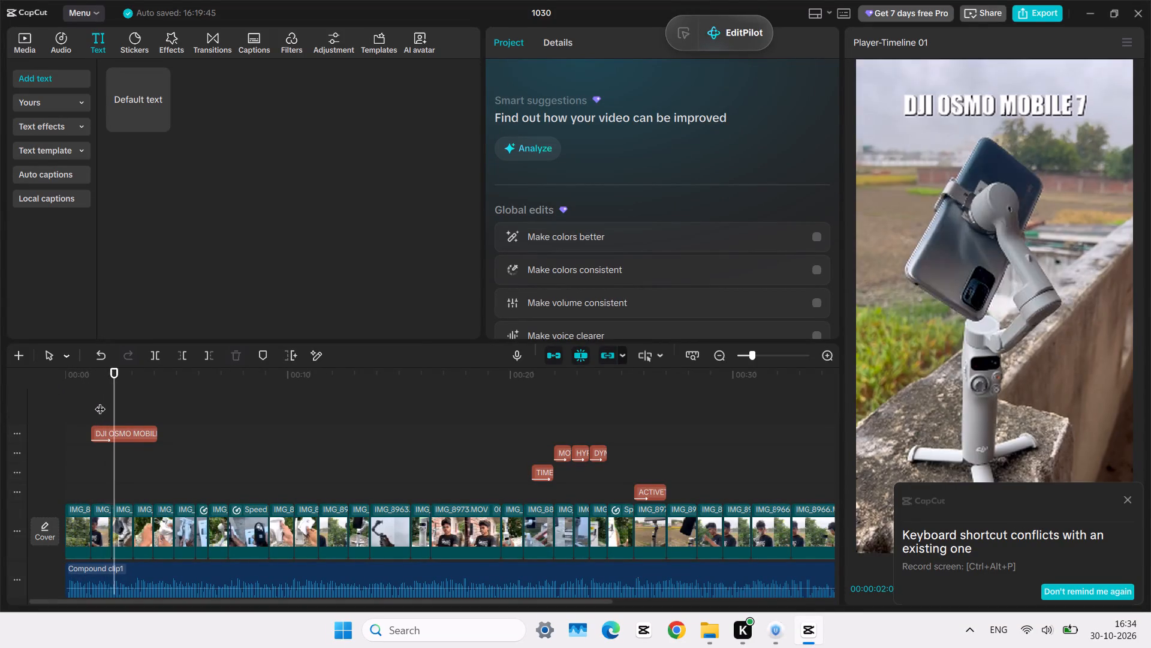
Play the opening seconds of the timeline to review the timing of the DJI OSMO MOBILE 7 title.
{"action": "left_click", "coordinate": [139, 392]}
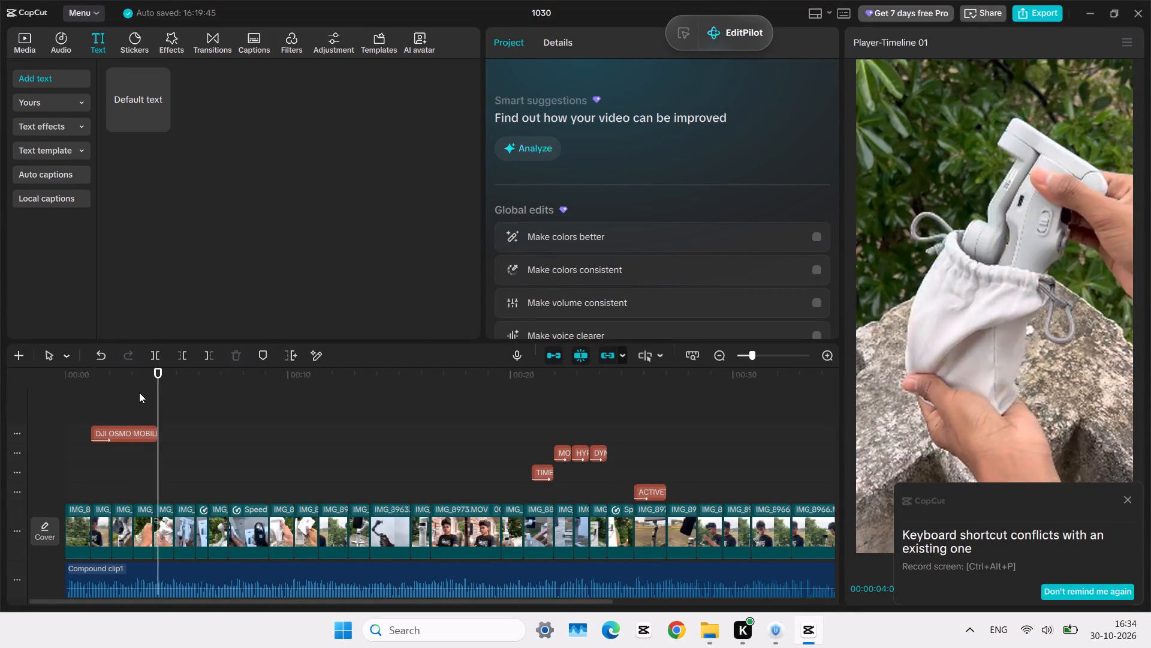
{"action": "left_click_drag", "start_coordinate": [139, 392], "coordinate": [0, 408]}
{"action": "key", "text": "space"}
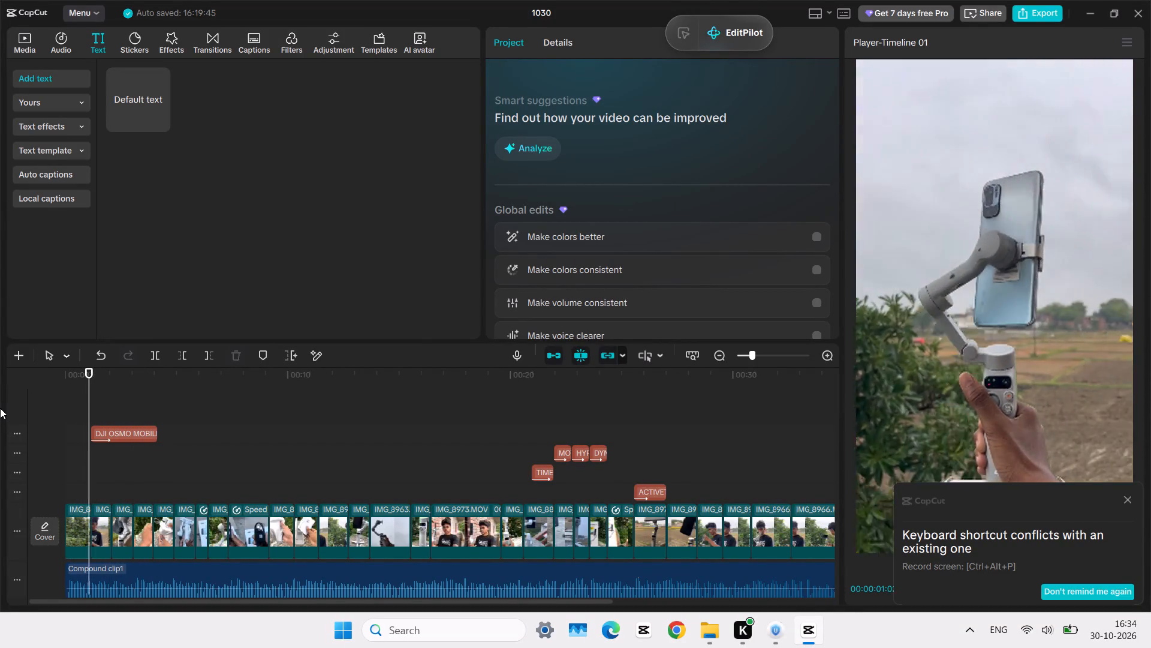
{"action": "key", "text": "space"}
{"action": "key", "text": "space"}
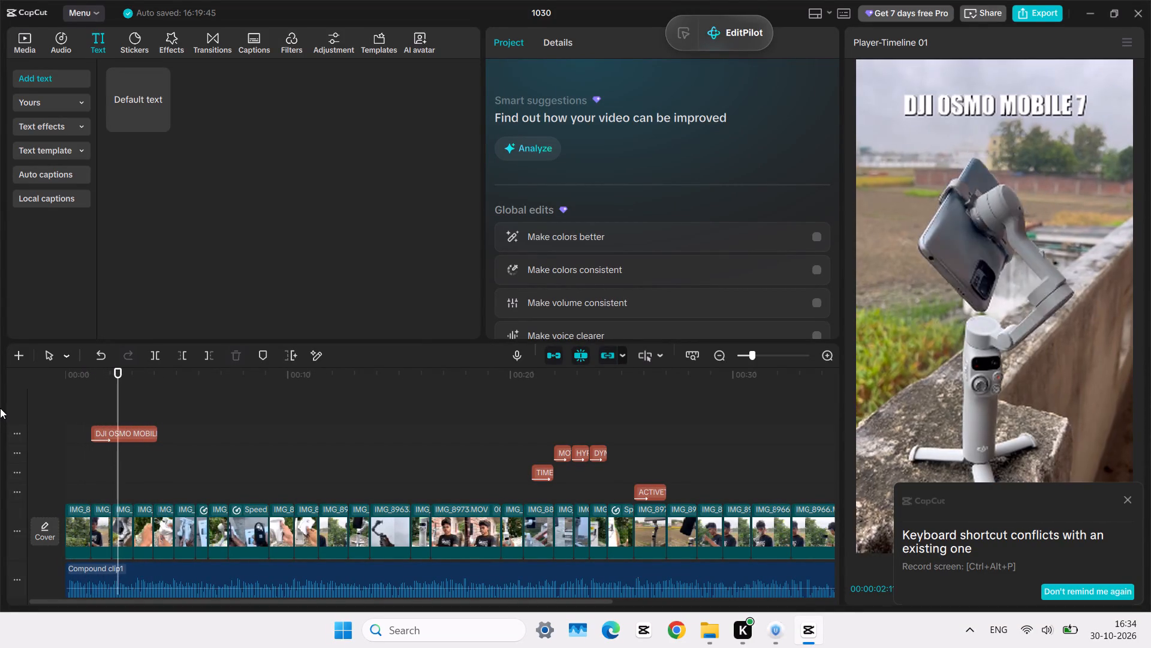
{"action": "key", "text": "space"}
{"action": "key", "text": "space"}
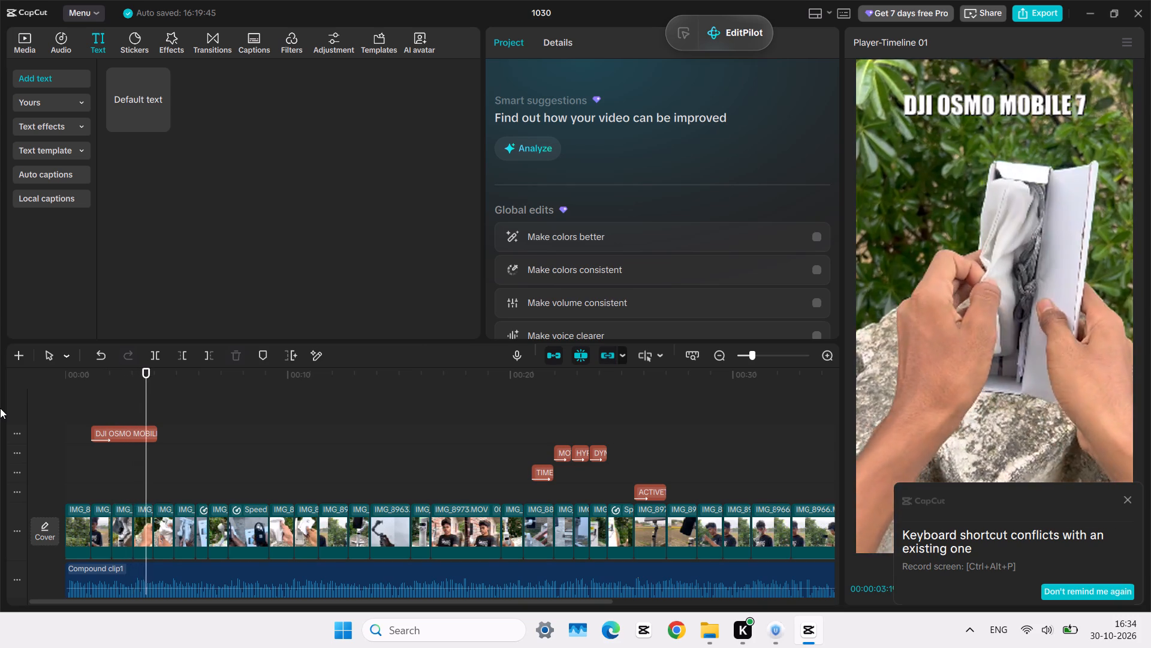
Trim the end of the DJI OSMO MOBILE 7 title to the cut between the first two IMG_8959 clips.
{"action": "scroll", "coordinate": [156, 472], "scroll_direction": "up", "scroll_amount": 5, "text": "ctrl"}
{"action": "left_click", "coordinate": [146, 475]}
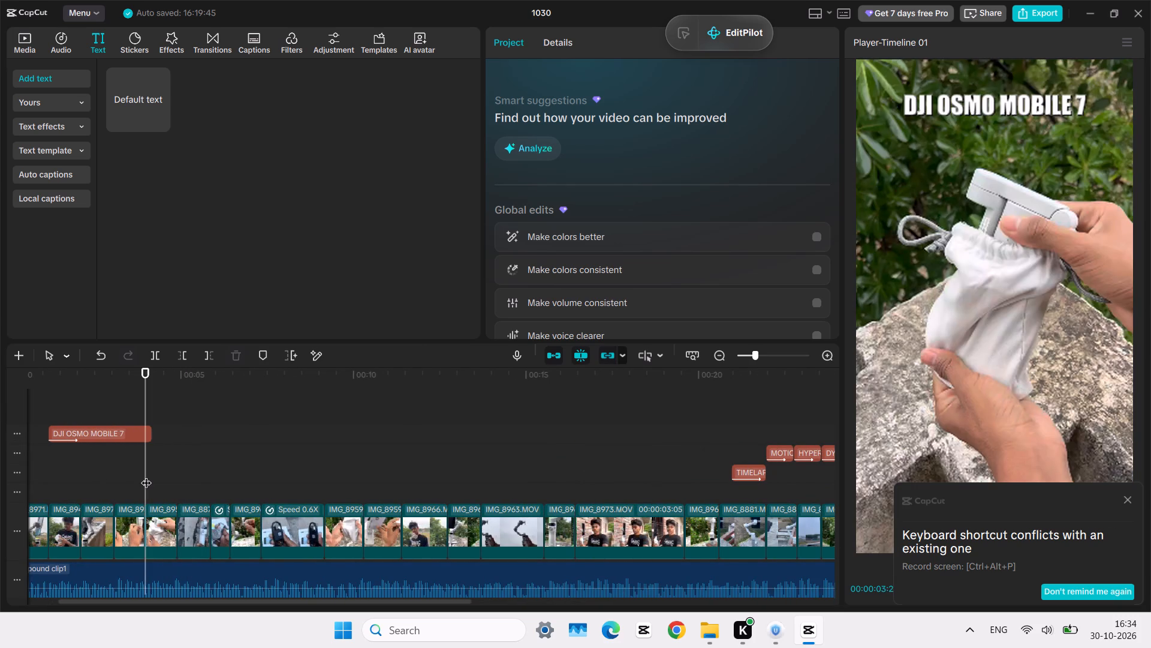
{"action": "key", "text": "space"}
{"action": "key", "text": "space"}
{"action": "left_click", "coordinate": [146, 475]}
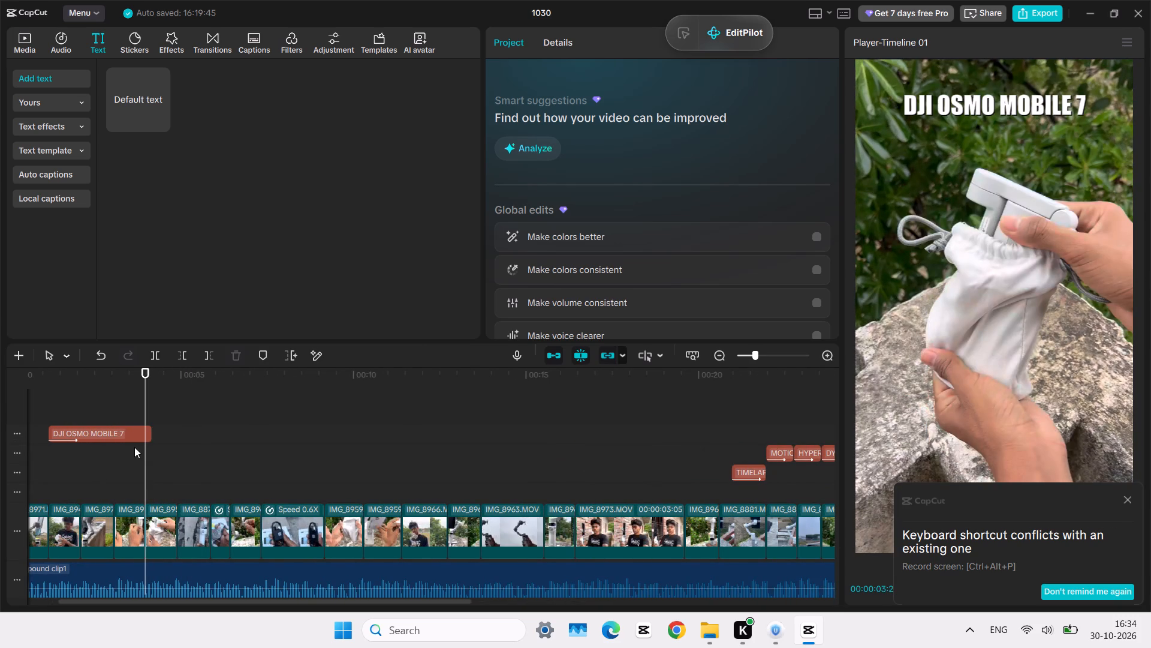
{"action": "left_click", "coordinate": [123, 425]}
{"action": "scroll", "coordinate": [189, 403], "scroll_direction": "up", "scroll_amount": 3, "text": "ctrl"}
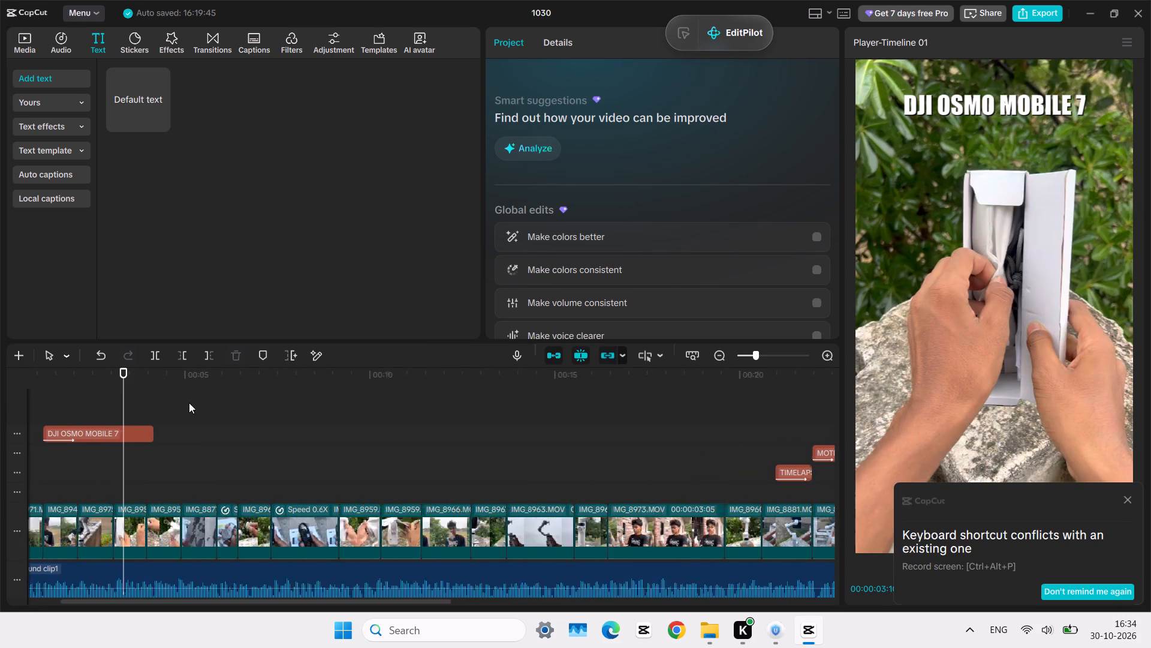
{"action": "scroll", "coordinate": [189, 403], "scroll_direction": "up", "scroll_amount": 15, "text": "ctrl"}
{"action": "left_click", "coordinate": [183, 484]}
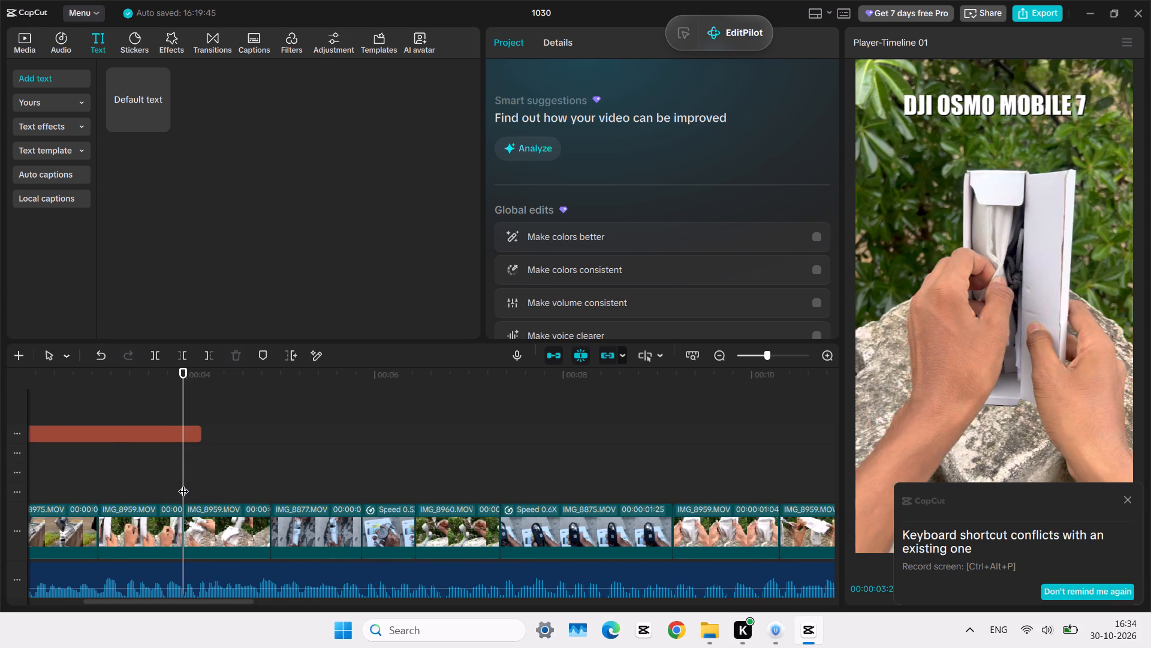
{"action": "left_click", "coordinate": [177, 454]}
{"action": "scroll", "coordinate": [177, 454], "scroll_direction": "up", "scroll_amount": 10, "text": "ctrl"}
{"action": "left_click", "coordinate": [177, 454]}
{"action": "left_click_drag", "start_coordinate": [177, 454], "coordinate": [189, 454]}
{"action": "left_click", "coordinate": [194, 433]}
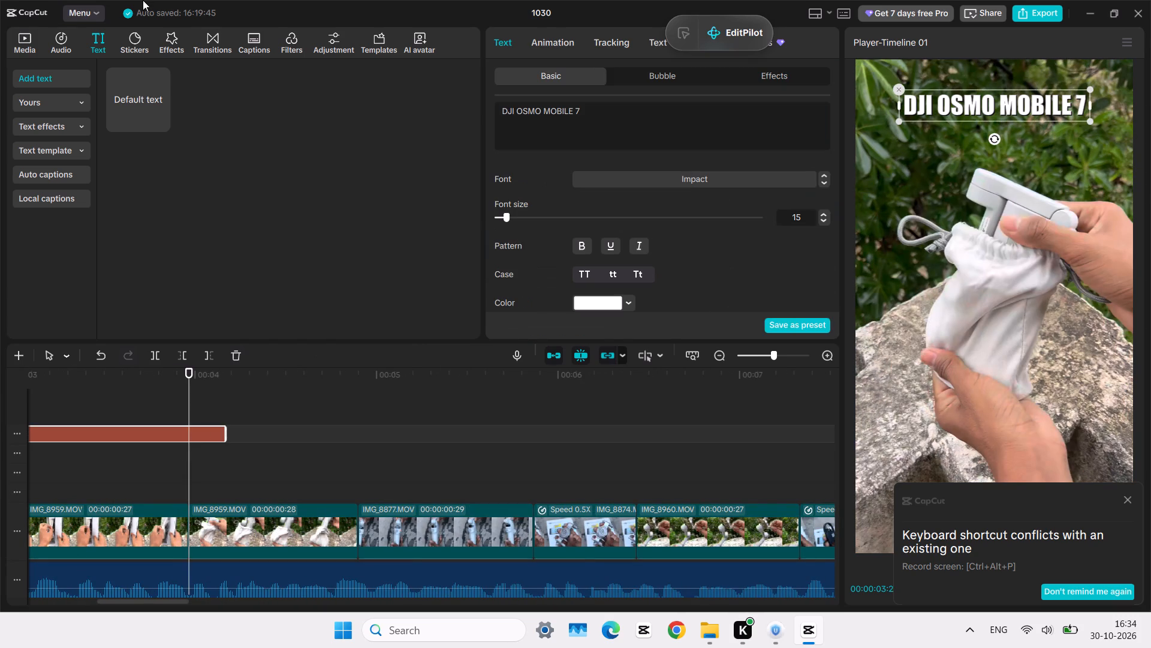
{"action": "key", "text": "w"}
Return the playhead to the start of the timeline and dismiss the keyboard shortcut conflict notice.
{"action": "left_click", "coordinate": [191, 381]}
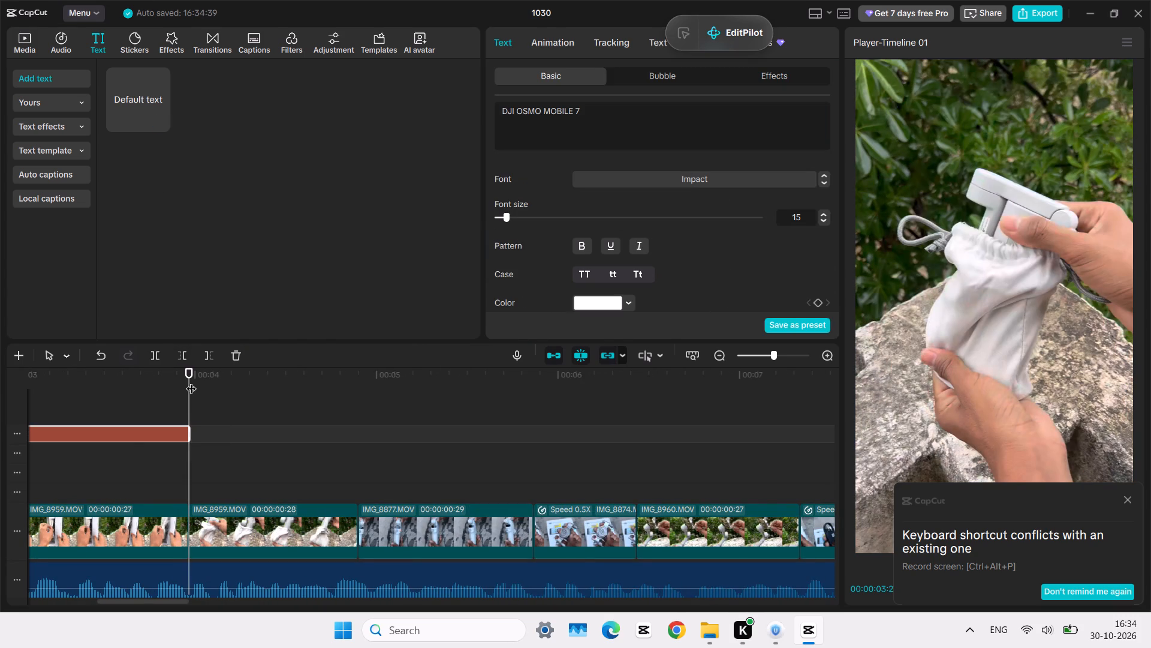
{"action": "left_click_drag", "start_coordinate": [191, 381], "coordinate": [0, 379]}
{"action": "left_click", "coordinate": [98, 399]}
{"action": "left_click_drag", "start_coordinate": [98, 399], "coordinate": [0, 415]}
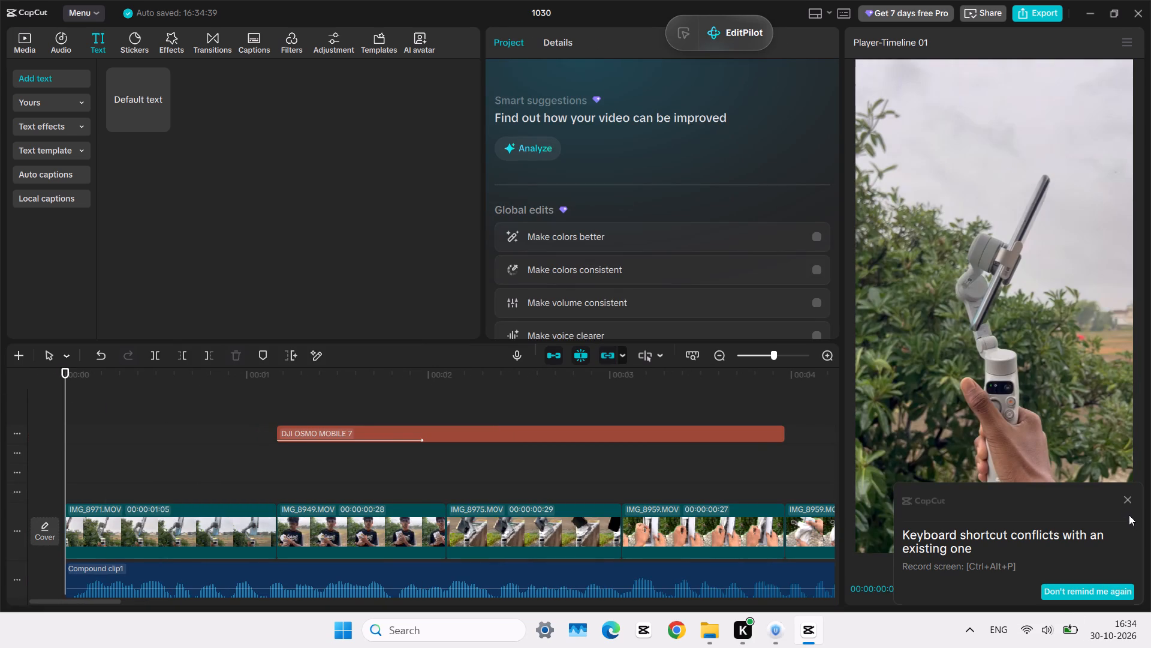
{"action": "left_click", "coordinate": [1130, 501]}
Play the opening in full screen to check the DJI OSMO MOBILE 7 title, and return to the editor.
{"action": "left_click", "coordinate": [1132, 593]}
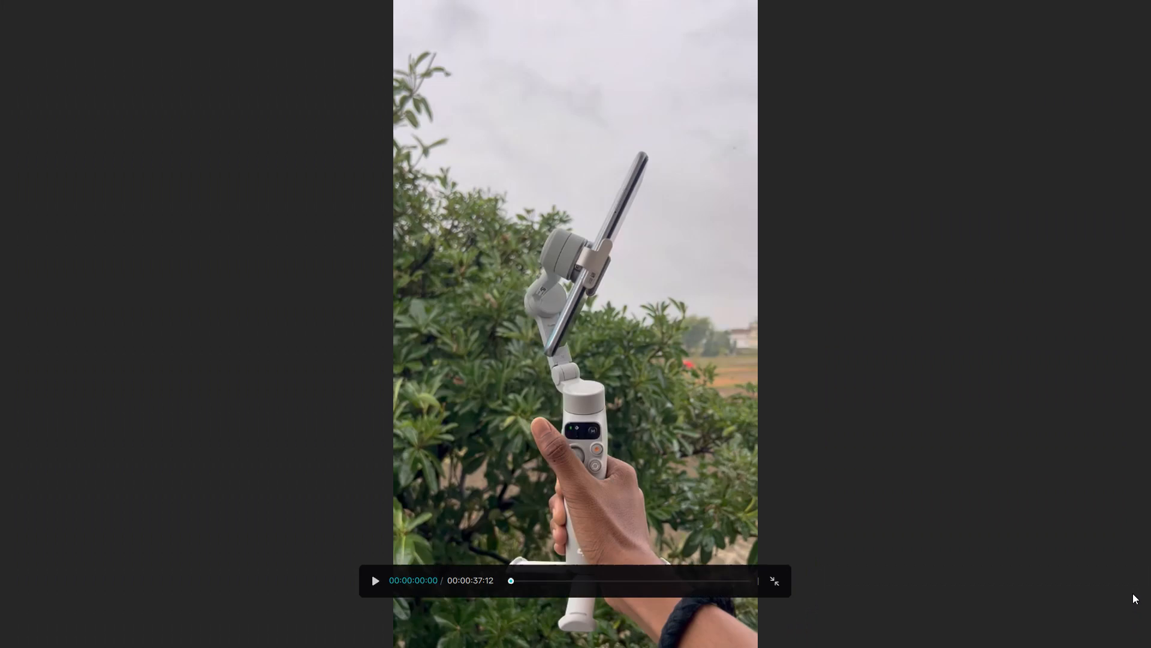
{"action": "key", "text": "space"}
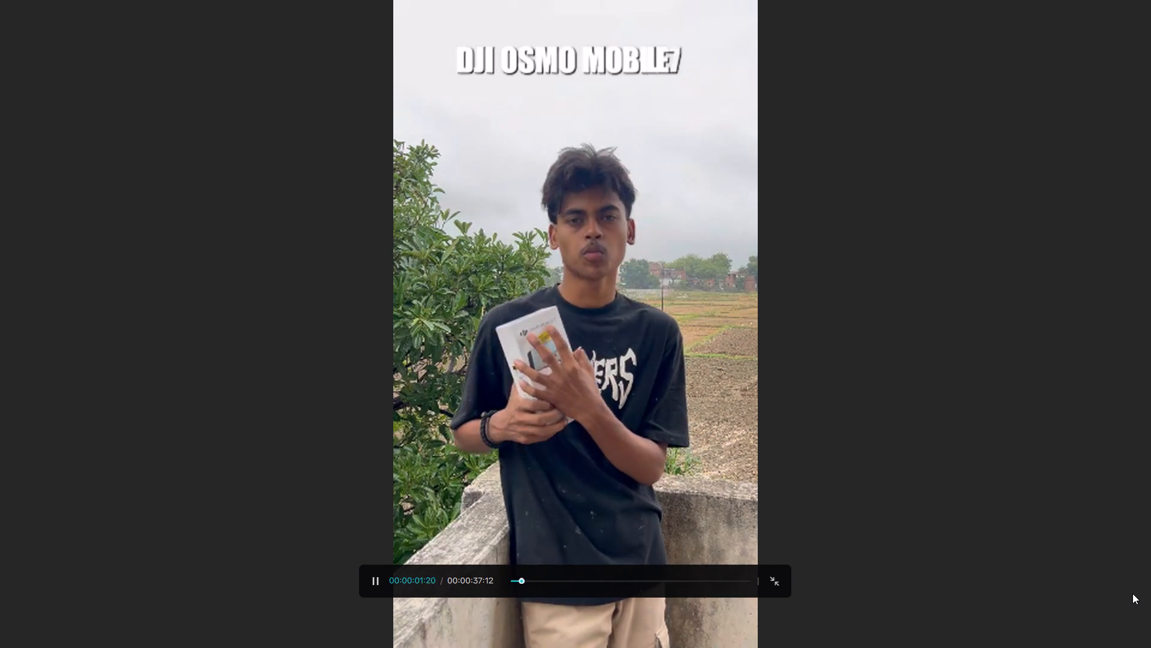
{"action": "key", "text": "space"}
{"action": "key", "text": "space"}
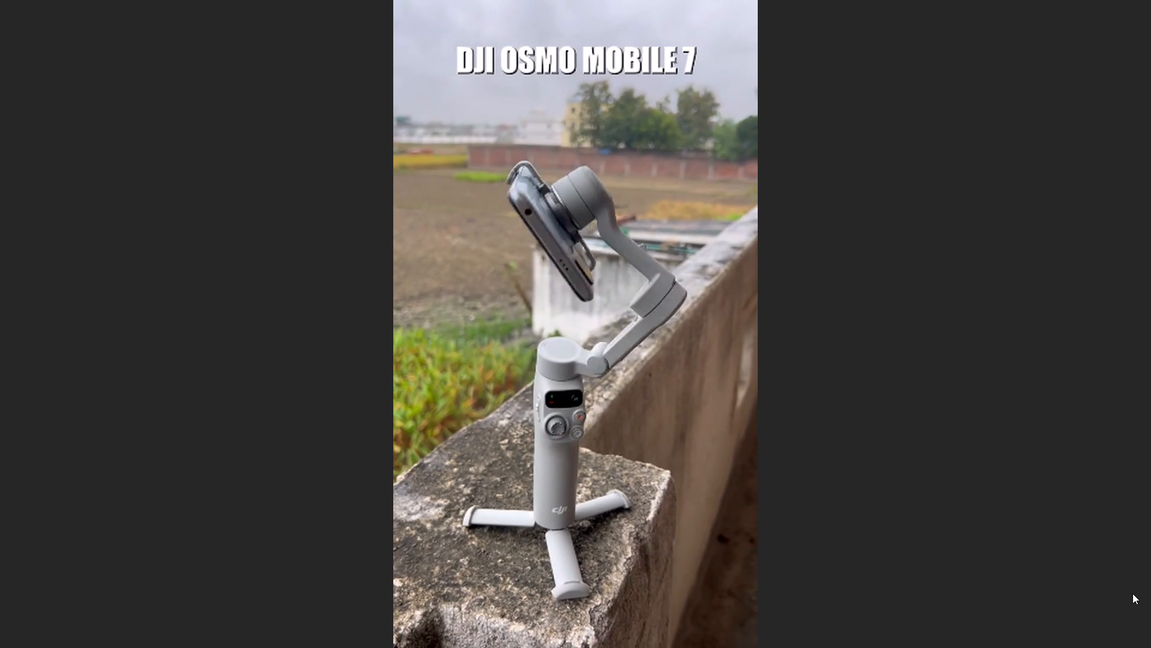
{"action": "key", "text": "space"}
{"action": "key", "text": "space"}
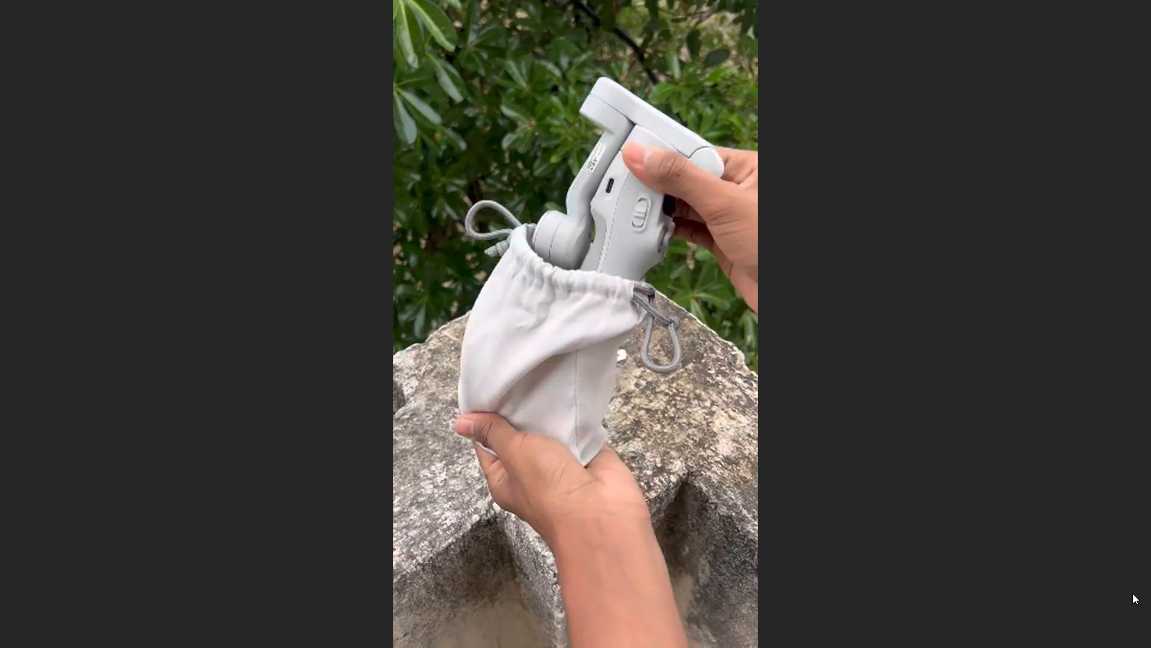
{"action": "key", "text": "space"}
{"action": "left_click", "coordinate": [802, 523]}
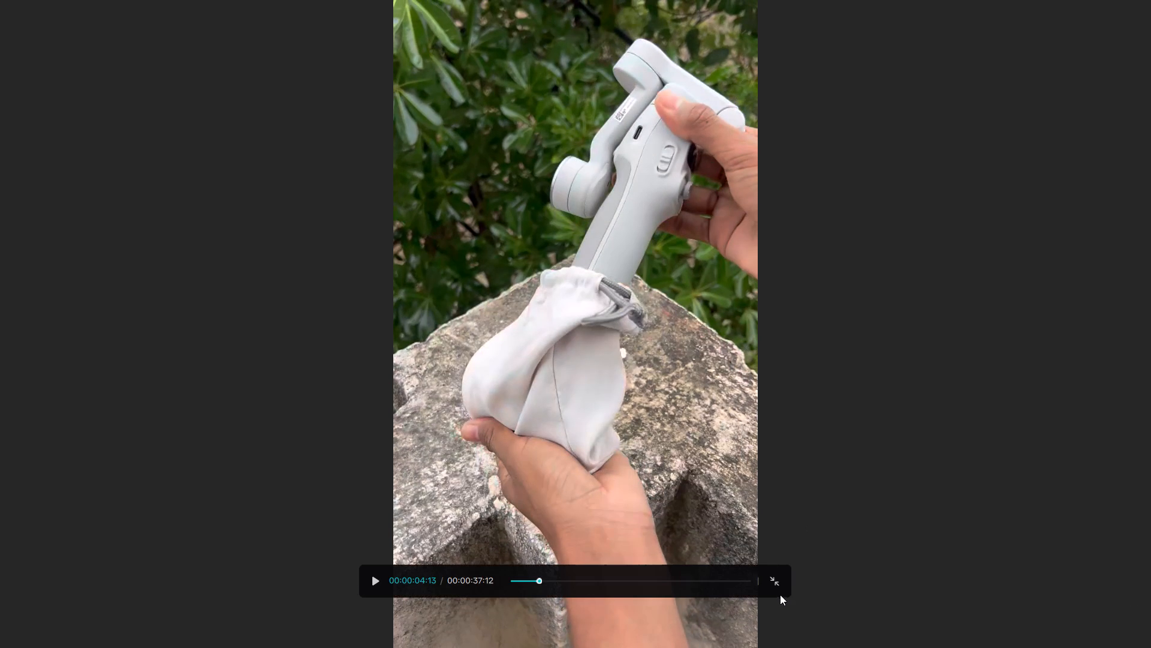
{"action": "left_click", "coordinate": [772, 558]}
{"action": "left_click", "coordinate": [770, 569]}
{"action": "left_click", "coordinate": [771, 576]}
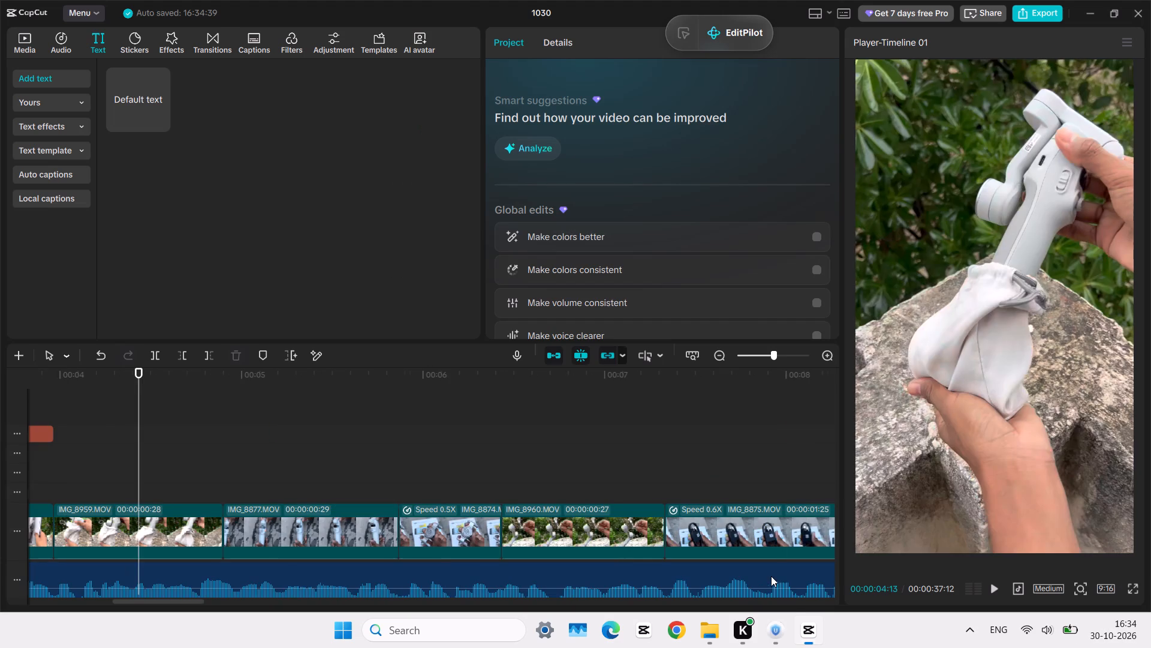
Replay the opening from the start of the timeline to check how long the DJI OSMO MOBILE 7 title stays on.
{"action": "left_click", "coordinate": [594, 454]}
{"action": "left_click_drag", "start_coordinate": [594, 454], "coordinate": [0, 417]}
{"action": "scroll", "coordinate": [0, 426], "scroll_direction": "left", "scroll_amount": 2}
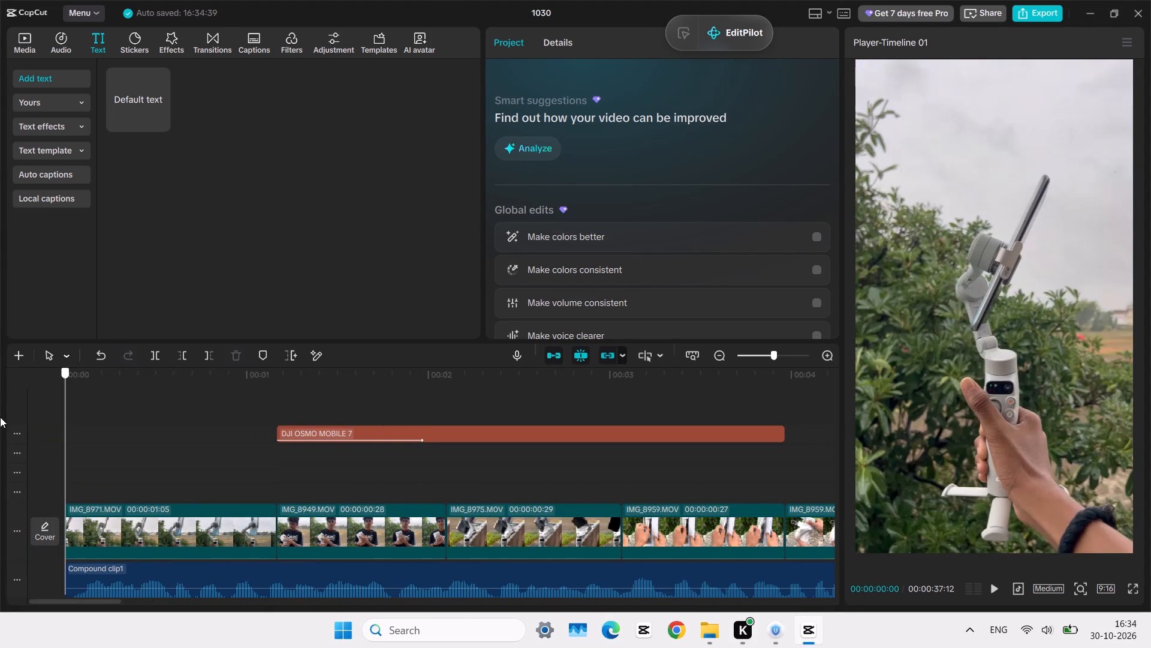
{"action": "left_click_drag", "start_coordinate": [0, 417], "coordinate": [0, 434]}
{"action": "key", "text": "space"}
{"action": "type", "text": "C"}
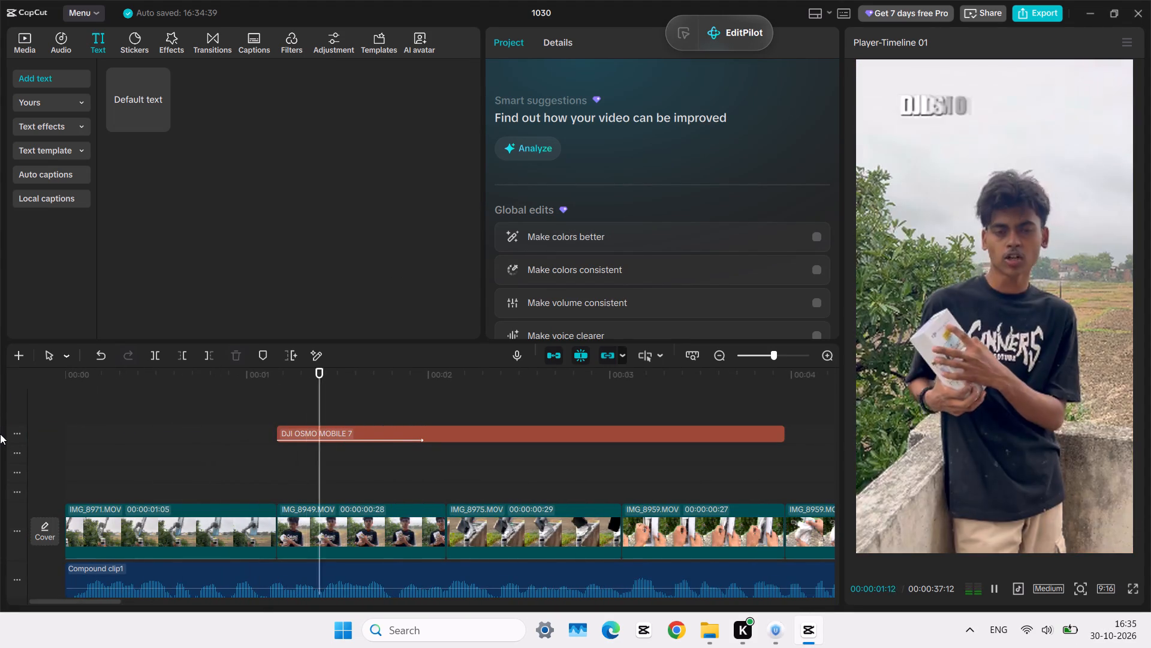
{"action": "key", "text": "space"}
{"action": "key", "text": "space"}
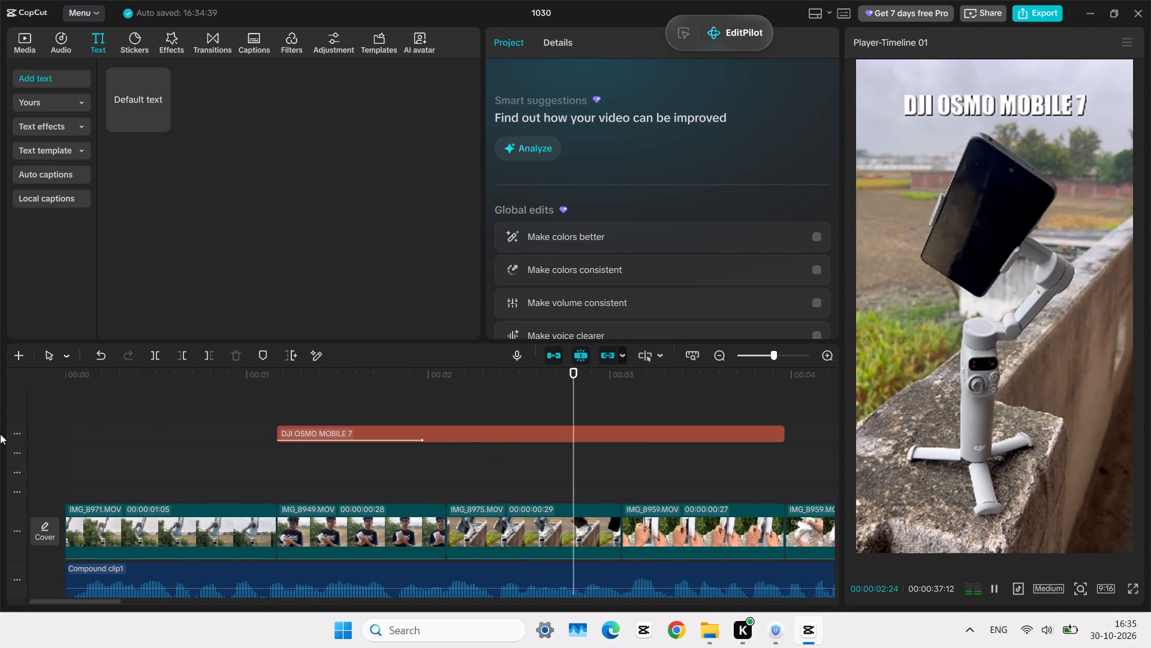
{"action": "key", "text": "space"}
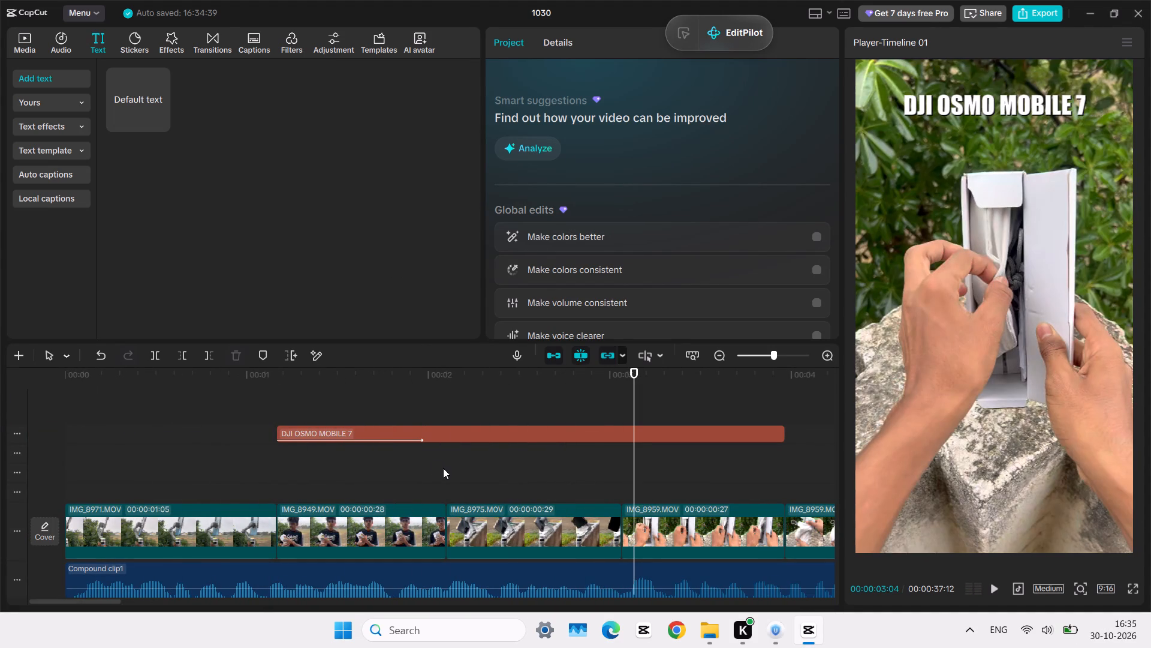
Trim the end of the DJI OSMO MOBILE 7 title to 00:00:02:20, over the IMG_8975 clip.
{"action": "left_click", "coordinate": [443, 468]}
{"action": "key", "text": "space"}
{"action": "key", "text": "space"}
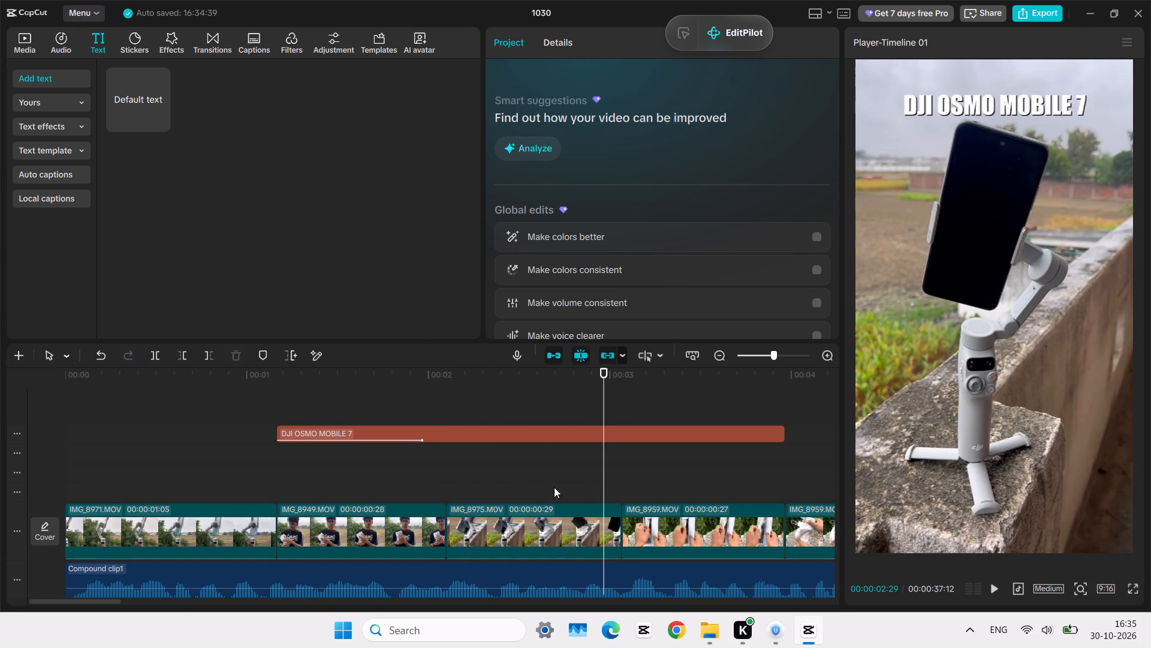
{"action": "left_click", "coordinate": [587, 481]}
{"action": "key", "text": "space"}
{"action": "key", "text": "space"}
{"action": "left_click", "coordinate": [587, 481]}
{"action": "left_click", "coordinate": [549, 478]}
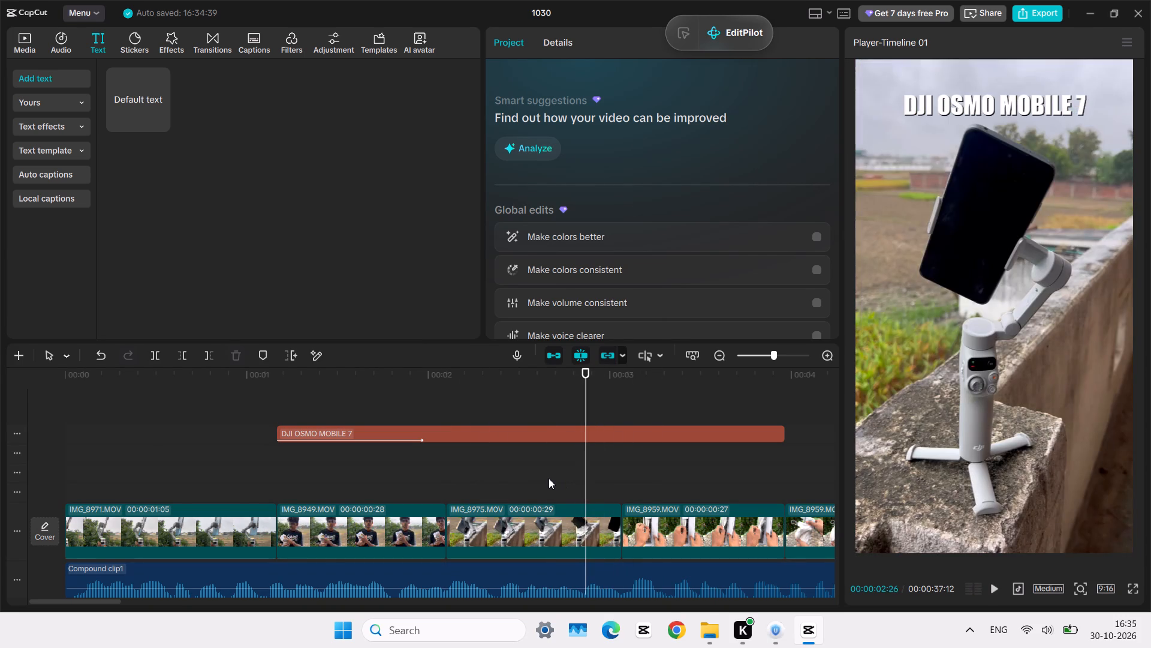
{"action": "key", "text": "space"}
{"action": "key", "text": "space"}
{"action": "left_click", "coordinate": [549, 478]}
{"action": "left_click", "coordinate": [568, 428]}
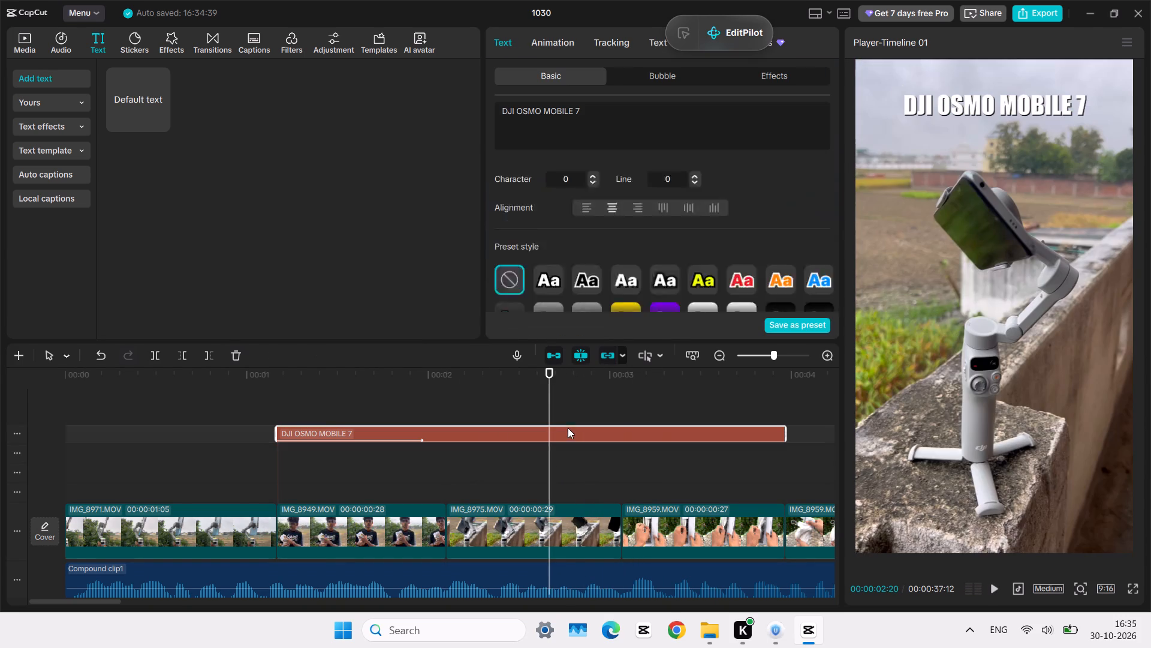
{"action": "key", "text": "w"}
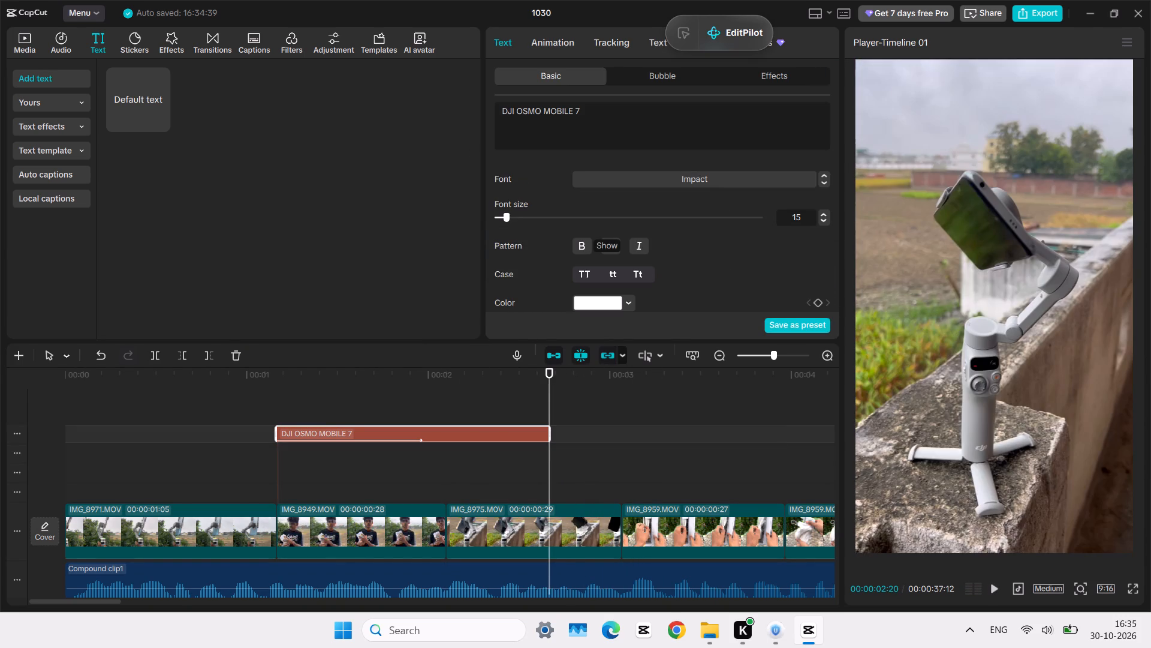
Paste a copy of the DJI OSMO MOBILE 7 title directly after the original, starting at 00:00:02:20.
{"action": "key", "text": "ctrl+c"}
{"action": "key", "text": "ctrl+v"}
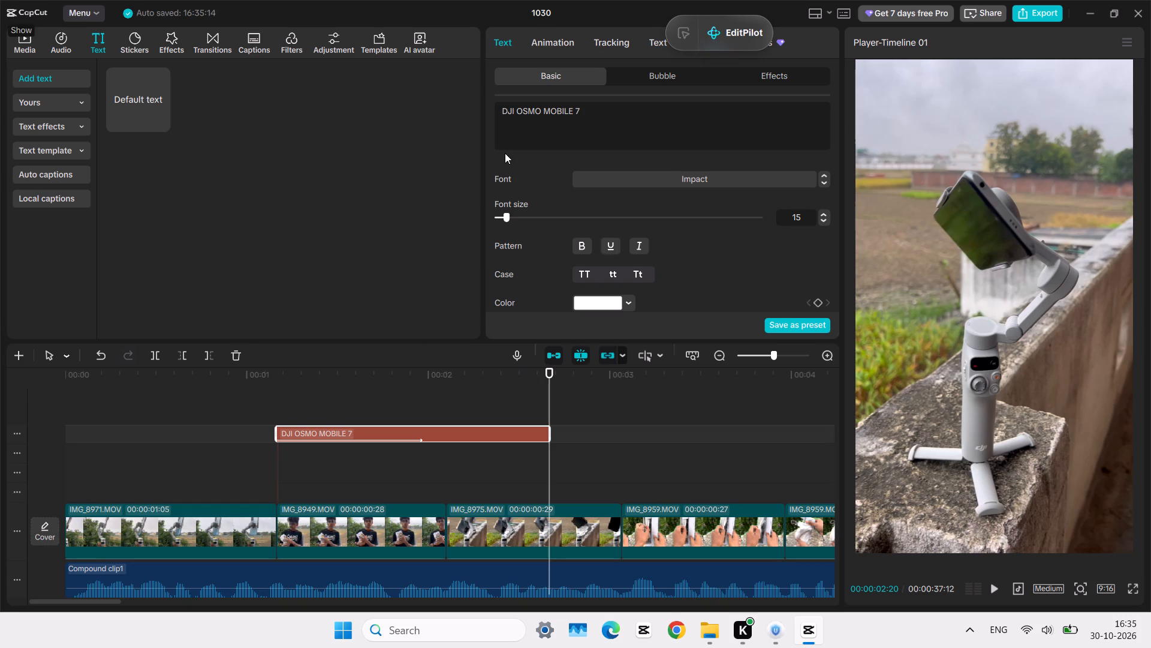
Replace the copied title's text with GIMBAL.
{"action": "left_click", "coordinate": [634, 104]}
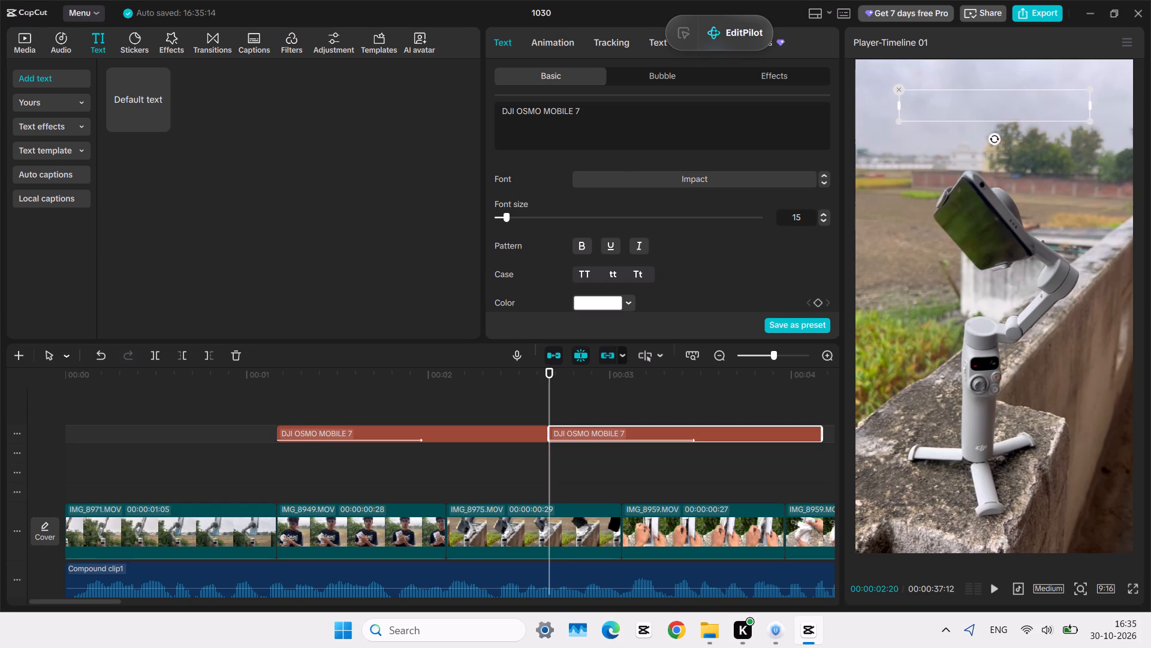
{"action": "left_click", "coordinate": [634, 128]}
{"action": "key", "text": "BackSpace"}
{"action": "key", "text": "BackSpace"}
{"action": "key", "text": "BackSpace"}
{"action": "key", "text": "BackSpace"}
{"action": "key", "text": "BackSpace"}
{"action": "key", "text": "BackSpace"}
{"action": "key", "text": "BackSpace"}
{"action": "key", "text": "BackSpace"}
{"action": "key", "text": "BackSpace"}
{"action": "key", "text": "BackSpace"}
{"action": "key", "text": "BackSpace"}
{"action": "key", "text": "BackSpace"}
{"action": "key", "text": "BackSpace"}
{"action": "key", "text": "BackSpace"}
{"action": "key", "text": "BackSpace"}
{"action": "key", "text": "BackSpace"}
{"action": "key", "text": "BackSpace"}
{"action": "key", "text": "BackSpace"}
{"action": "key", "text": "BackSpace"}
{"action": "key", "text": "BackSpace"}
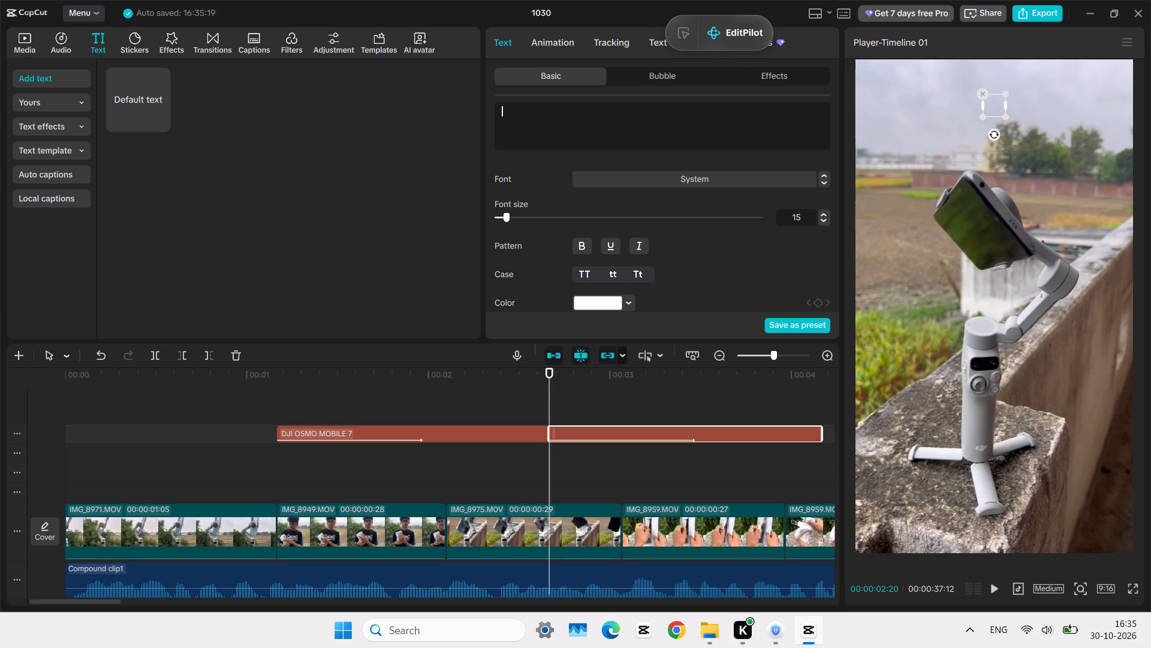
{"action": "type", "text": "GIM"}
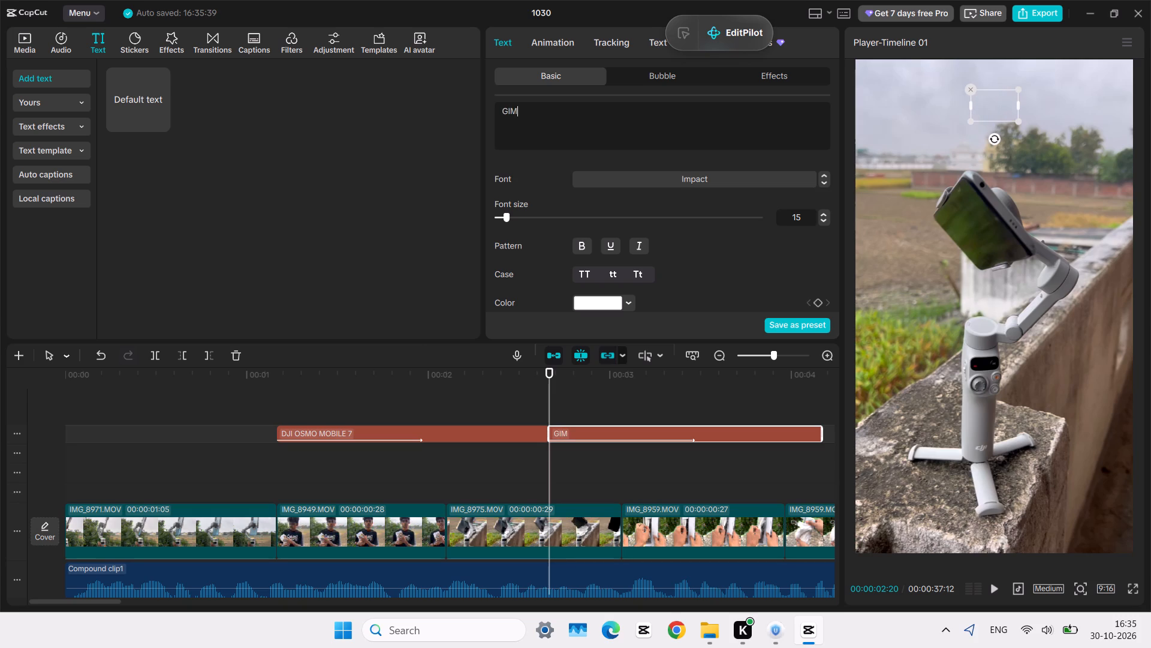
{"action": "type", "text": "BAL"}
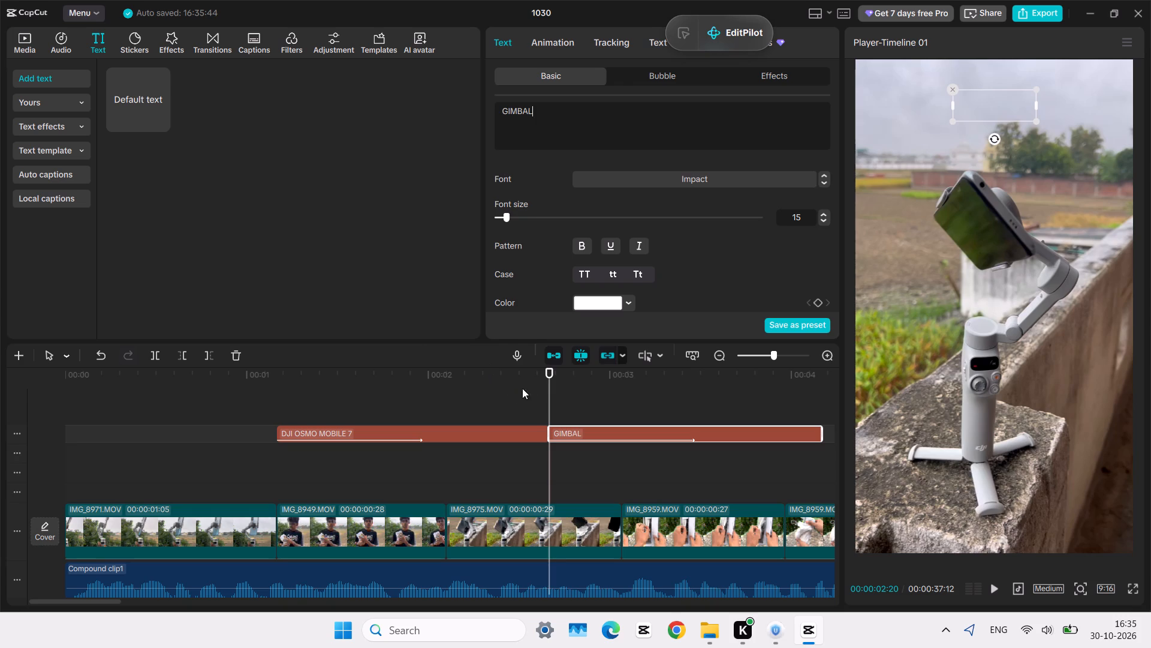
Preview the GIMBAL title and move it straight down from the top to around the middle of the video frame.
{"action": "left_click", "coordinate": [667, 392]}
{"action": "key", "text": "space"}
{"action": "key", "text": "space"}
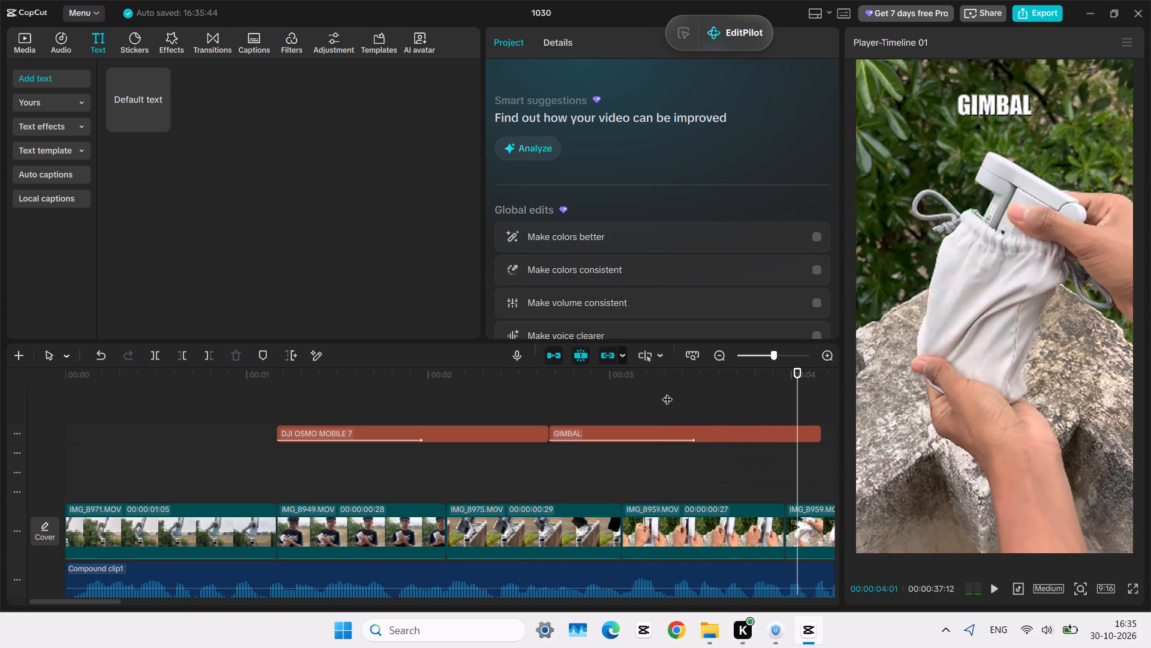
{"action": "left_click", "coordinate": [676, 434]}
{"action": "left_click_drag", "start_coordinate": [984, 101], "coordinate": [980, 293]}
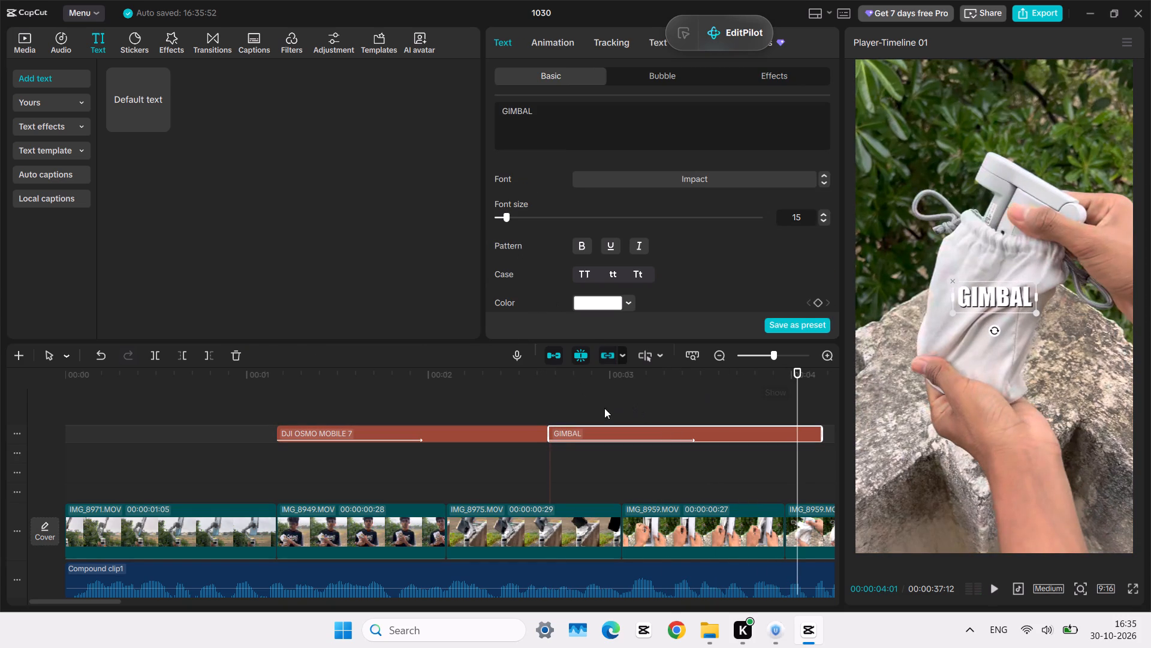
Move the GIMBAL title to a lower text track, shifted earlier to overlap the first title's end and finish at the cut between the IMG_8959 clips.
{"action": "left_click_drag", "start_coordinate": [568, 439], "coordinate": [566, 475]}
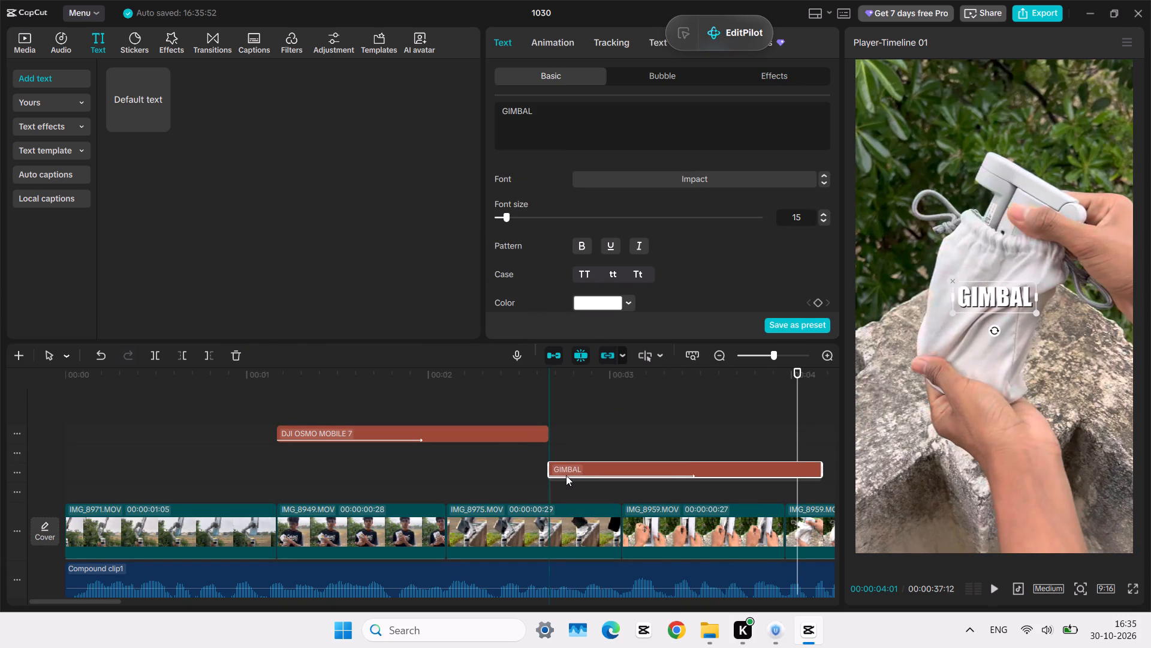
{"action": "left_click", "coordinate": [546, 454]}
{"action": "key", "text": "space"}
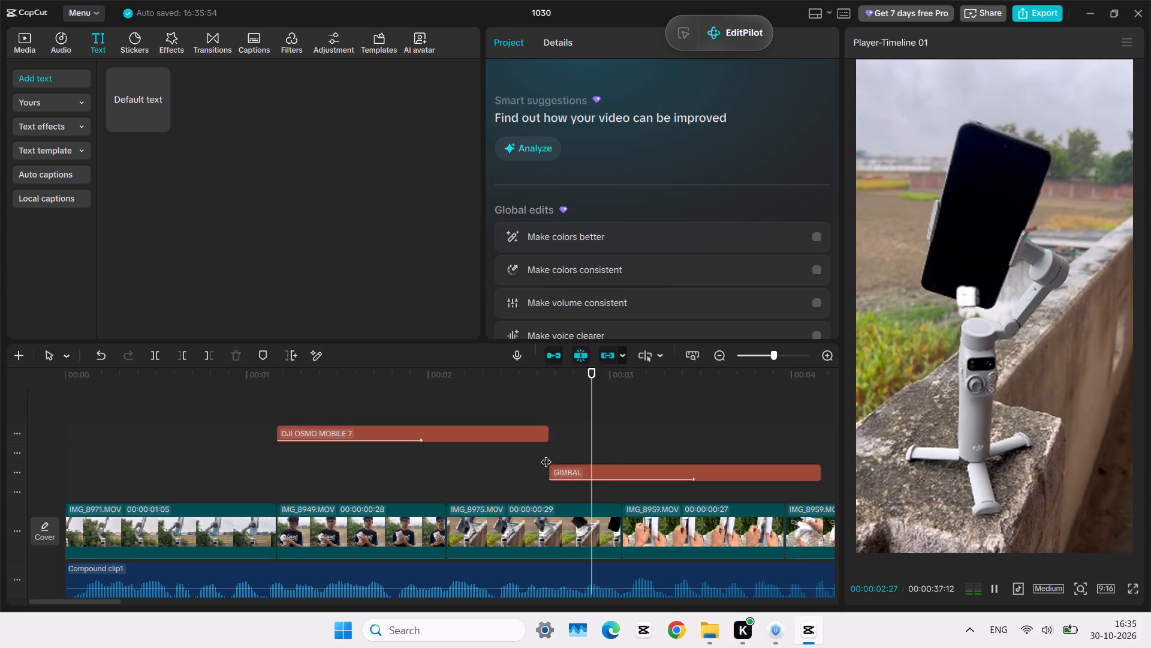
{"action": "key", "text": "space"}
{"action": "left_click_drag", "start_coordinate": [576, 476], "coordinate": [540, 477]}
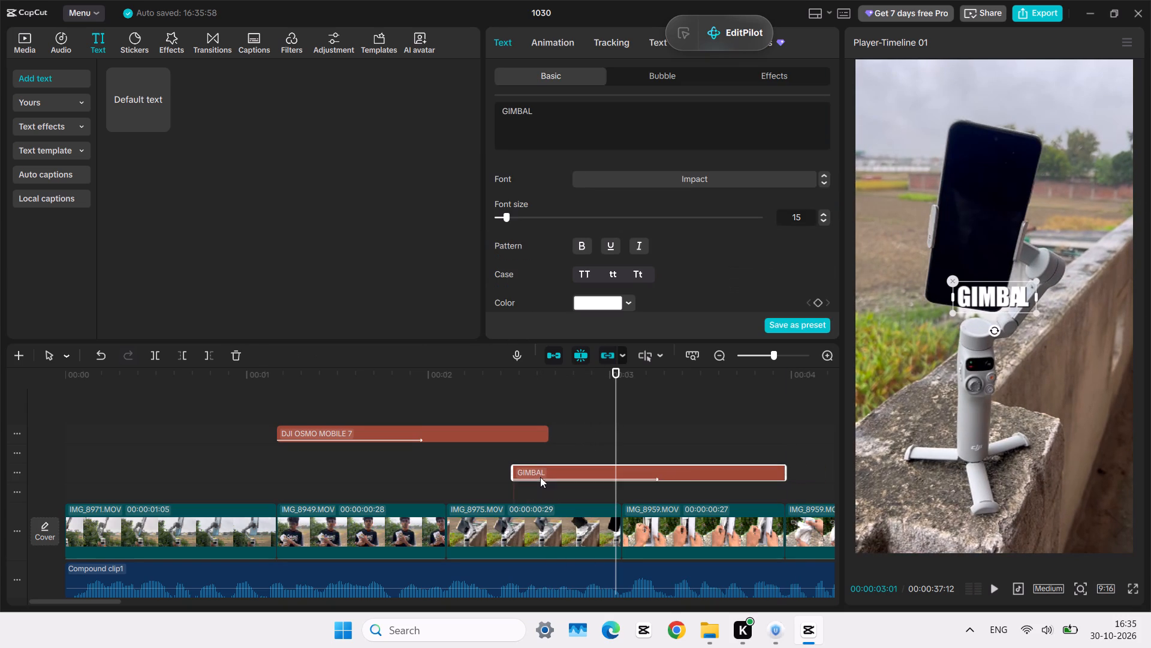
Preview the GIMBAL title, then trim its end to 00:00:03:02, at the cut between the IMG_8975 and first IMG_8959 clips.
{"action": "left_click", "coordinate": [515, 450]}
{"action": "key", "text": "space"}
{"action": "key", "text": "space"}
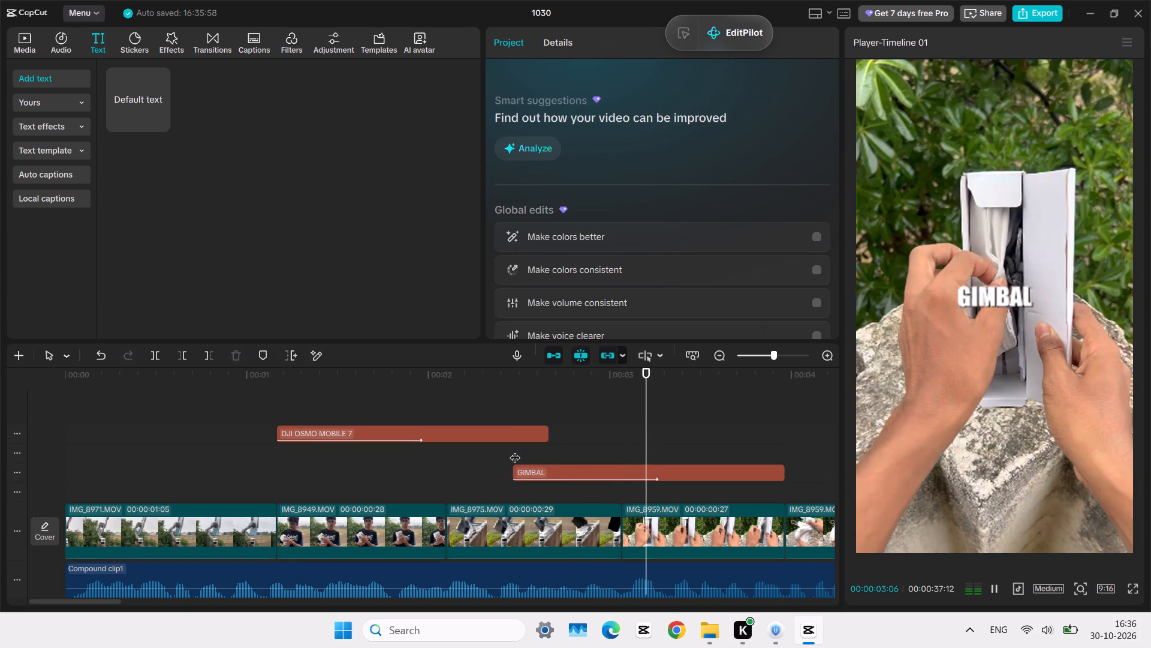
{"action": "left_click", "coordinate": [556, 478]}
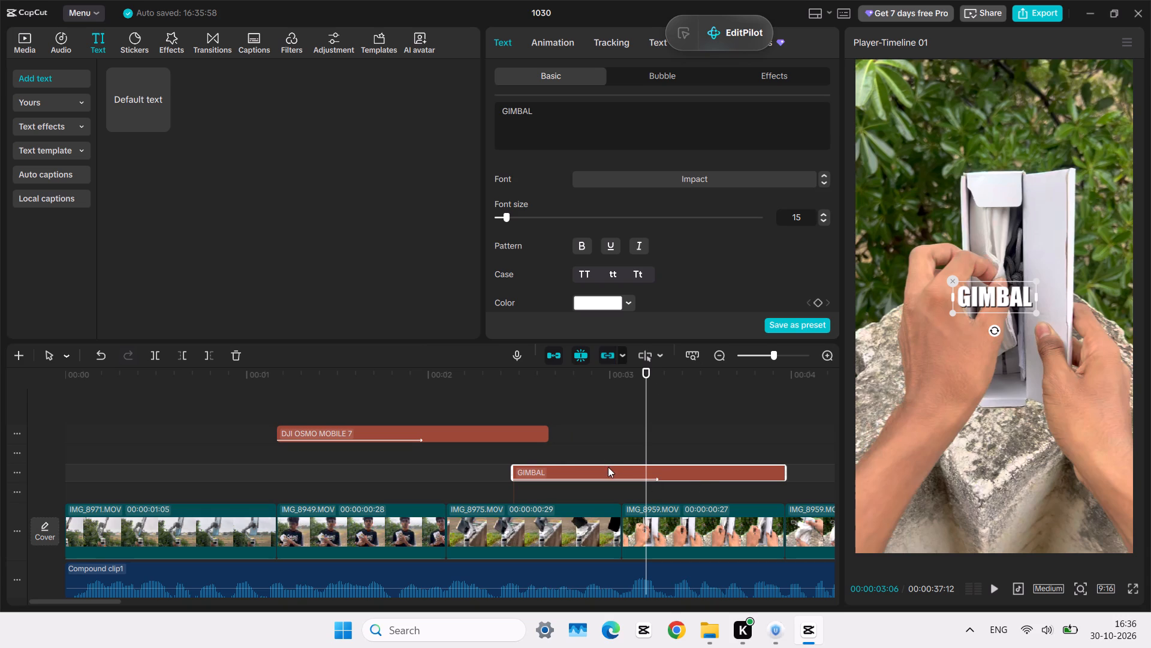
{"action": "left_click", "coordinate": [625, 433]}
{"action": "key", "text": "space"}
{"action": "key", "text": "space"}
{"action": "left_click", "coordinate": [625, 433]}
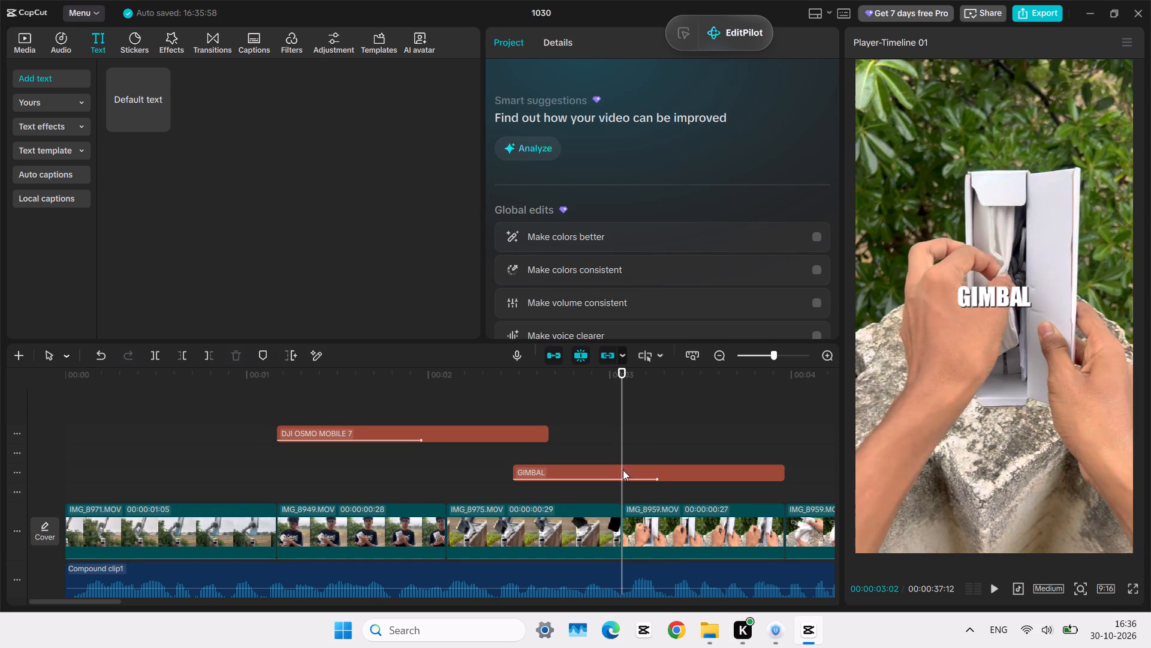
{"action": "left_click", "coordinate": [623, 470]}
{"action": "key", "text": "w"}
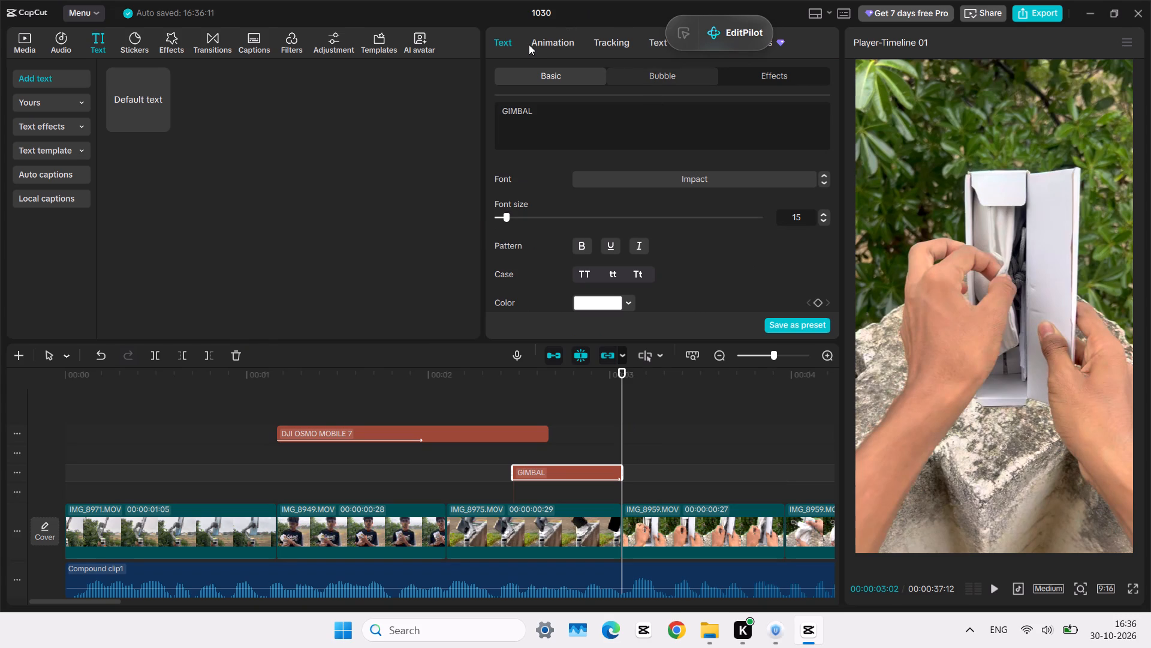
Search the entrance animations for UP, apply the first Slide Up to the GIMBAL title, and preview it.
{"action": "left_click", "coordinate": [530, 52]}
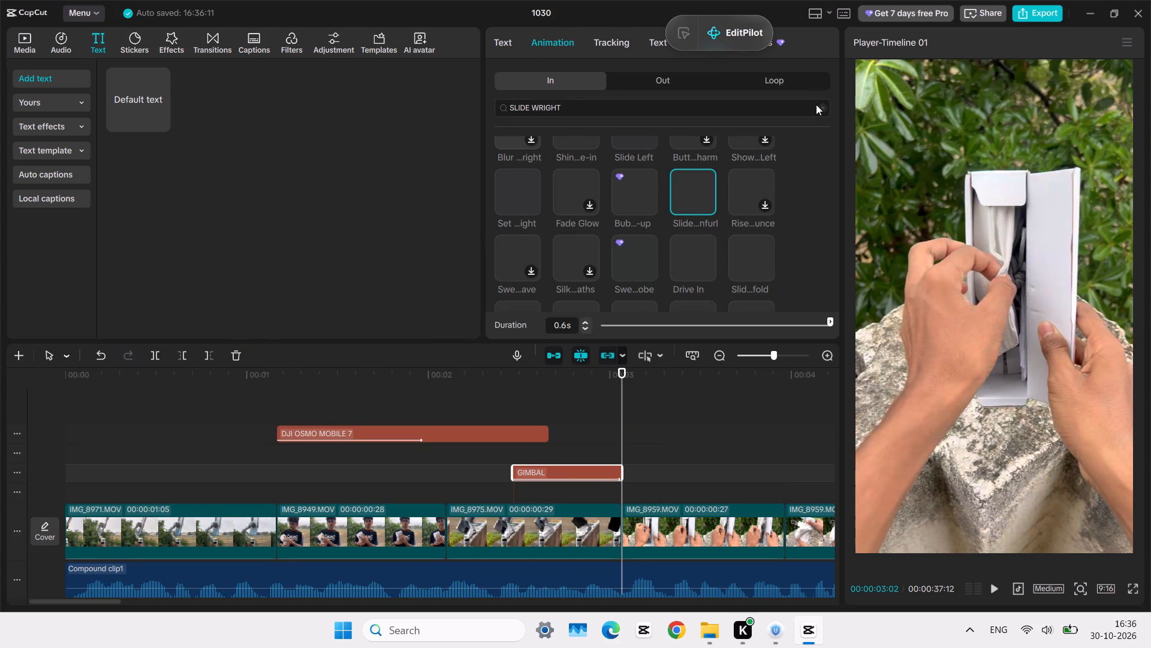
{"action": "left_click", "coordinate": [825, 104]}
{"action": "left_click", "coordinate": [762, 104]}
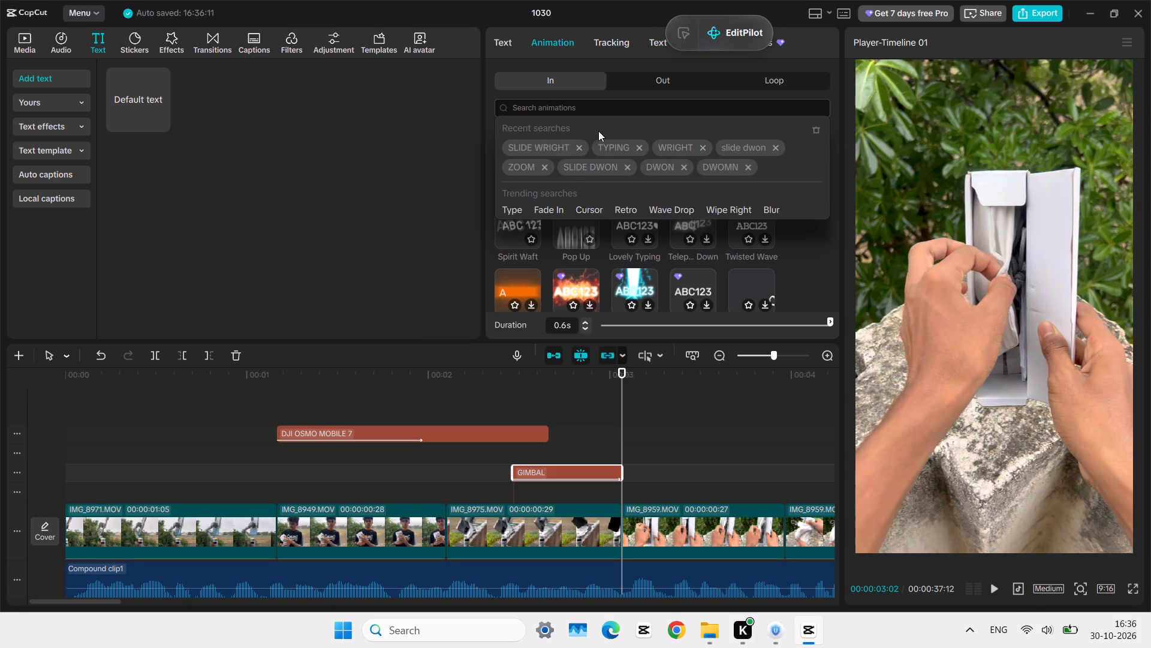
{"action": "left_click", "coordinate": [575, 107]}
{"action": "type", "text": "UP"}
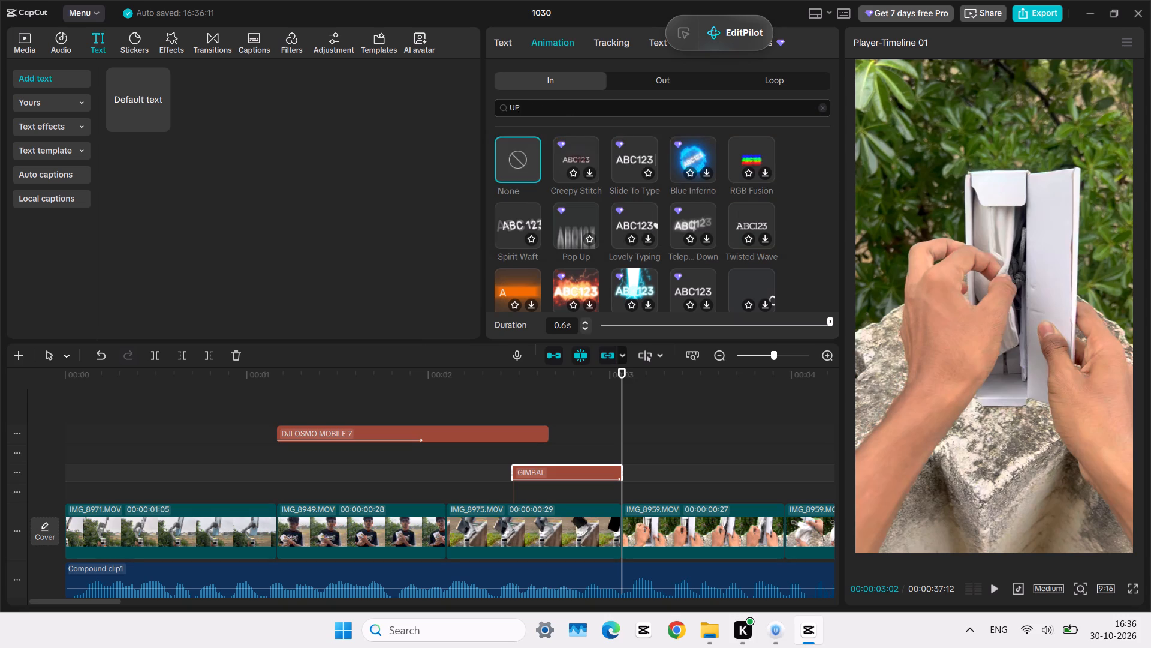
{"action": "key", "text": "Return"}
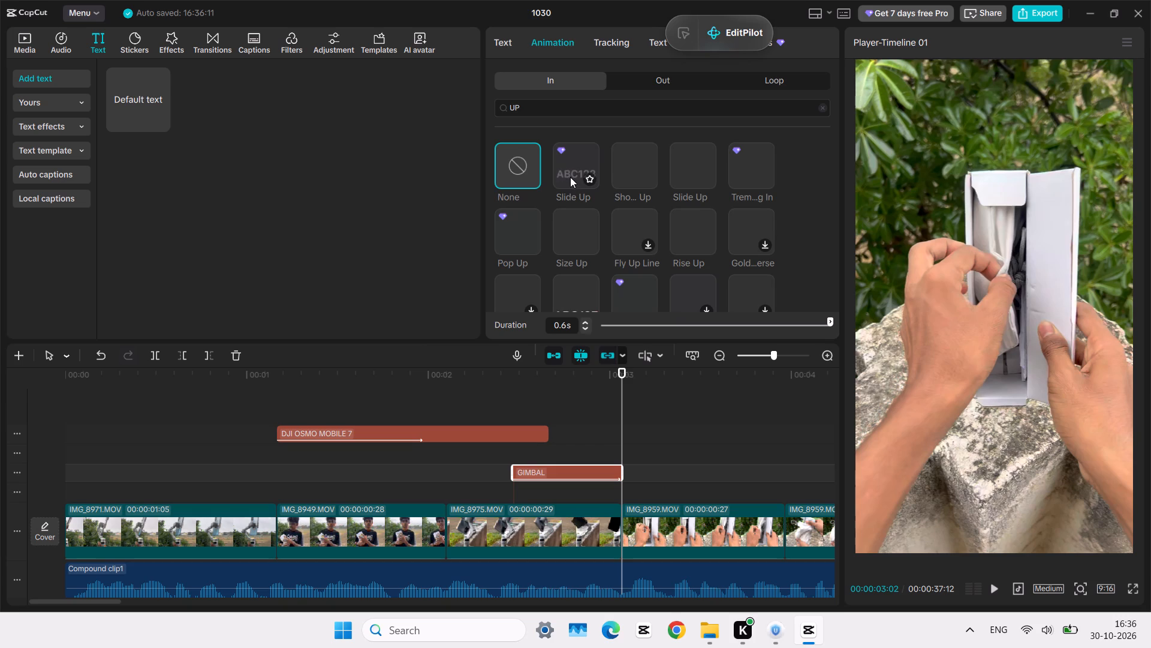
{"action": "left_click", "coordinate": [569, 170]}
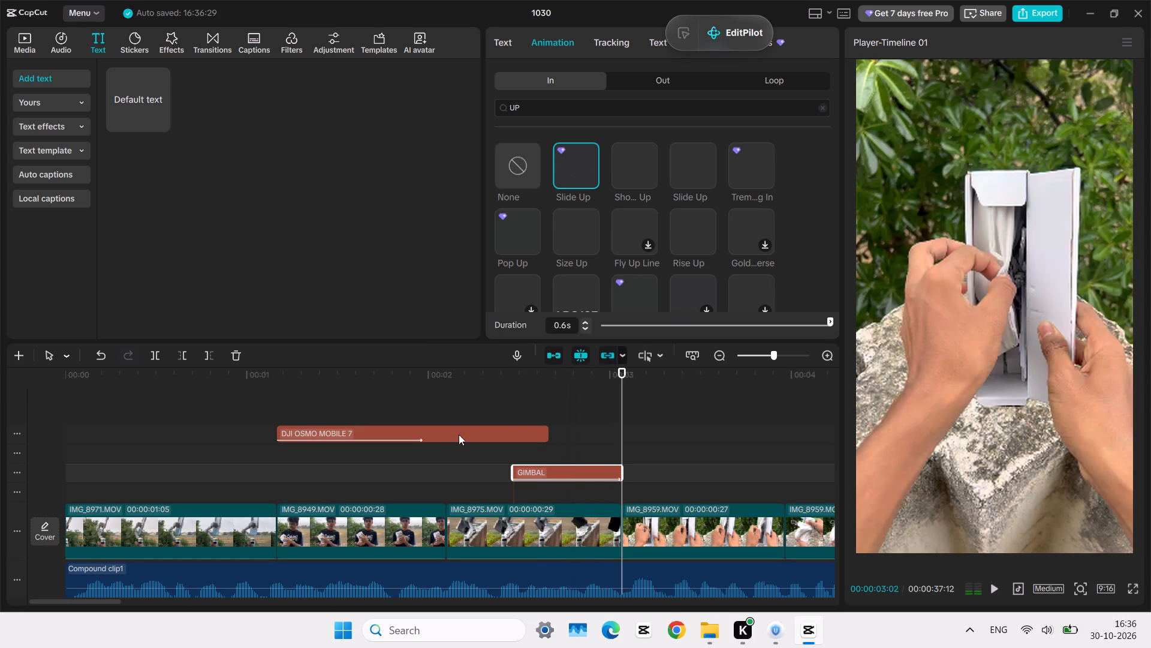
{"action": "left_click", "coordinate": [510, 458]}
{"action": "key", "text": "space"}
{"action": "key", "text": "space"}
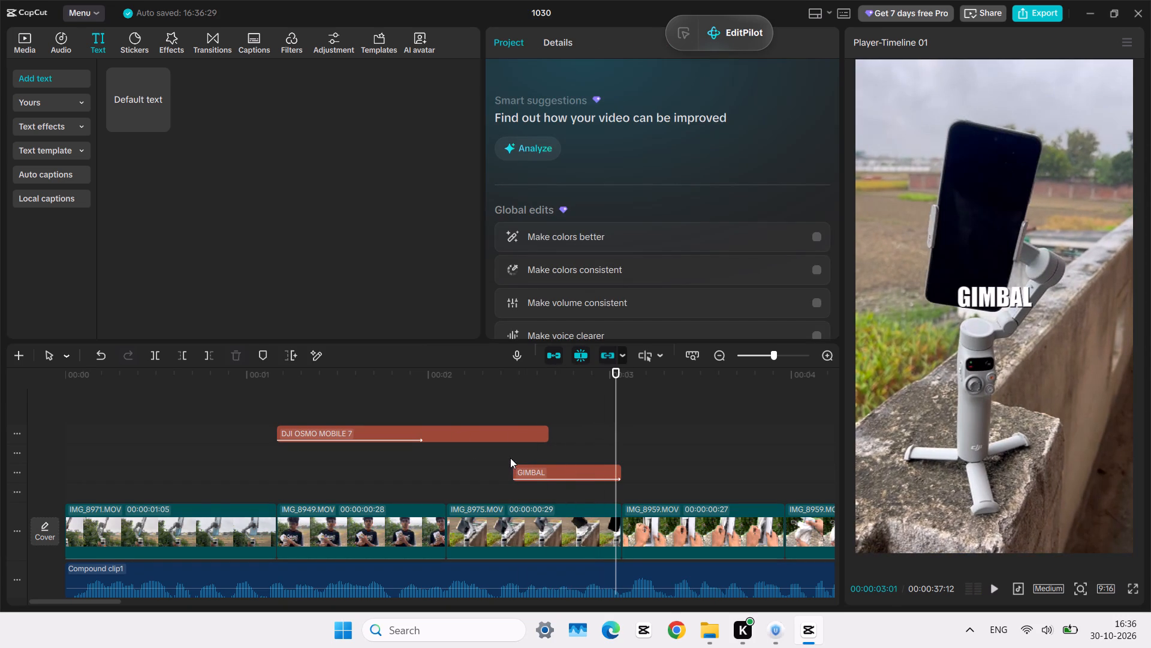
Move the GIMBAL title down to the gimbal's lower handle, keeping it horizontally centred, and preview the titles in playback.
{"action": "left_click", "coordinate": [558, 474]}
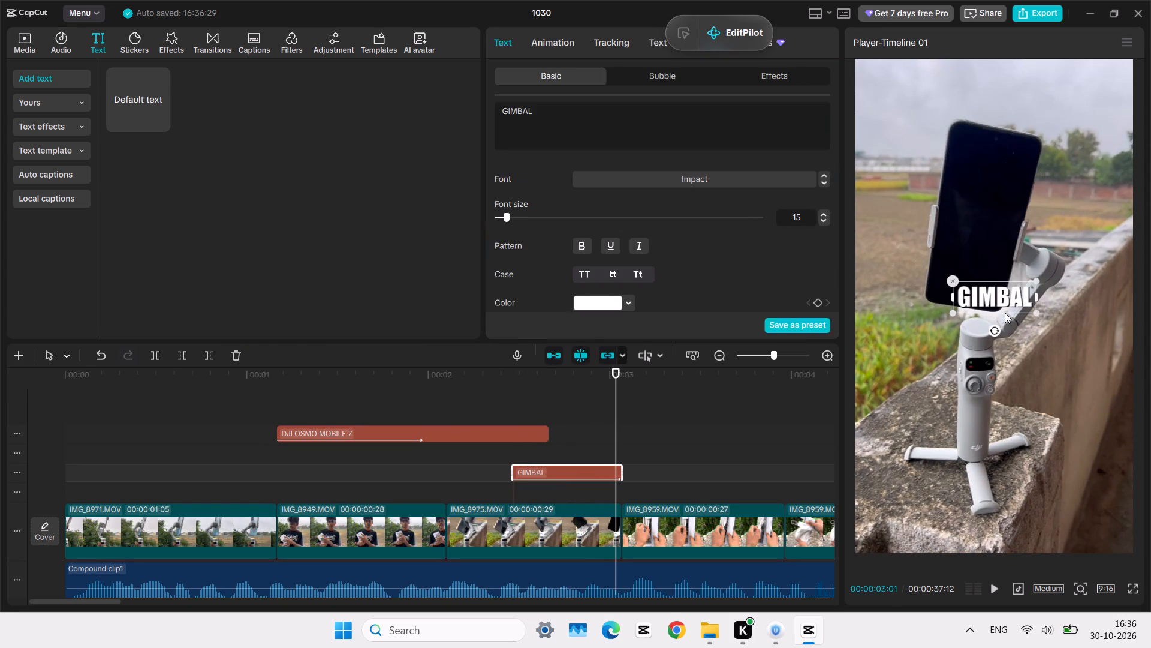
{"action": "left_click_drag", "start_coordinate": [972, 301], "coordinate": [967, 407]}
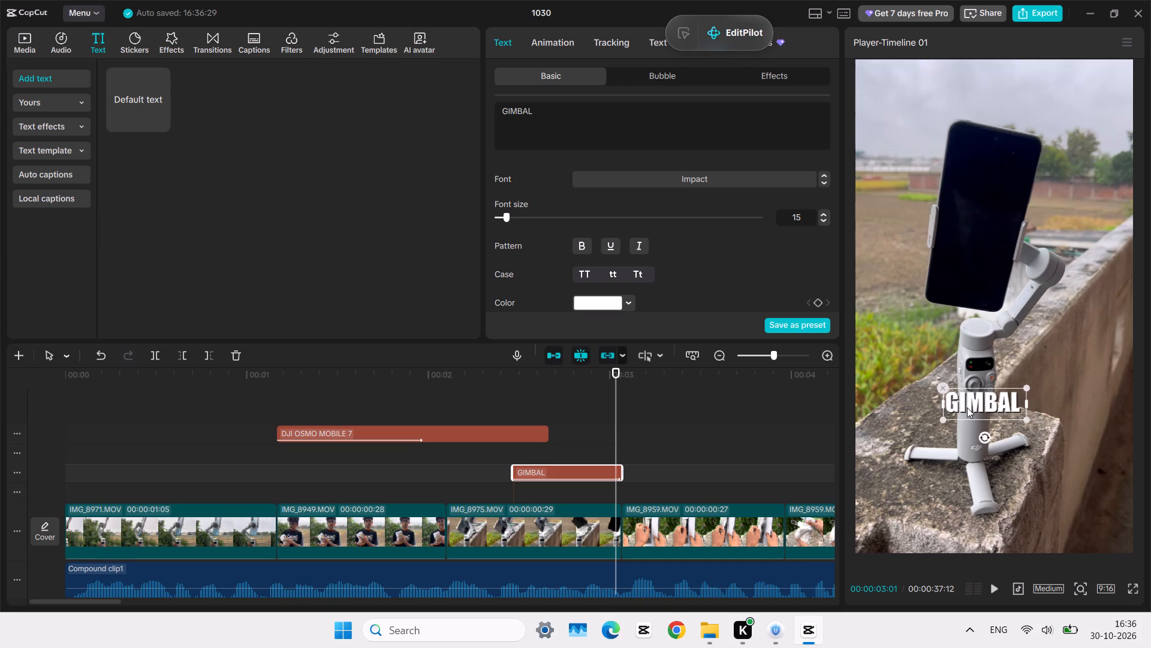
{"action": "left_click_drag", "start_coordinate": [967, 407], "coordinate": [971, 420]}
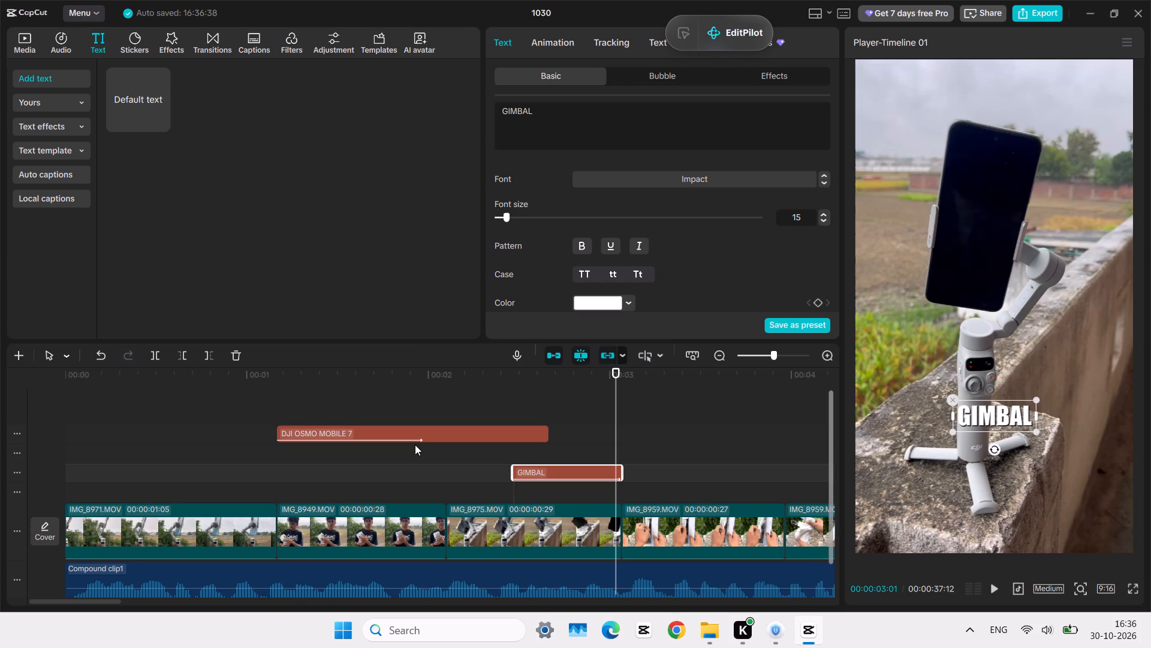
{"action": "left_click", "coordinate": [469, 473]}
{"action": "key", "text": "space"}
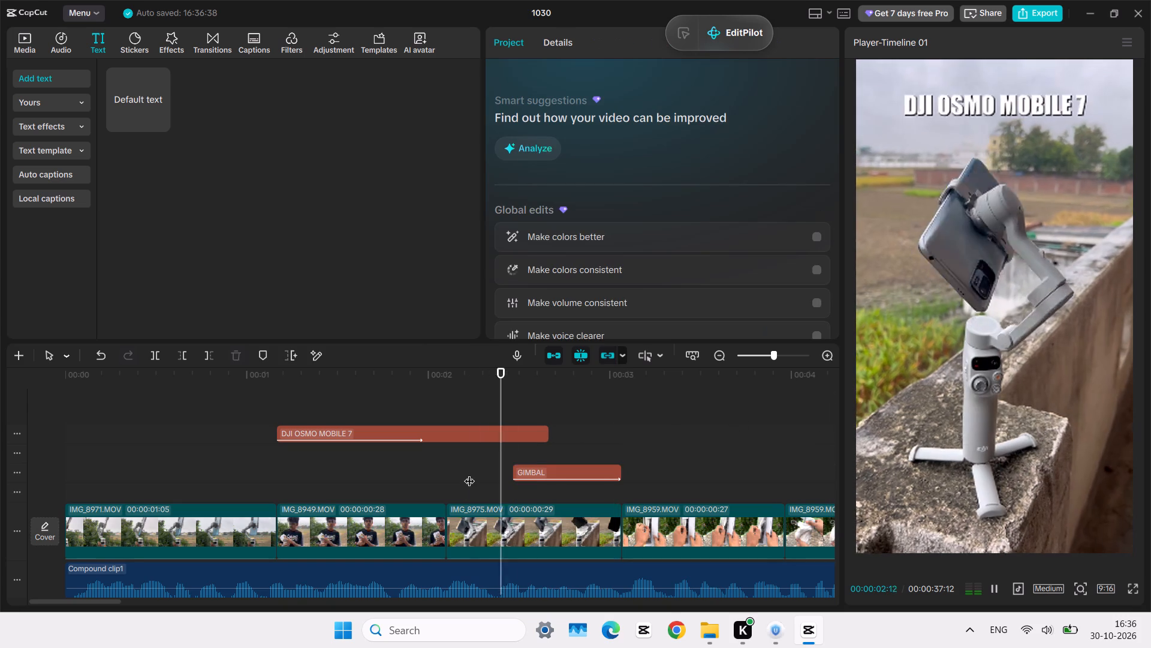
{"action": "key", "text": "space"}
{"action": "left_click", "coordinate": [469, 473]}
{"action": "key", "text": "space"}
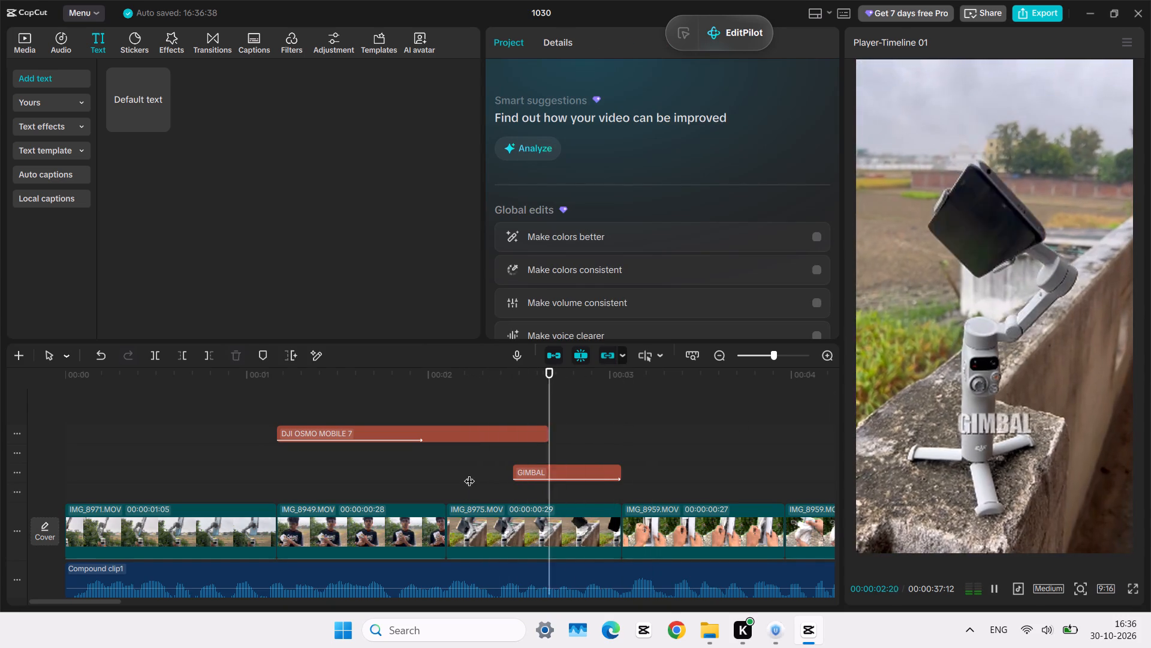
{"action": "key", "text": "space"}
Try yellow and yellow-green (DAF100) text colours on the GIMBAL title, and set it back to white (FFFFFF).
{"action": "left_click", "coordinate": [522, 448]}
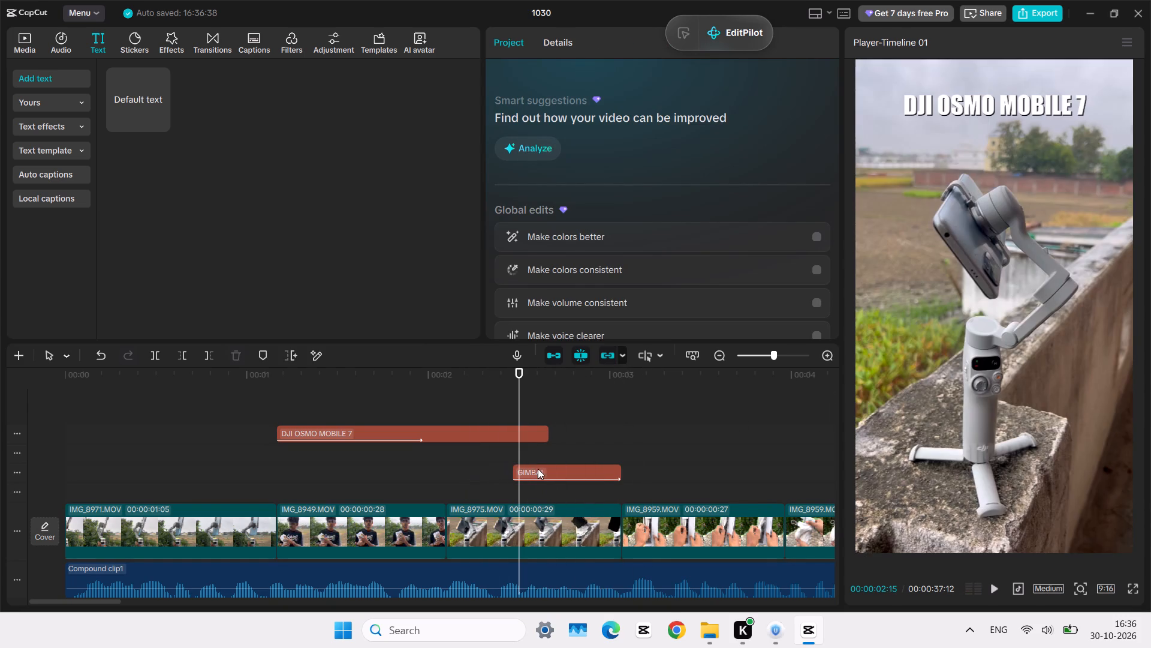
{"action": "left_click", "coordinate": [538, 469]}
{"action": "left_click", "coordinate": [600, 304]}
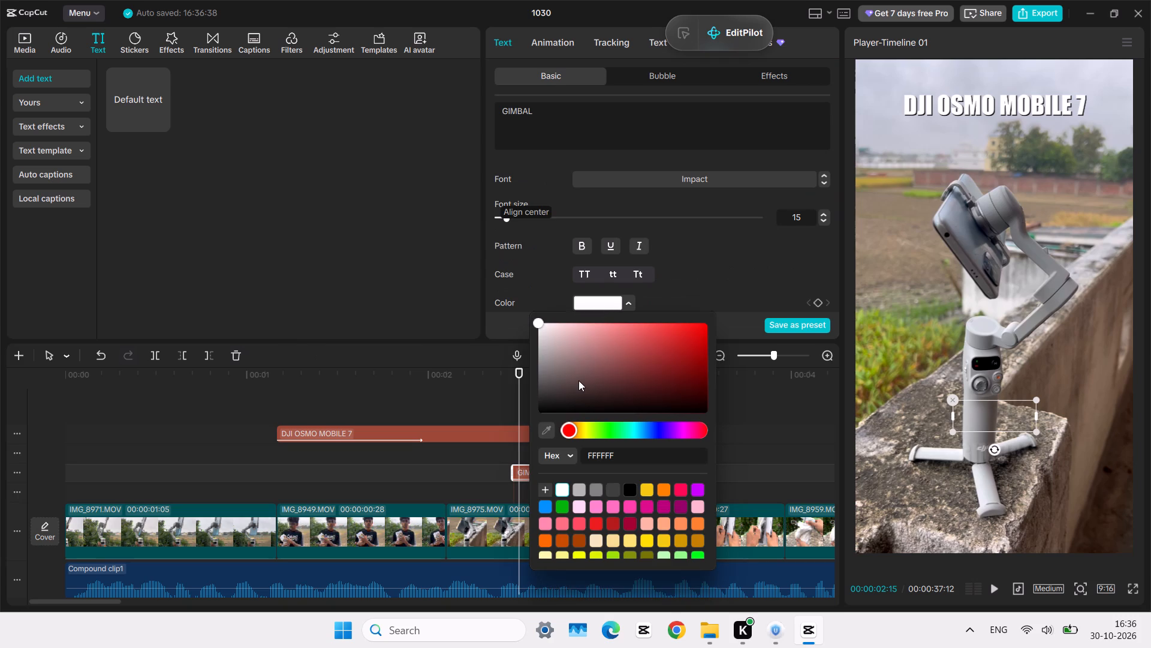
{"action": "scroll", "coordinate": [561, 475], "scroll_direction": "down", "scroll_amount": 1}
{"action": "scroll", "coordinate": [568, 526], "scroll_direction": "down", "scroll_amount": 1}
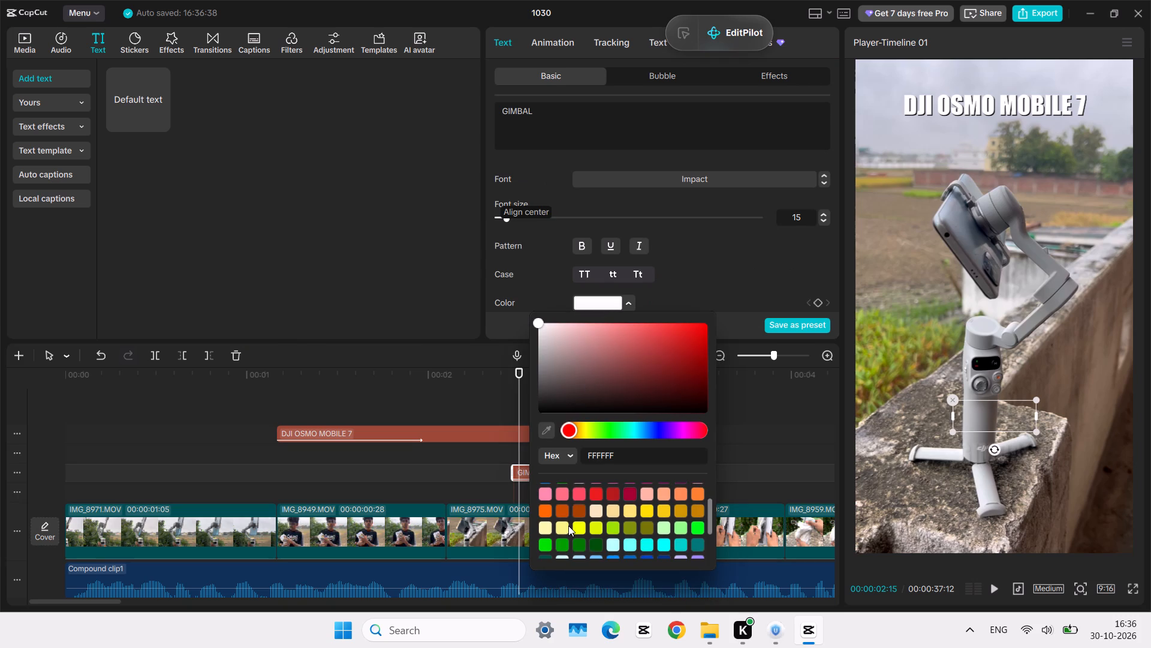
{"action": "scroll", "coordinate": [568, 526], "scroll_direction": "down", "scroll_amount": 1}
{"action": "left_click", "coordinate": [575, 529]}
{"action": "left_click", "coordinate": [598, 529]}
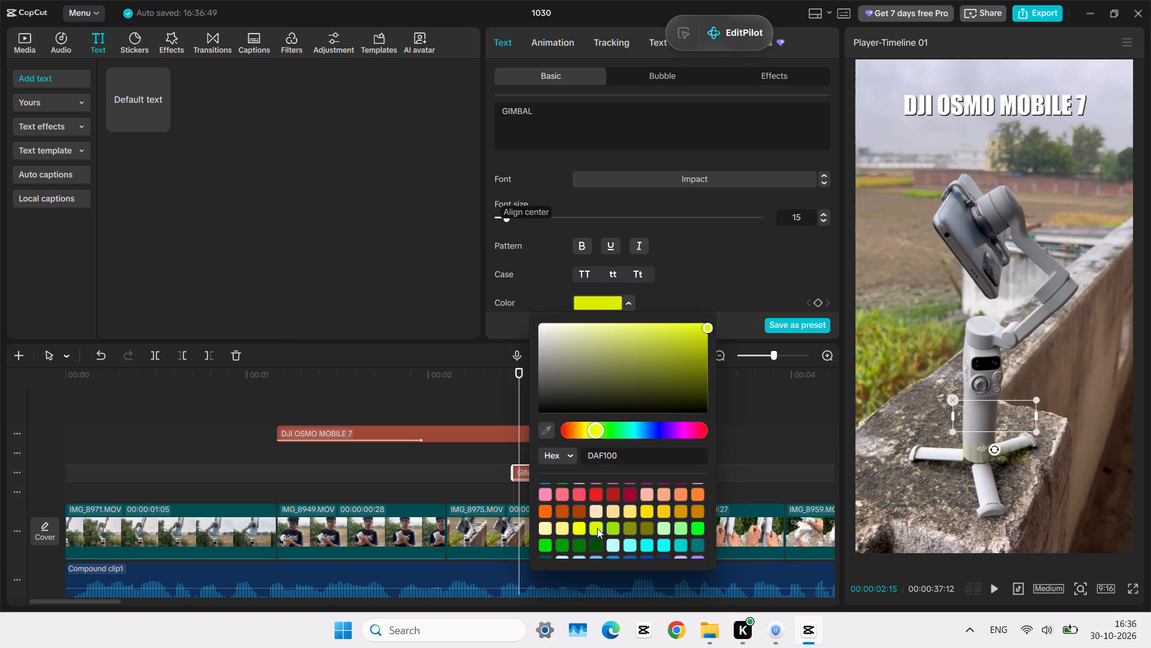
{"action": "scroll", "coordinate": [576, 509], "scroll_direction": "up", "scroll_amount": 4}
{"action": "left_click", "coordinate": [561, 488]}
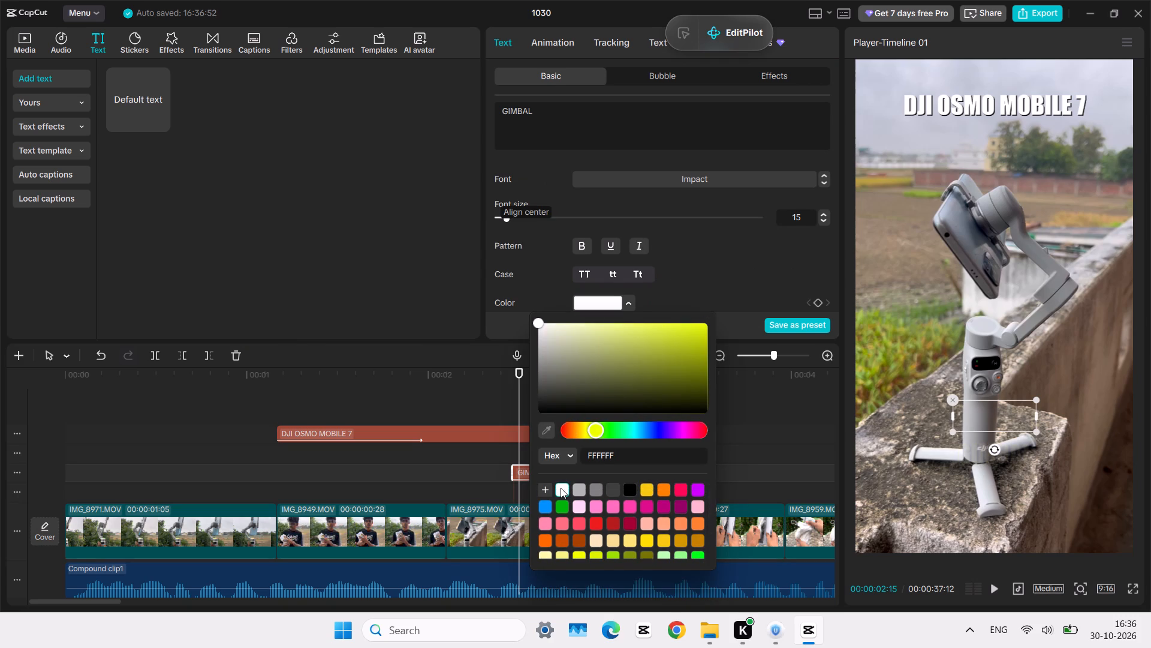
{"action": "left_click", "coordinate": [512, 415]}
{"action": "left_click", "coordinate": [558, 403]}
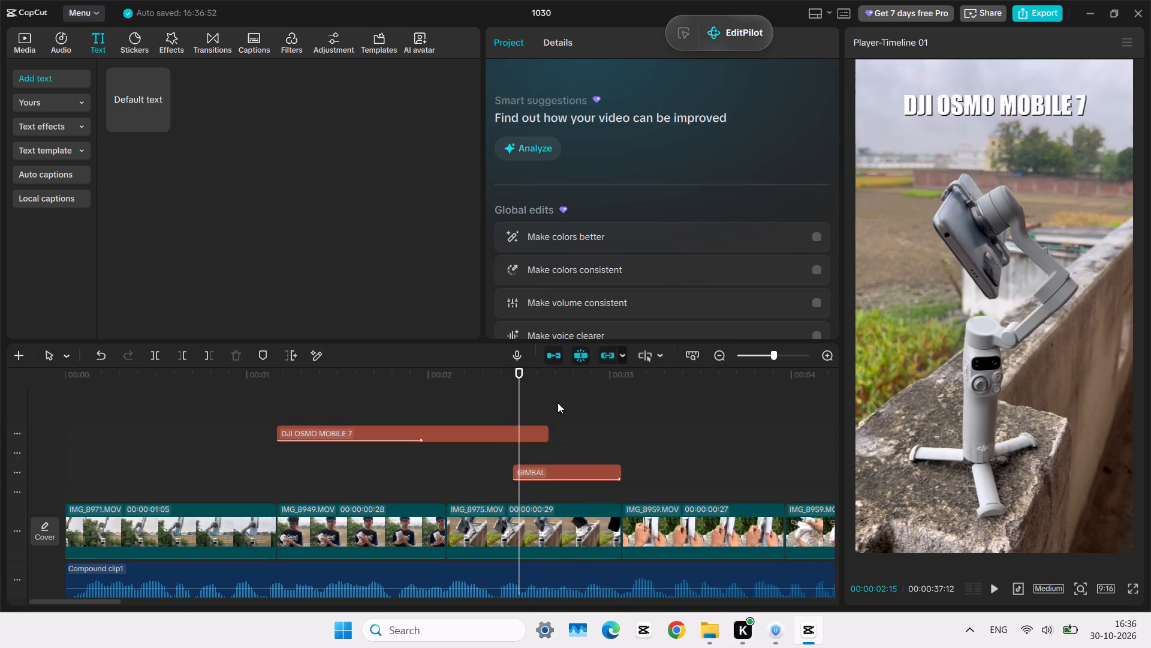
Look through the GIMBAL title's style settings and enable its text background.
{"action": "left_click", "coordinate": [577, 481]}
{"action": "scroll", "coordinate": [586, 325], "scroll_direction": "down", "scroll_amount": 5}
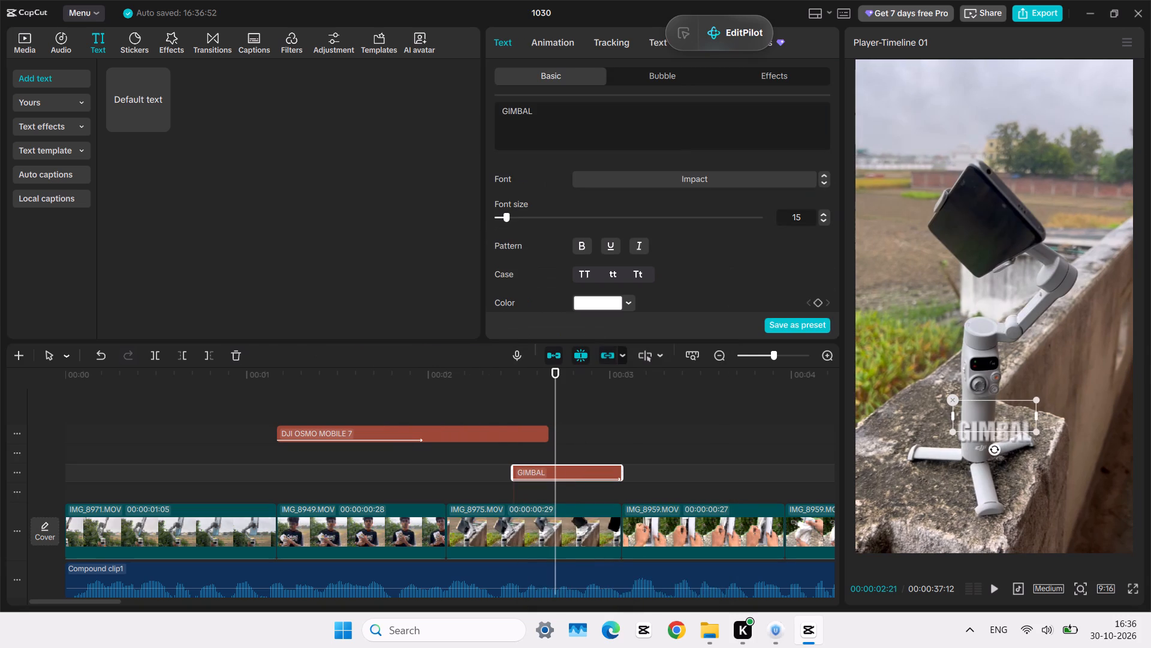
{"action": "scroll", "coordinate": [612, 121], "scroll_direction": "down", "scroll_amount": 7}
{"action": "scroll", "coordinate": [602, 236], "scroll_direction": "down", "scroll_amount": 5}
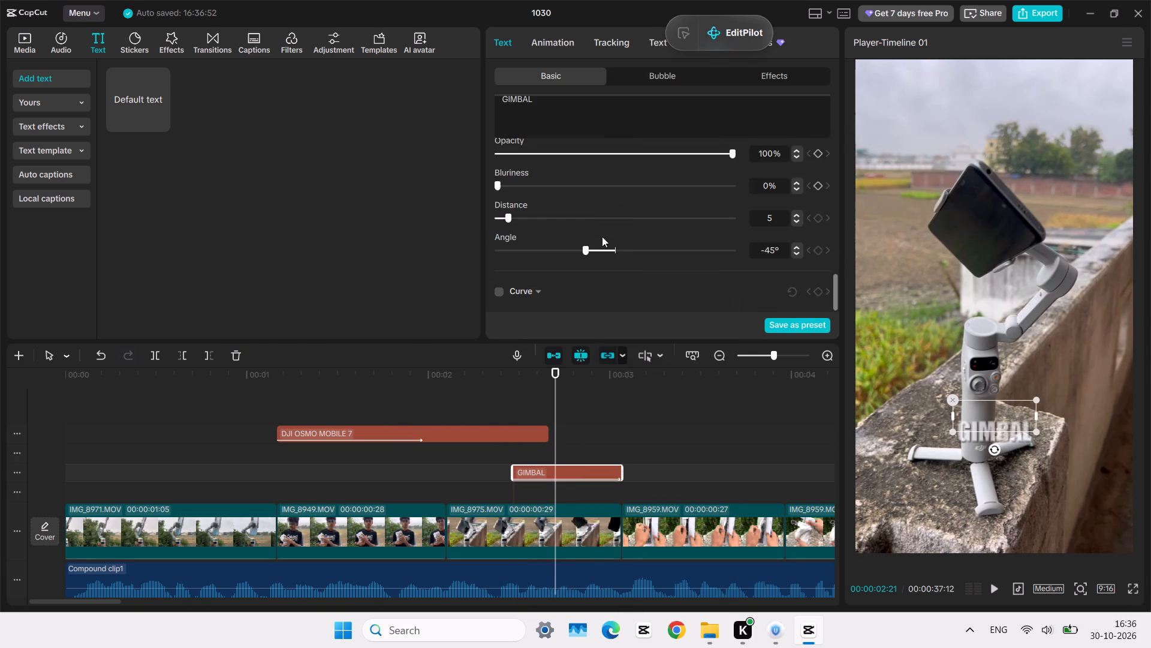
{"action": "scroll", "coordinate": [602, 236], "scroll_direction": "down", "scroll_amount": 1}
{"action": "scroll", "coordinate": [518, 223], "scroll_direction": "up", "scroll_amount": 1}
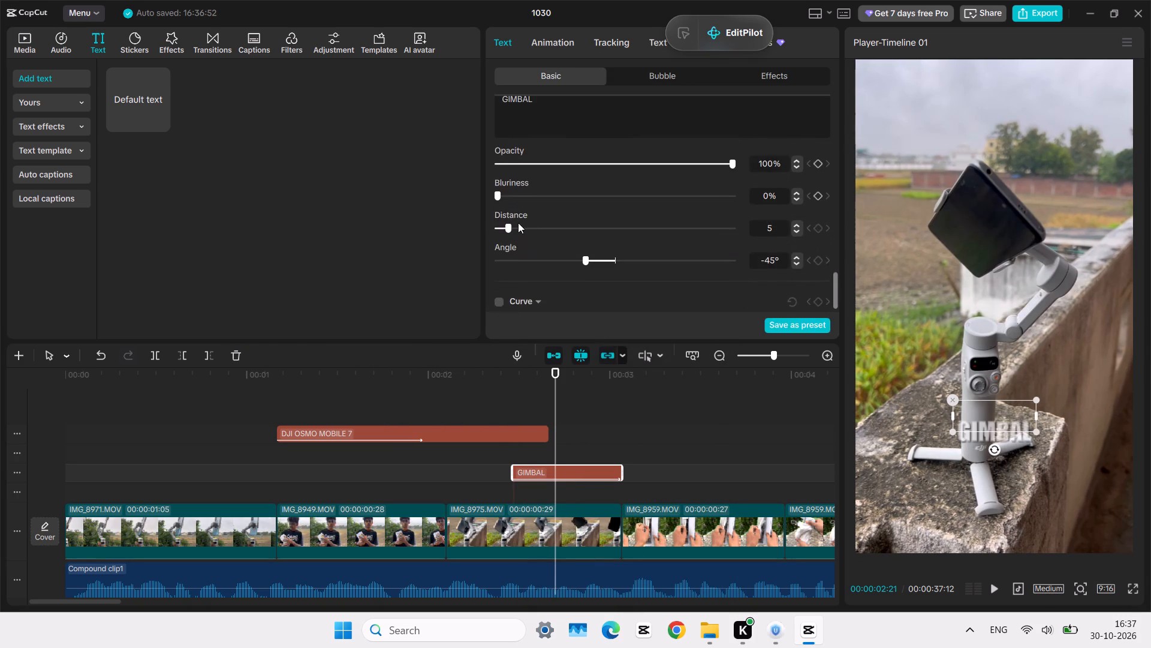
{"action": "scroll", "coordinate": [518, 223], "scroll_direction": "up", "scroll_amount": 1}
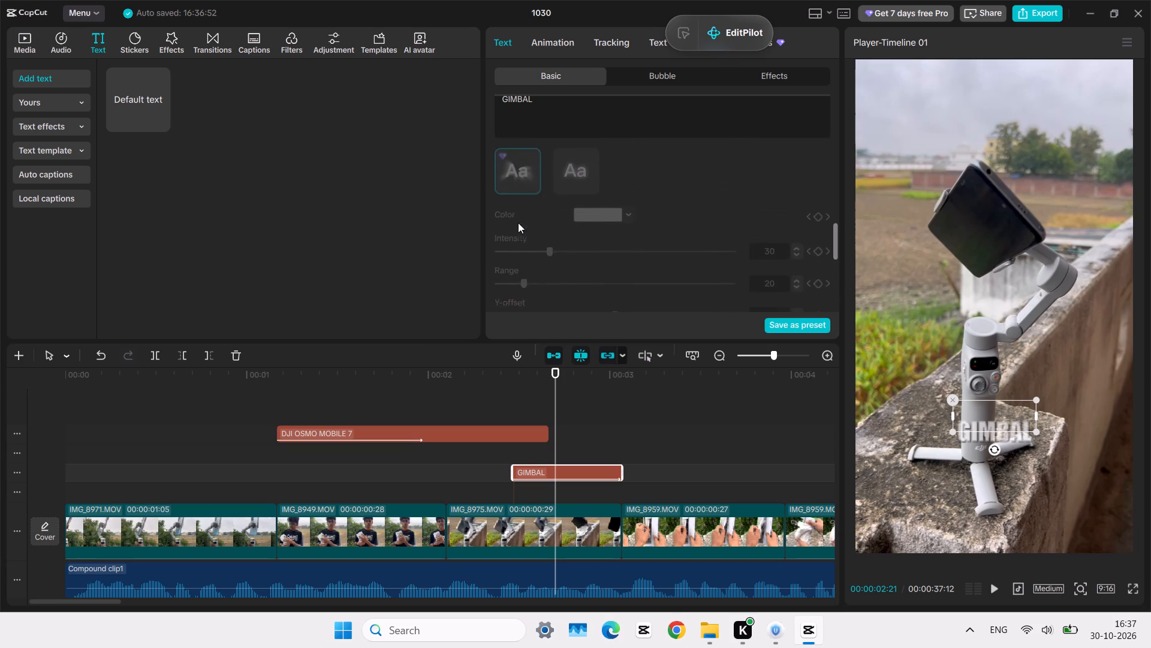
{"action": "scroll", "coordinate": [518, 223], "scroll_direction": "up", "scroll_amount": 1}
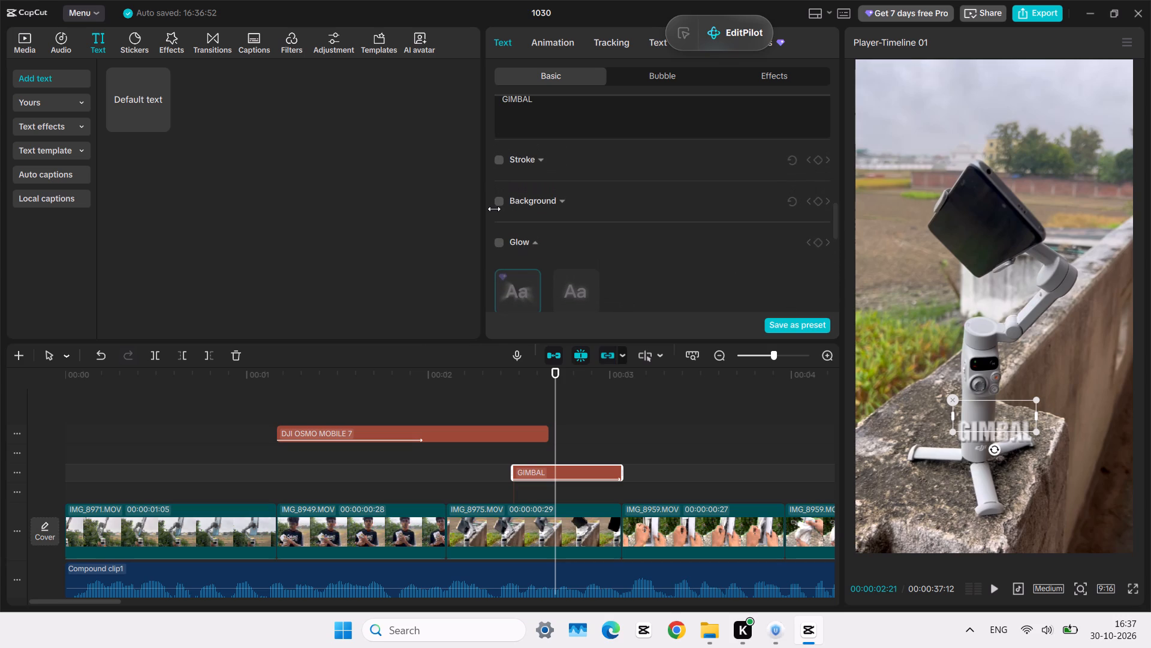
{"action": "left_click", "coordinate": [494, 209]}
{"action": "left_click", "coordinate": [502, 202]}
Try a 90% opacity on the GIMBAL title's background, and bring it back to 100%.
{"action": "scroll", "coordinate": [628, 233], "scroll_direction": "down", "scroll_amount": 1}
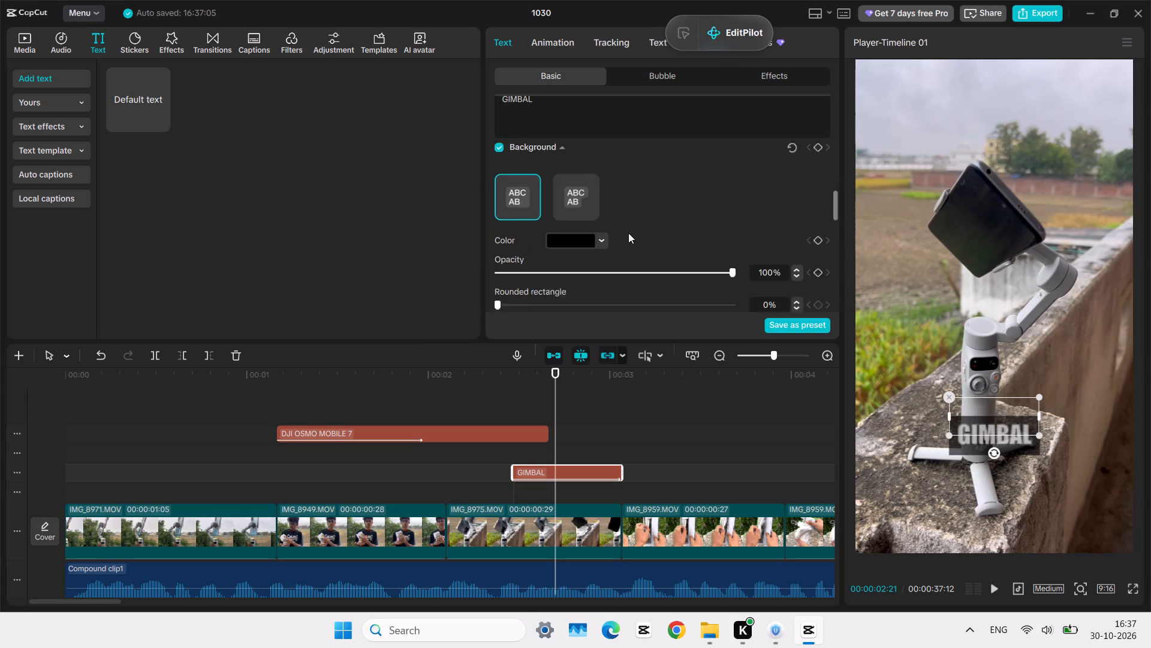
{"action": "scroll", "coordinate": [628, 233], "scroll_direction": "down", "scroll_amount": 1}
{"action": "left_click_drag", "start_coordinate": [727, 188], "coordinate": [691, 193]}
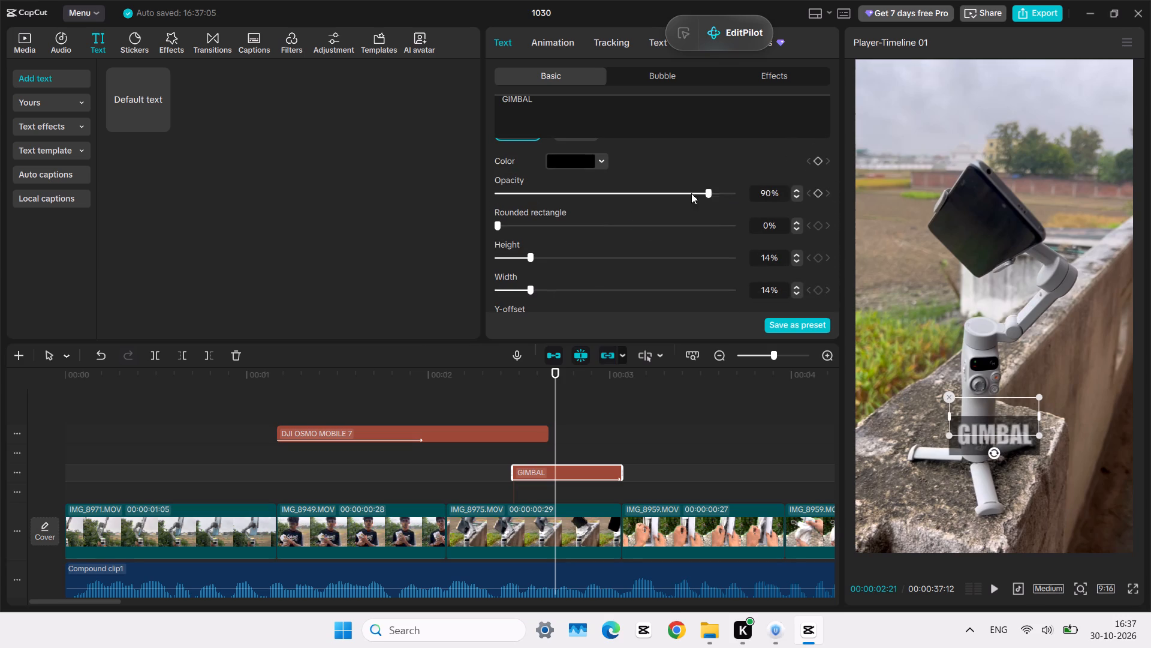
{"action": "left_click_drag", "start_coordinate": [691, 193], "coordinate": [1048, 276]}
Set the GIMBAL title's background colour to red (FF0000) and view the title at 00:00:02:29.
{"action": "left_click", "coordinate": [573, 155]}
{"action": "left_click_drag", "start_coordinate": [600, 217], "coordinate": [932, 13]}
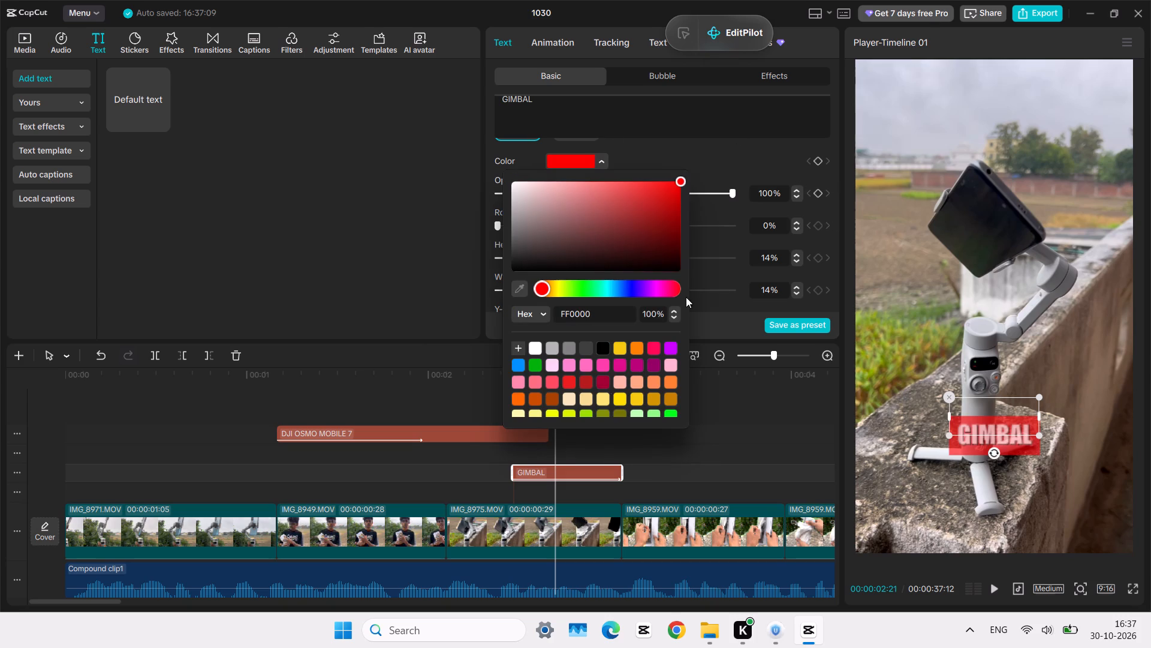
{"action": "left_click", "coordinate": [604, 447]}
{"action": "left_click", "coordinate": [604, 448]}
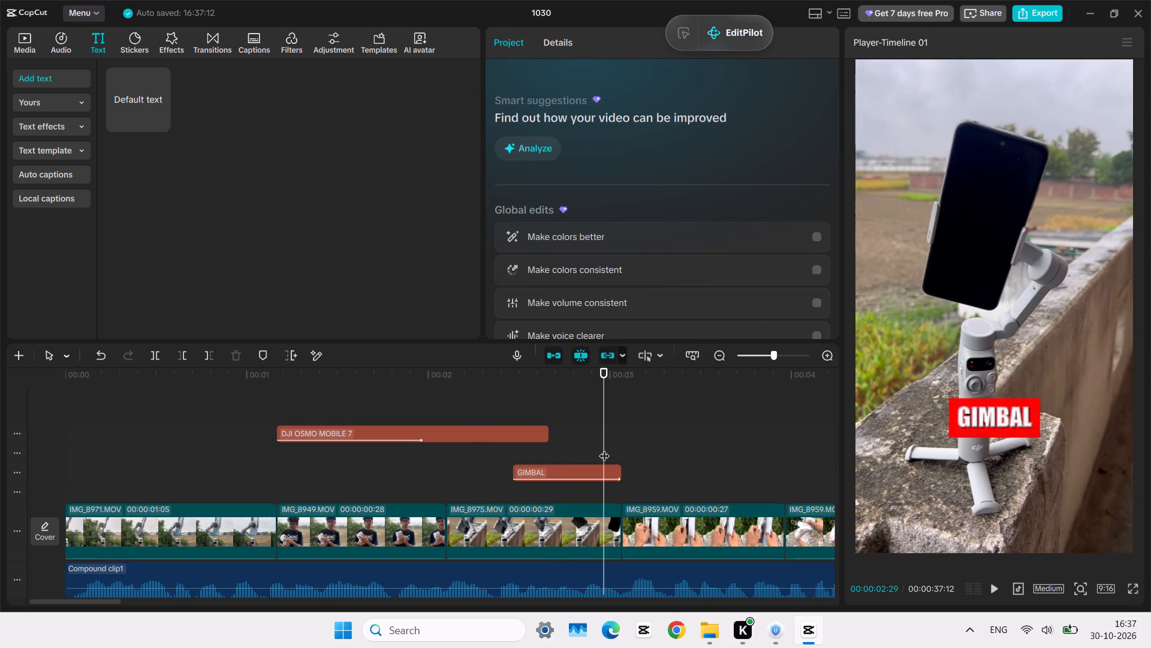
Set the Y-offset of the GIMBAL title's background to 45%.
{"action": "left_click", "coordinate": [578, 474]}
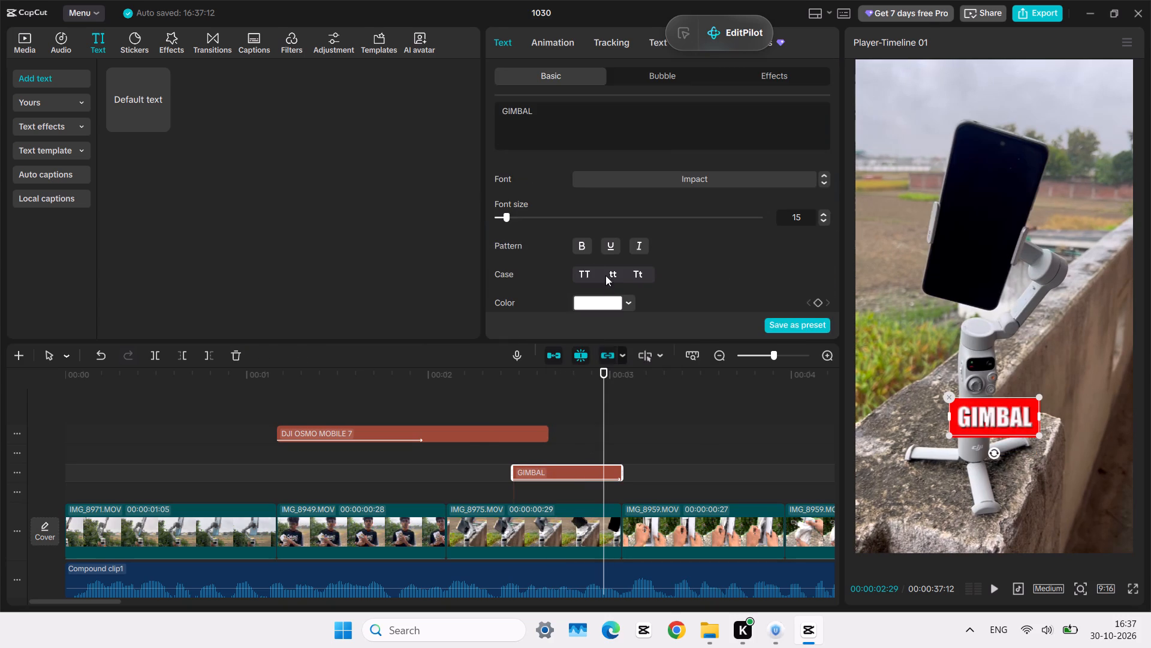
{"action": "scroll", "coordinate": [595, 253], "scroll_direction": "down", "scroll_amount": 3}
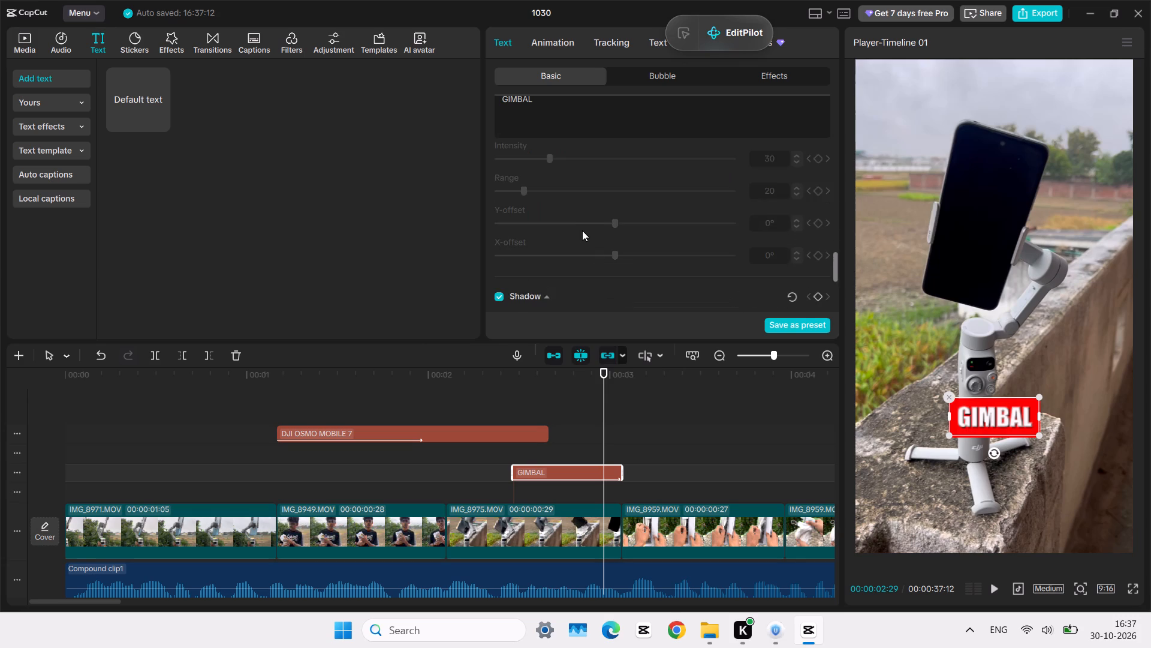
{"action": "scroll", "coordinate": [580, 226], "scroll_direction": "up", "scroll_amount": 1}
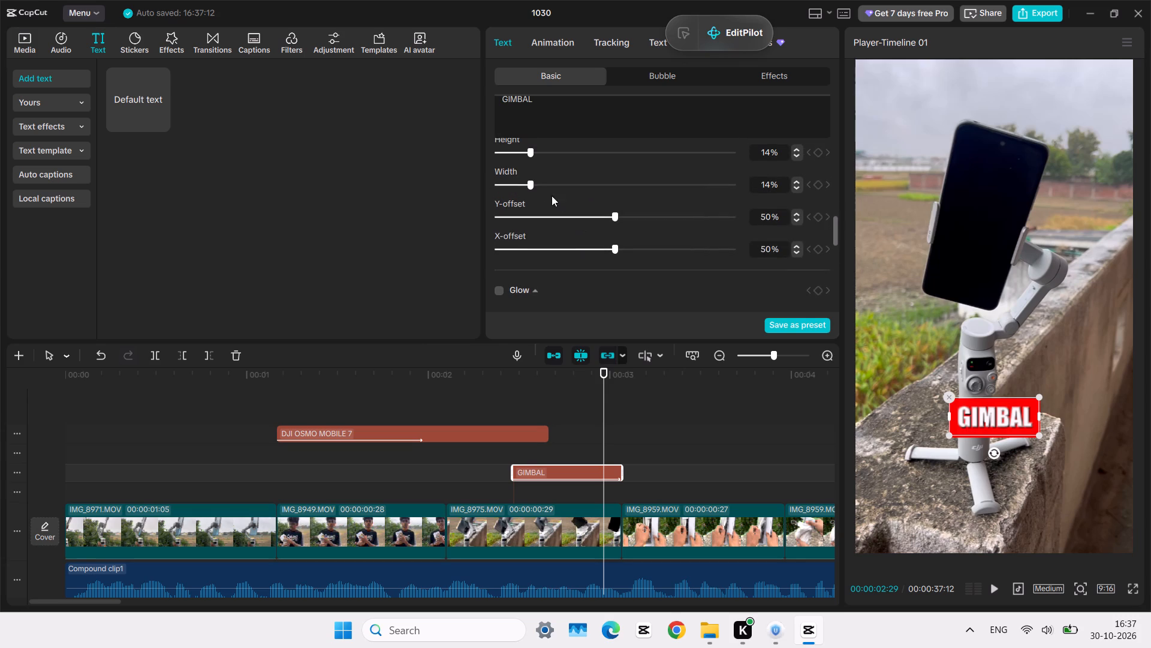
{"action": "left_click_drag", "start_coordinate": [620, 219], "coordinate": [604, 221]}
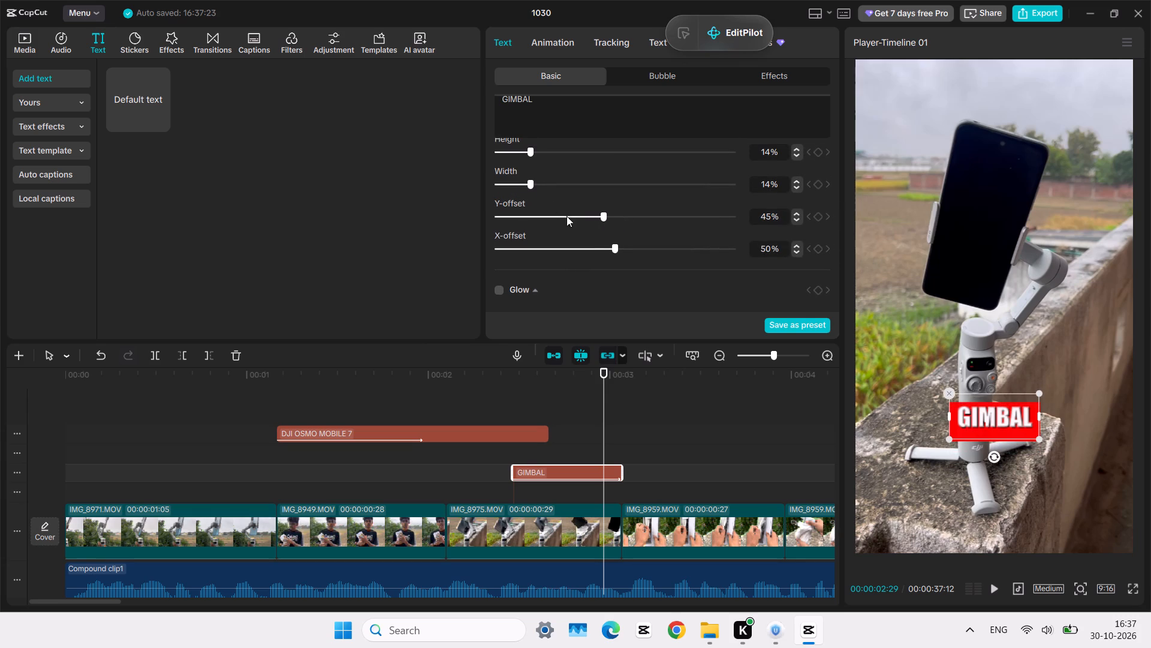
Set the X-offset of the GIMBAL title's background to 46% and its height to 0%.
{"action": "left_click_drag", "start_coordinate": [613, 250], "coordinate": [599, 251]}
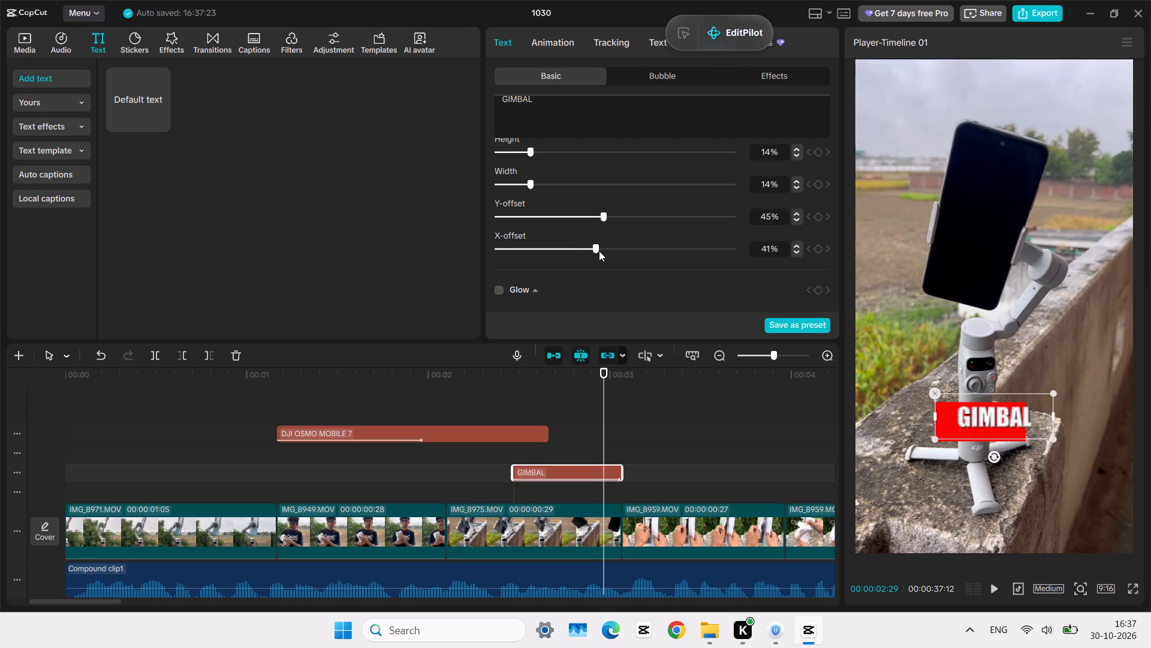
{"action": "left_click_drag", "start_coordinate": [599, 251], "coordinate": [604, 252]}
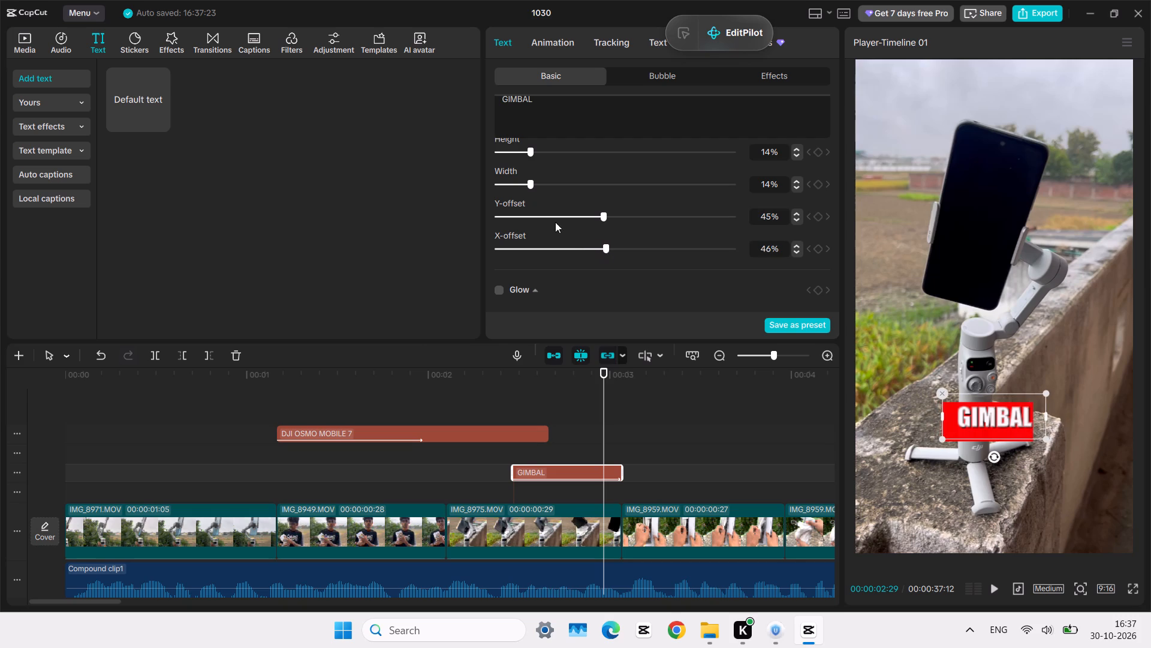
{"action": "scroll", "coordinate": [531, 205], "scroll_direction": "up", "scroll_amount": 1}
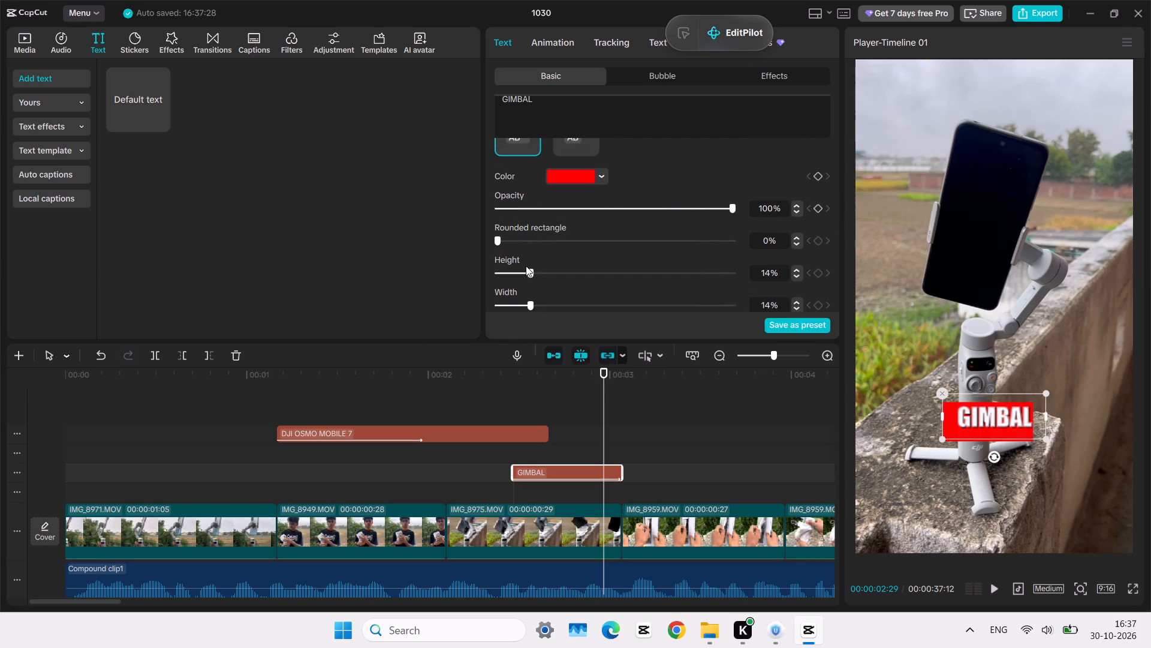
{"action": "left_click_drag", "start_coordinate": [526, 274], "coordinate": [421, 241]}
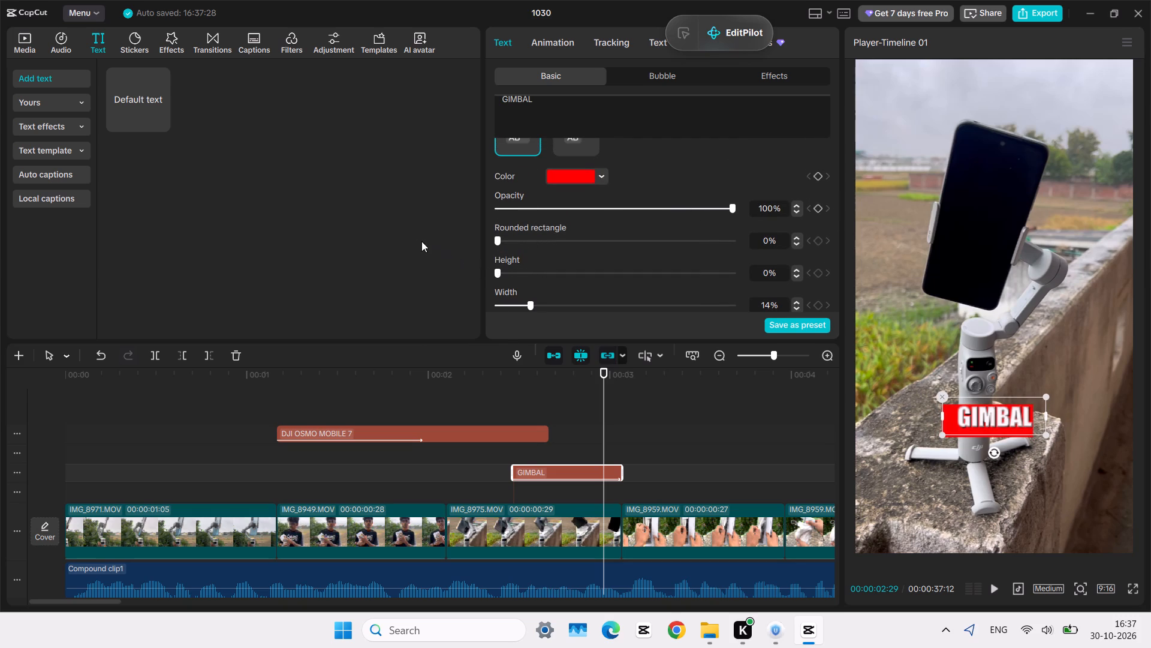
{"action": "left_click_drag", "start_coordinate": [421, 241], "coordinate": [412, 241]}
Set the Y-offset of the GIMBAL title's background to 44% and its width to 45%.
{"action": "scroll", "coordinate": [529, 283], "scroll_direction": "down", "scroll_amount": 1}
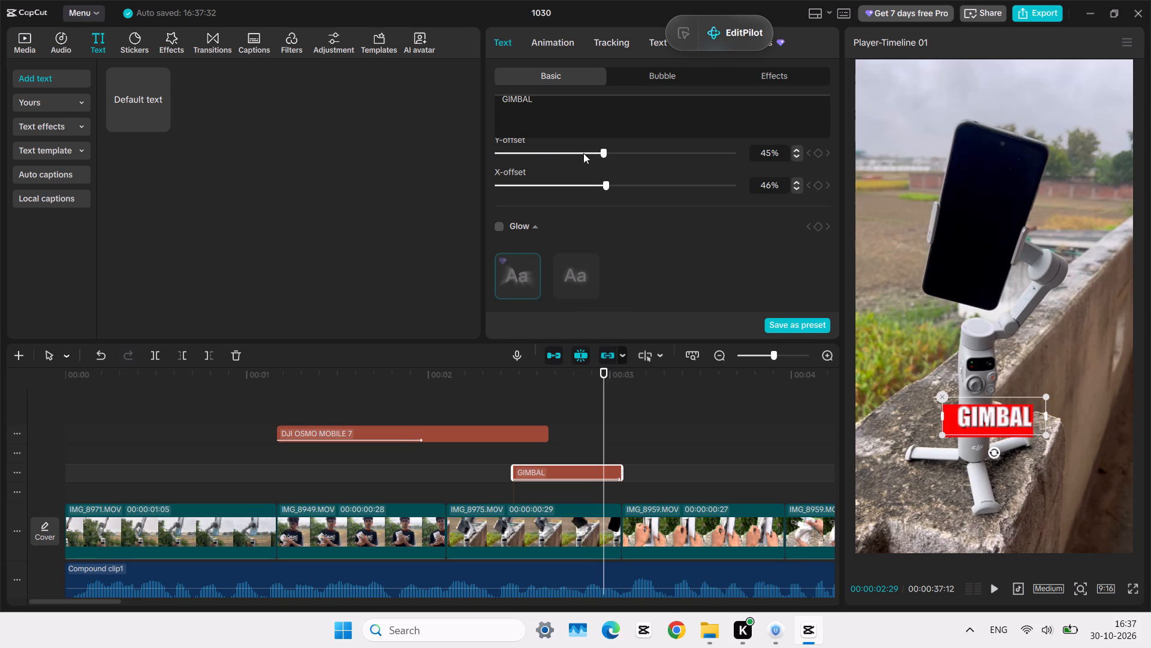
{"action": "left_click_drag", "start_coordinate": [596, 152], "coordinate": [593, 160]}
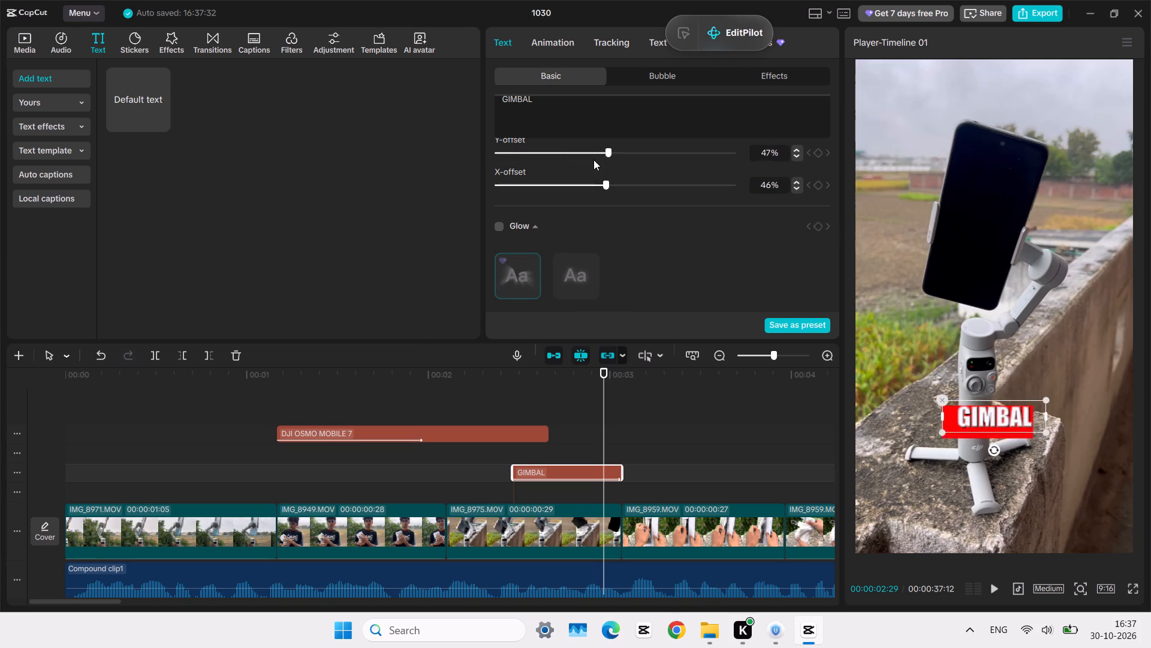
{"action": "left_click_drag", "start_coordinate": [593, 160], "coordinate": [601, 160]}
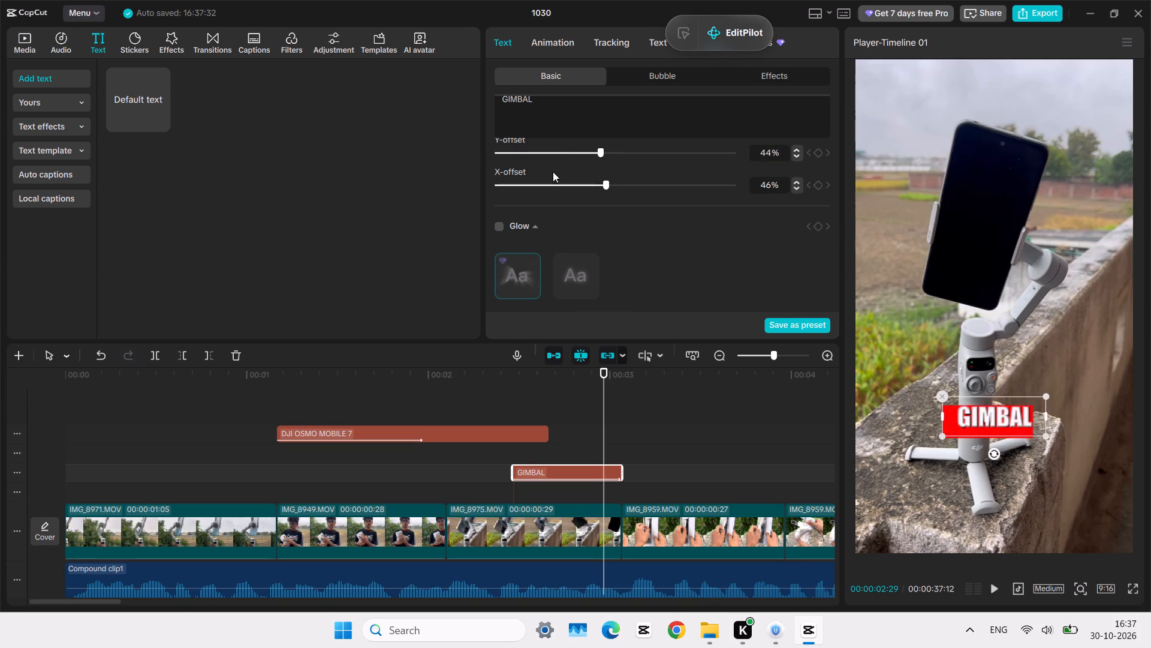
{"action": "scroll", "coordinate": [553, 172], "scroll_direction": "up", "scroll_amount": 1}
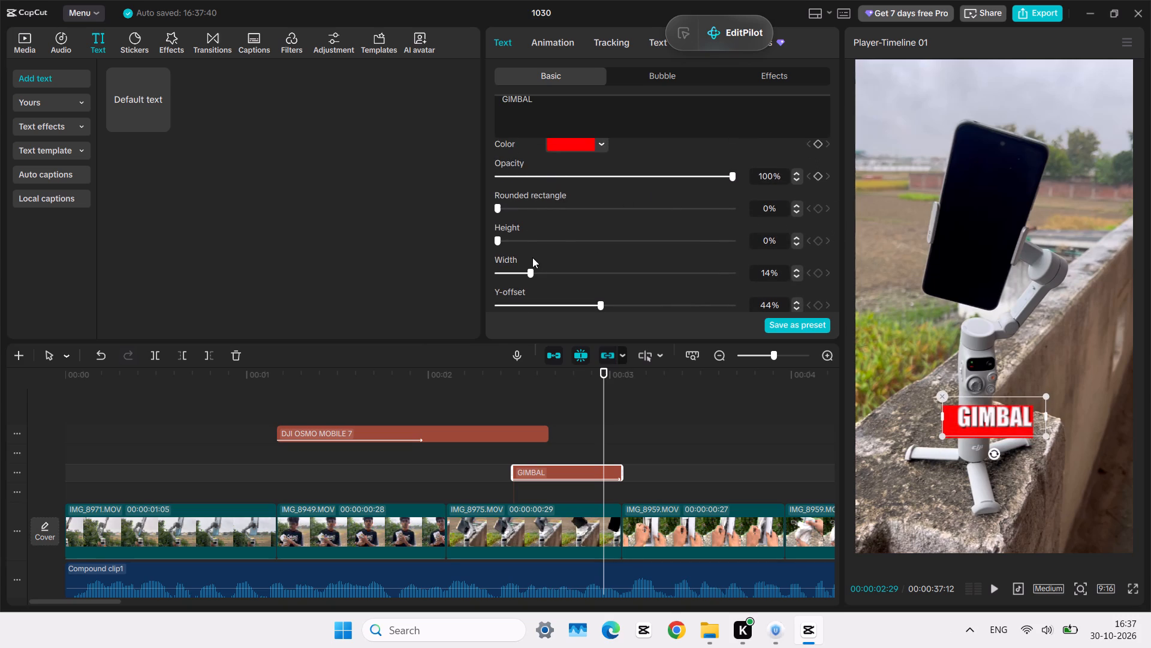
{"action": "left_click_drag", "start_coordinate": [532, 272], "coordinate": [626, 280]}
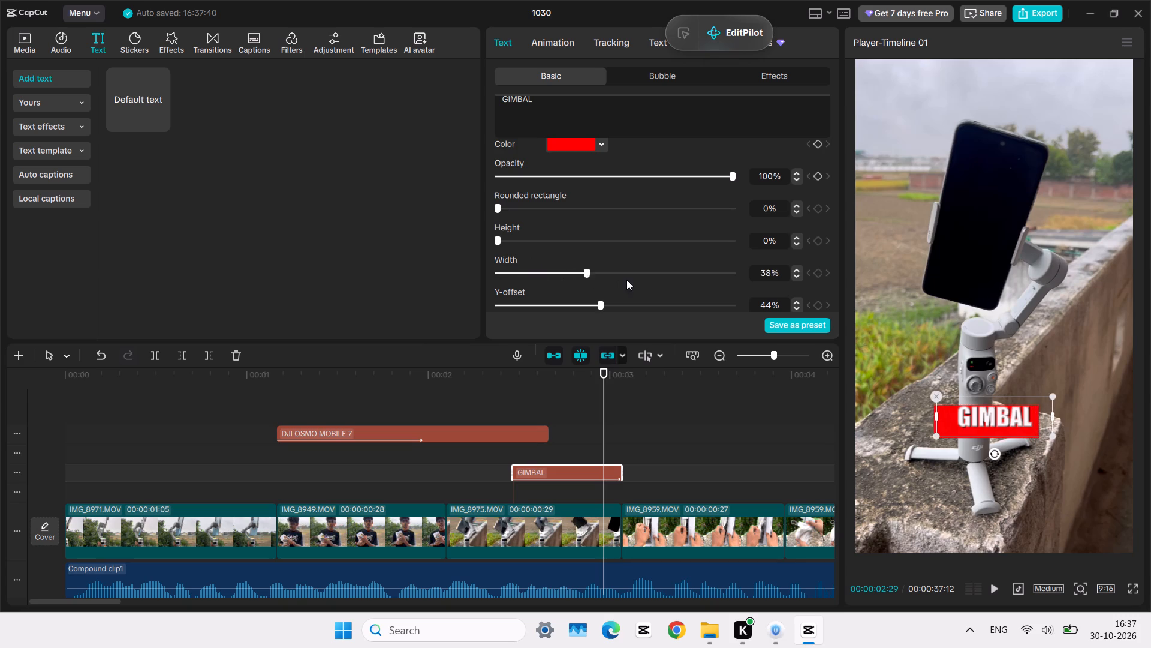
{"action": "left_click_drag", "start_coordinate": [626, 280], "coordinate": [604, 280]}
Browse the font list for the GIMBAL title, previewing the installed fonts on the red background.
{"action": "scroll", "coordinate": [562, 207], "scroll_direction": "down", "scroll_amount": 1}
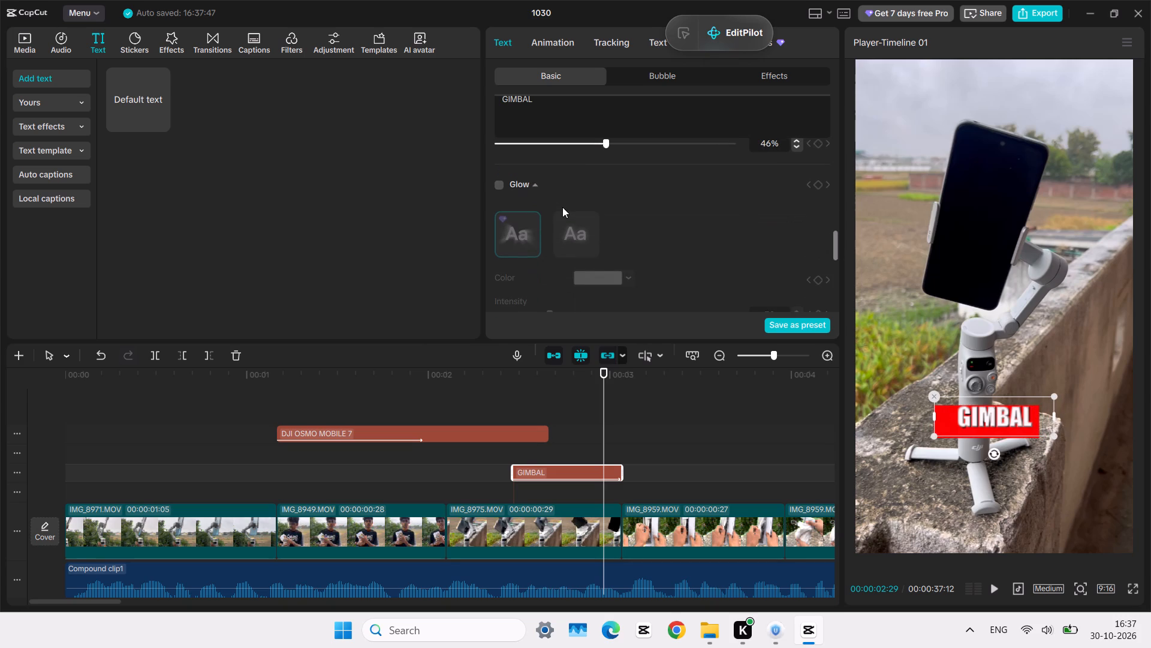
{"action": "scroll", "coordinate": [526, 220], "scroll_direction": "up", "scroll_amount": 1}
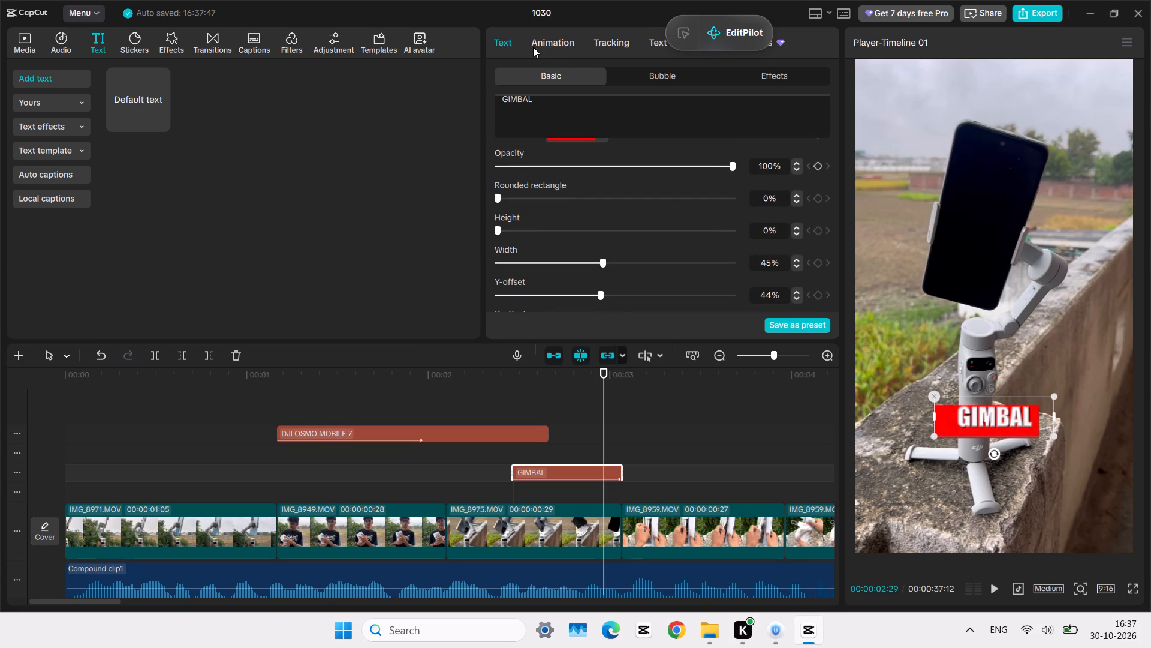
{"action": "scroll", "coordinate": [539, 117], "scroll_direction": "up", "scroll_amount": 13}
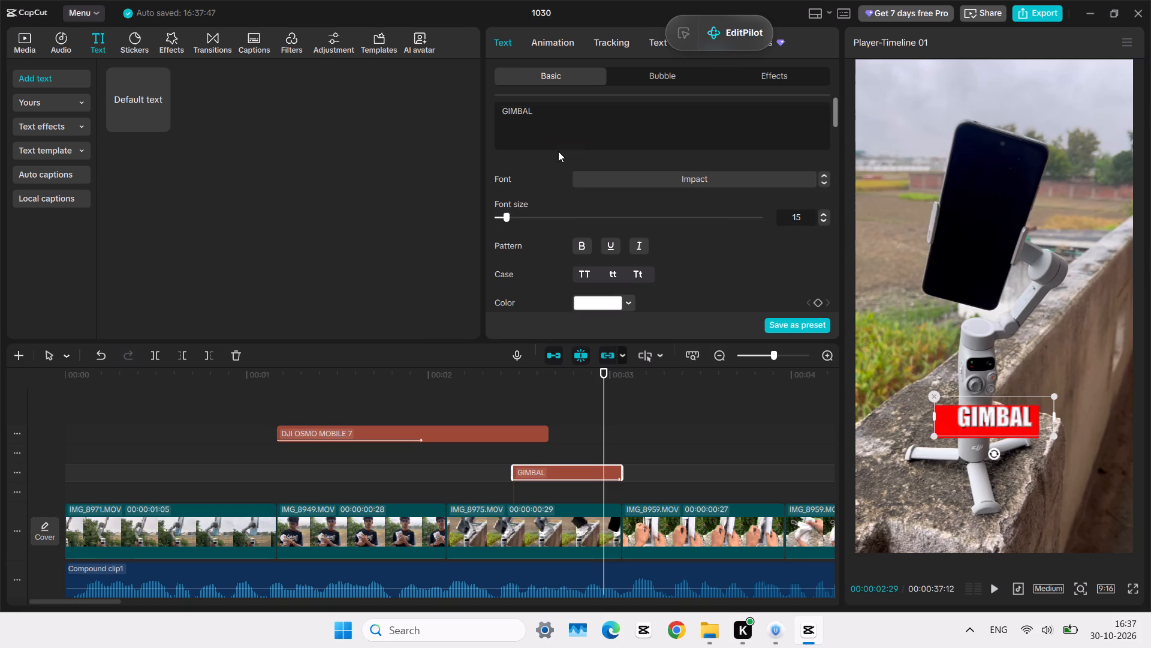
{"action": "left_click", "coordinate": [636, 182]}
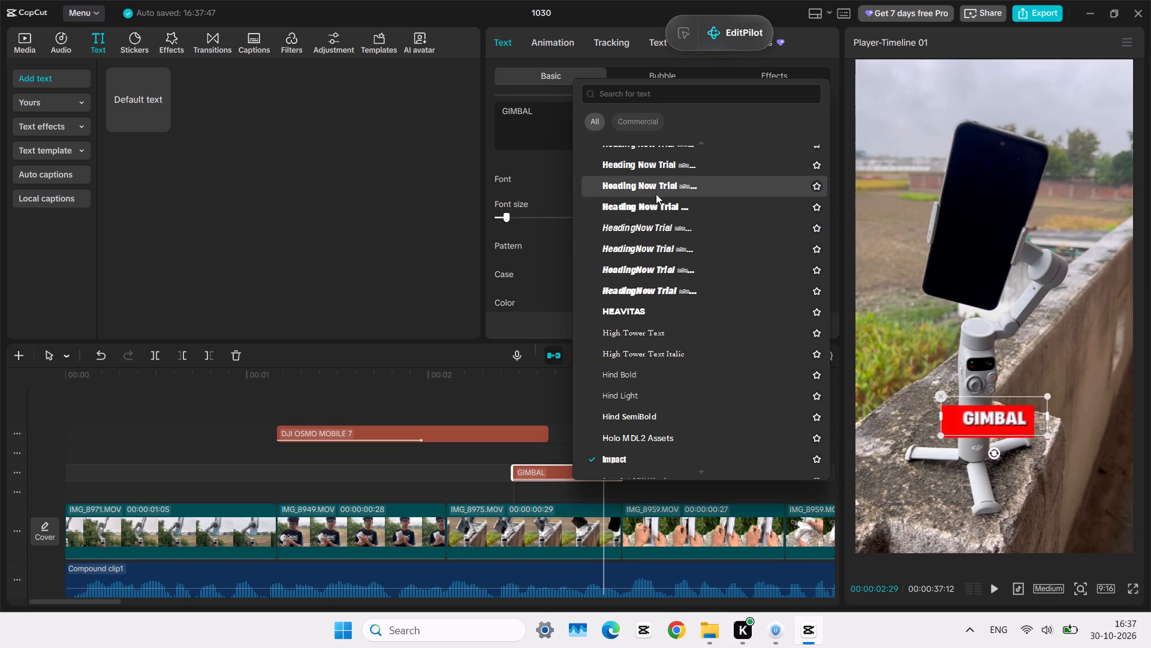
{"action": "key", "text": "space"}
{"action": "key", "text": "space"}
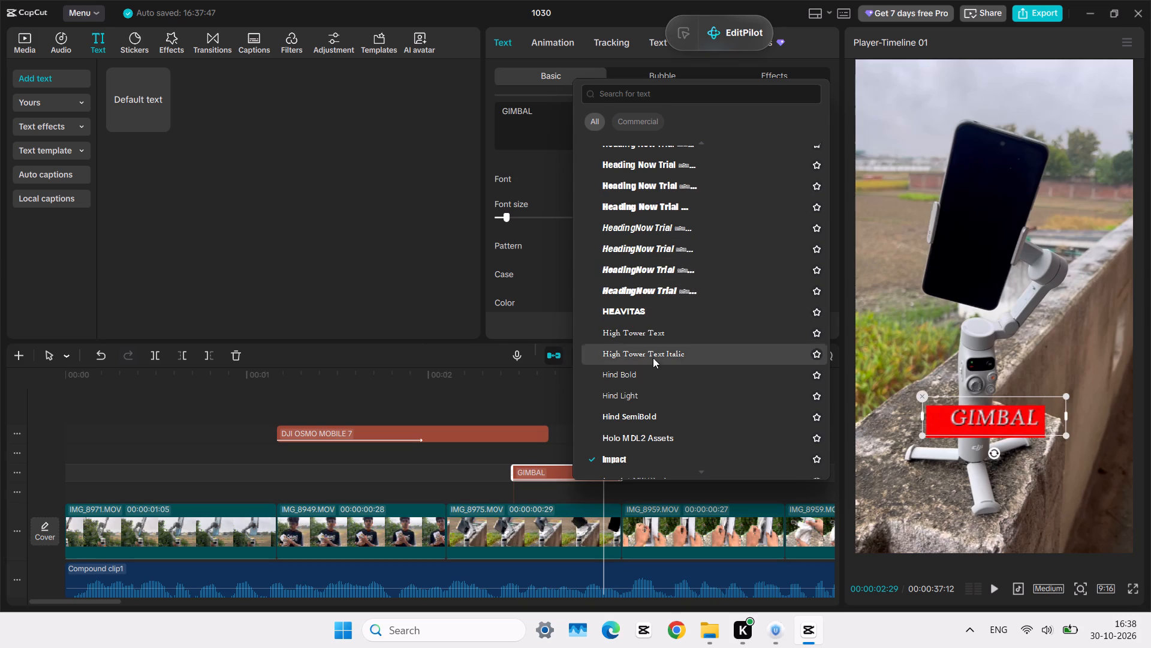
{"action": "scroll", "coordinate": [653, 360], "scroll_direction": "down", "scroll_amount": 1}
{"action": "scroll", "coordinate": [668, 374], "scroll_direction": "up", "scroll_amount": 1}
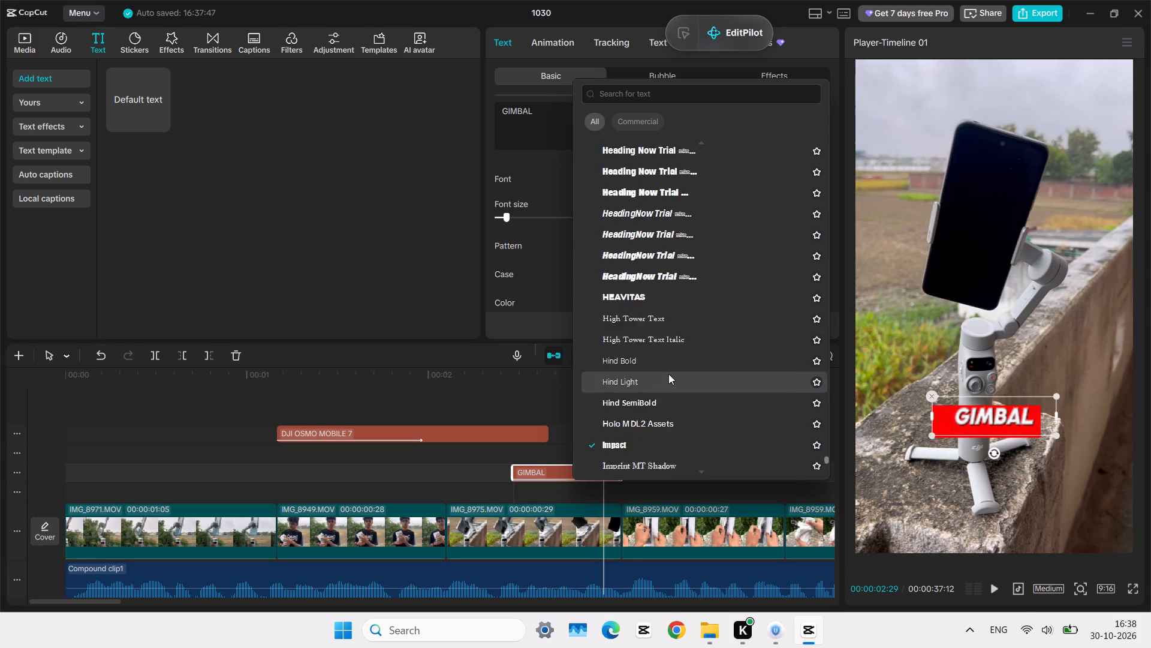
{"action": "scroll", "coordinate": [668, 374], "scroll_direction": "up", "scroll_amount": 1}
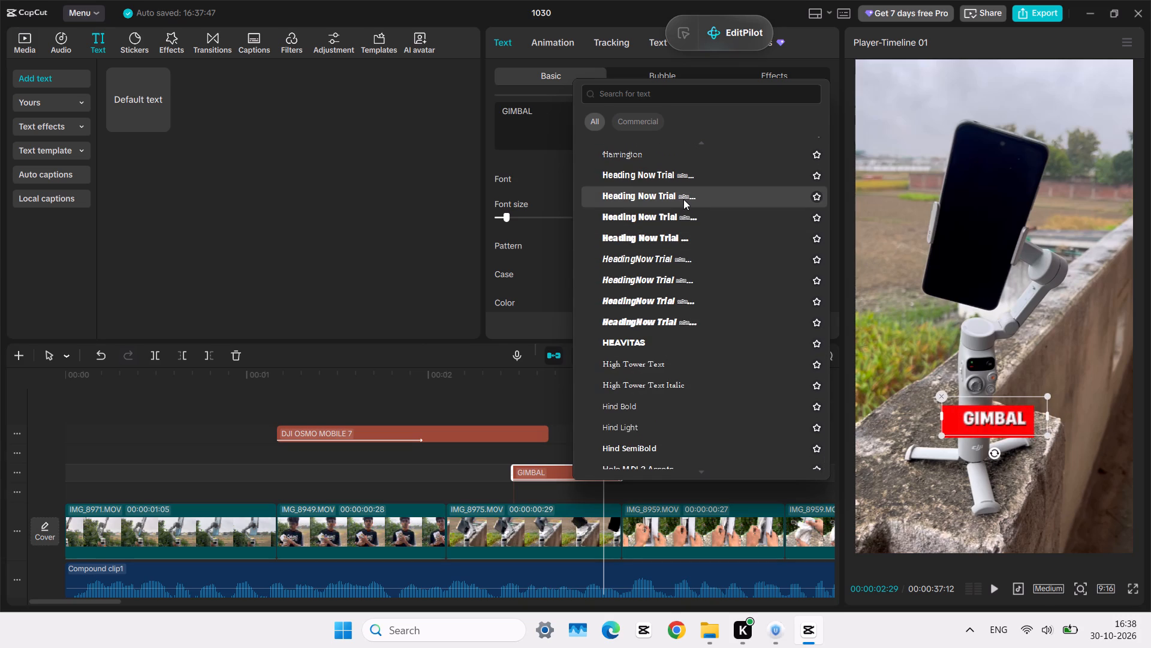
{"action": "scroll", "coordinate": [687, 177], "scroll_direction": "up", "scroll_amount": 2}
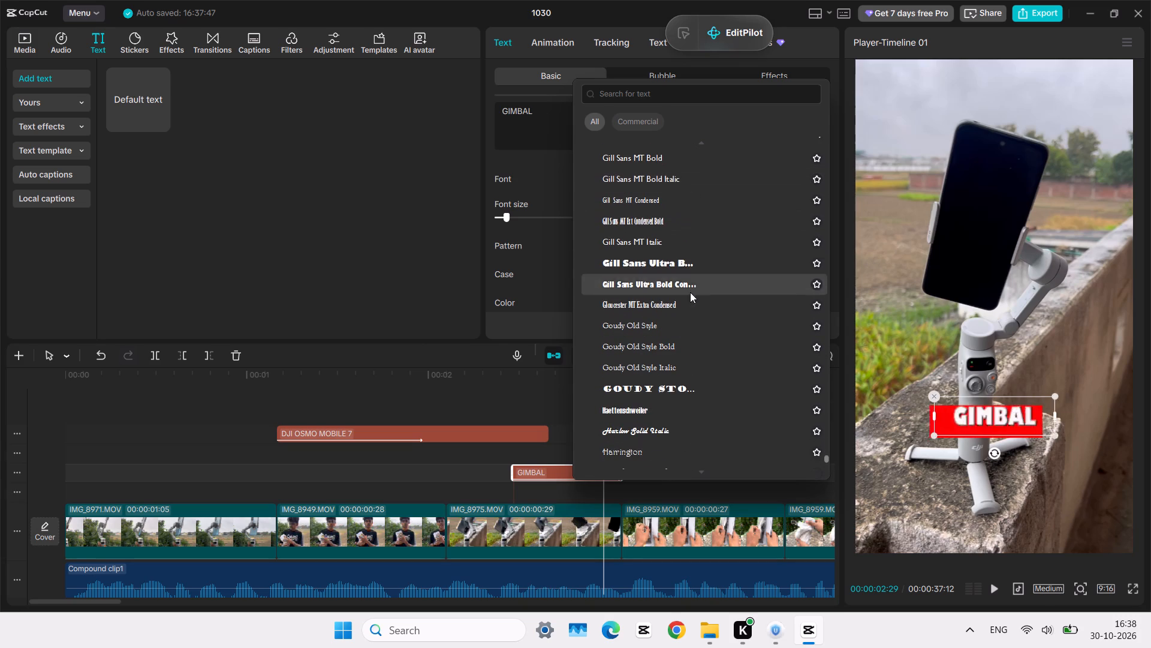
{"action": "scroll", "coordinate": [679, 329], "scroll_direction": "up", "scroll_amount": 1}
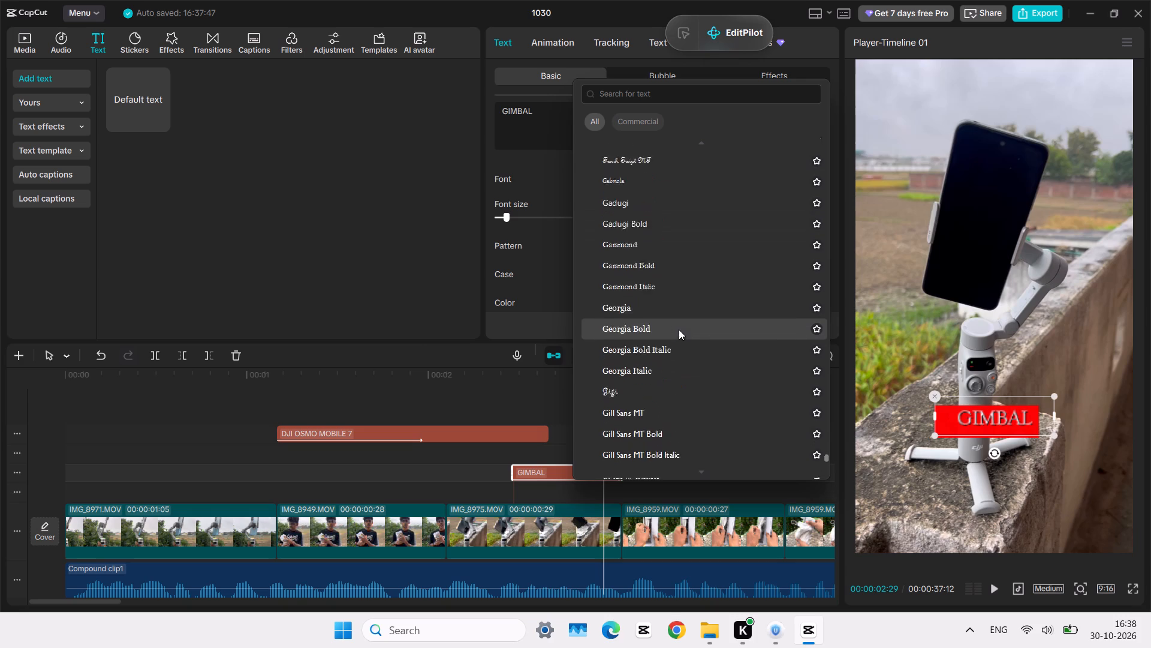
{"action": "scroll", "coordinate": [679, 329], "scroll_direction": "up", "scroll_amount": 1}
{"action": "scroll", "coordinate": [668, 194], "scroll_direction": "up", "scroll_amount": 2}
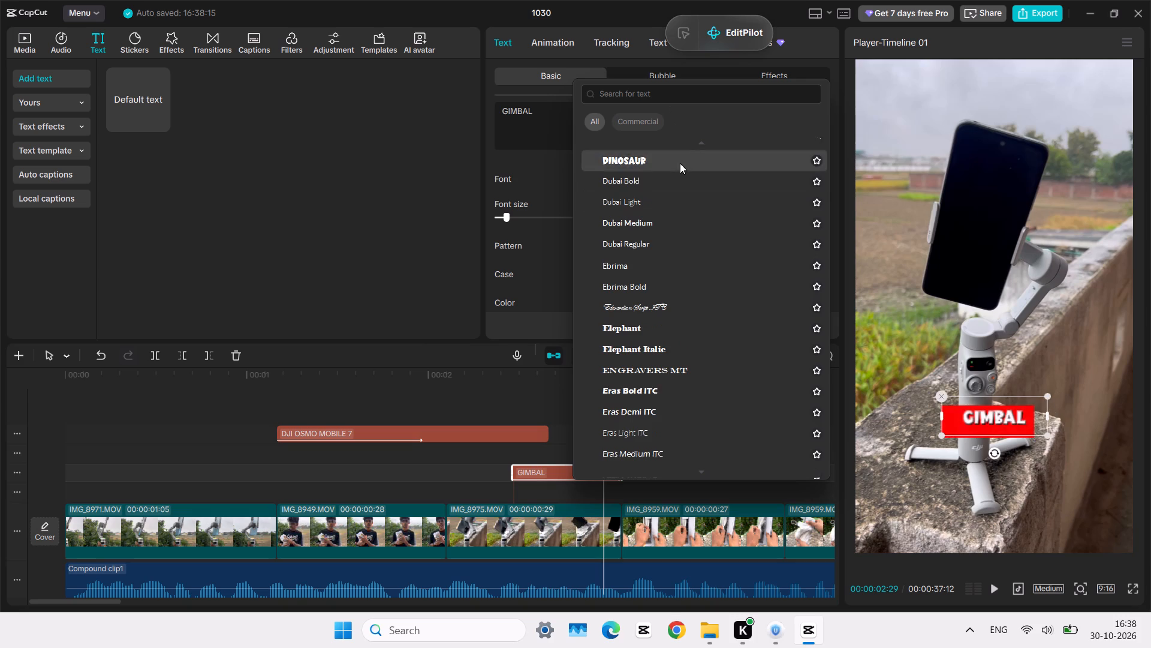
{"action": "scroll", "coordinate": [680, 163], "scroll_direction": "up", "scroll_amount": 1}
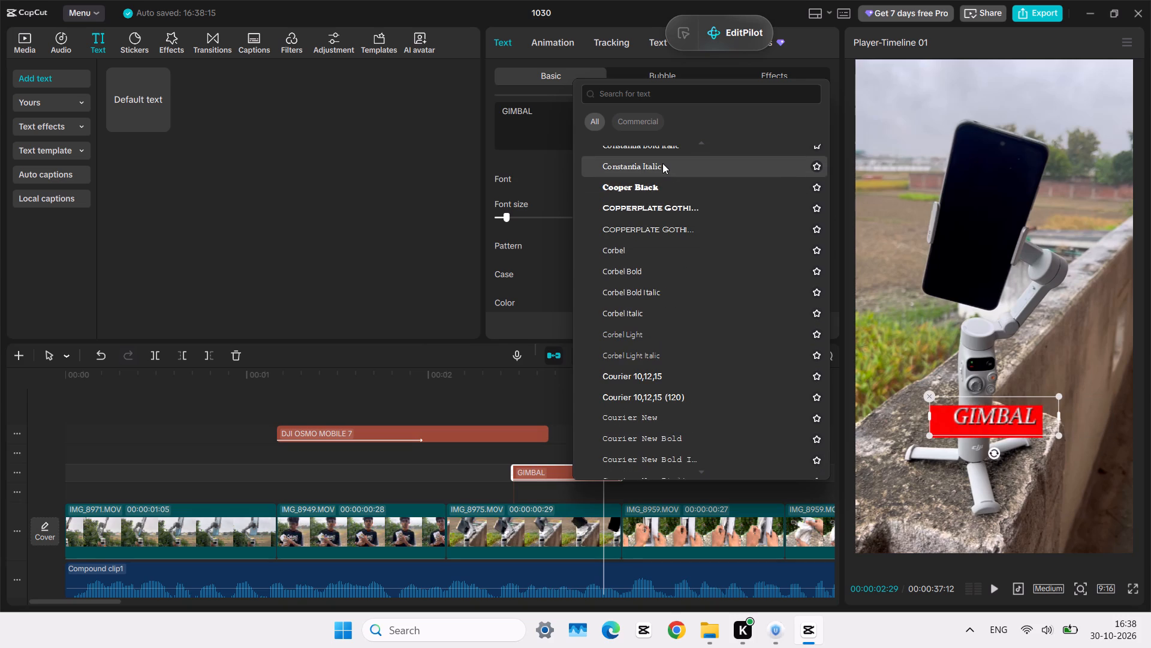
{"action": "scroll", "coordinate": [662, 163], "scroll_direction": "up", "scroll_amount": 2}
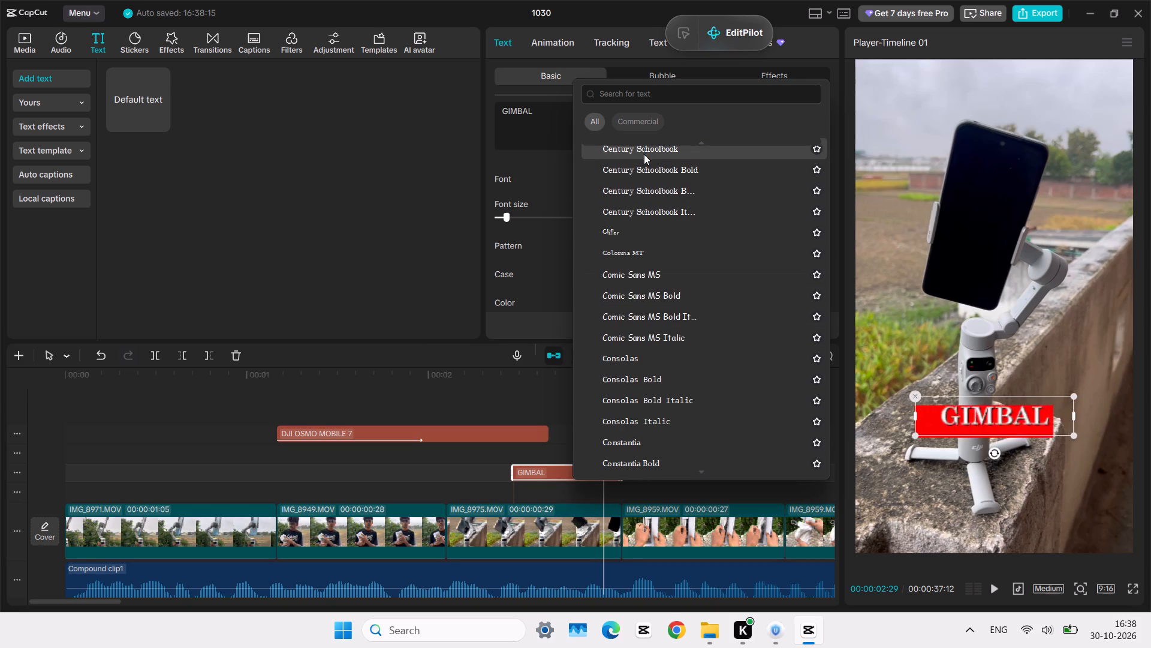
{"action": "scroll", "coordinate": [667, 275], "scroll_direction": "down", "scroll_amount": 16}
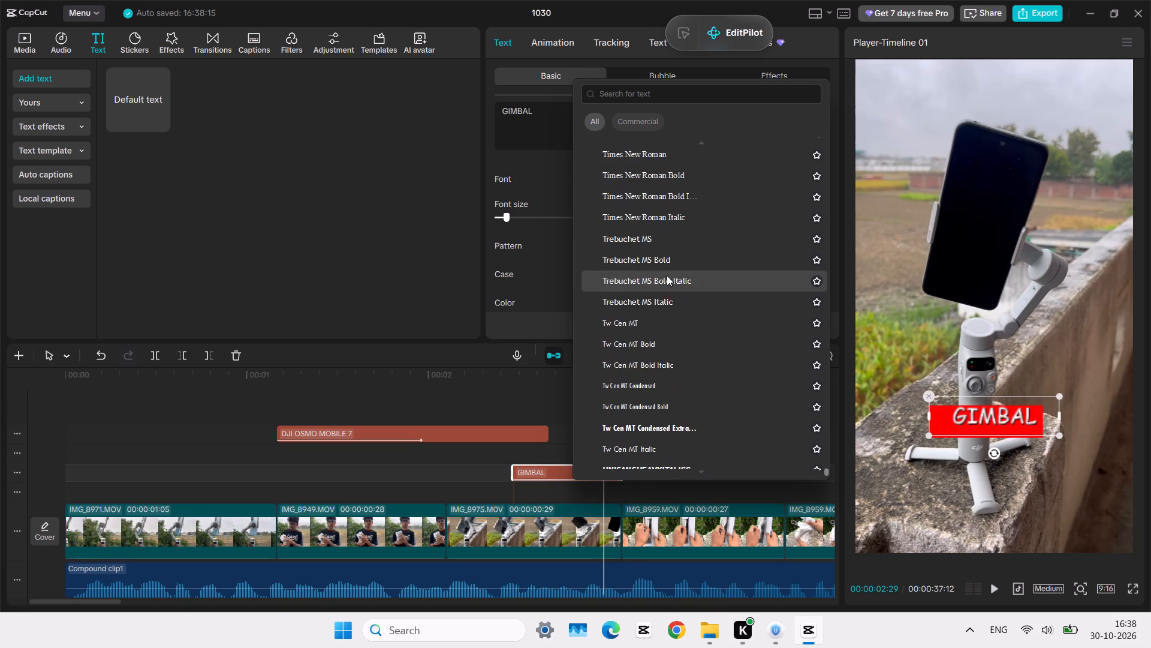
{"action": "scroll", "coordinate": [667, 275], "scroll_direction": "down", "scroll_amount": 7}
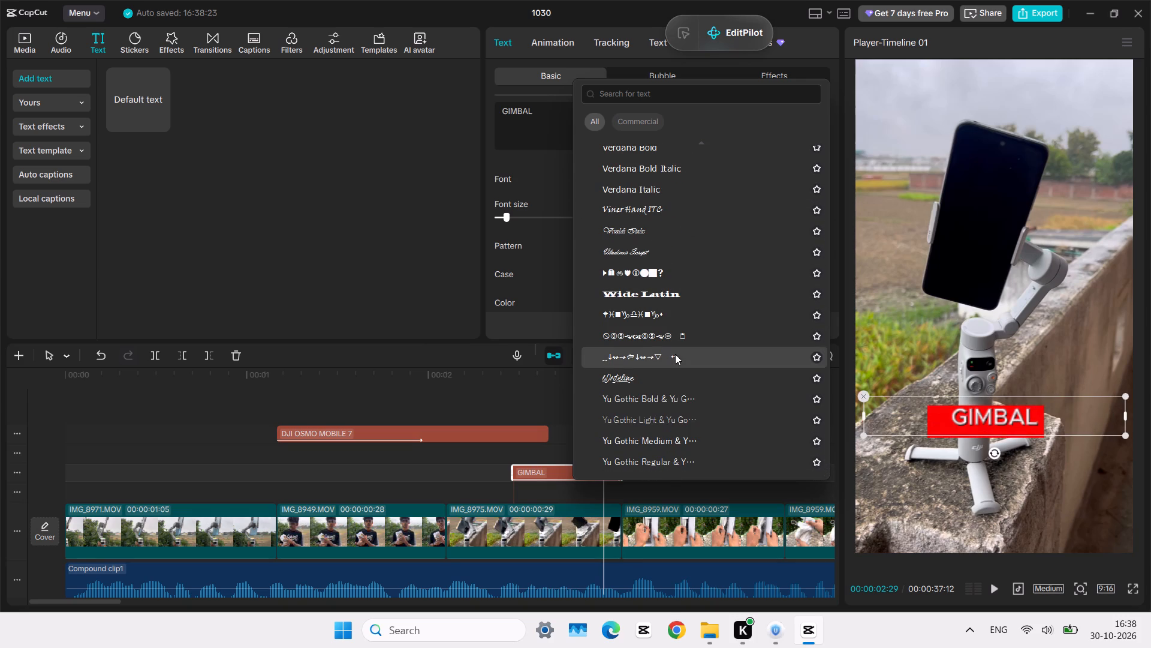
{"action": "scroll", "coordinate": [675, 354], "scroll_direction": "down", "scroll_amount": 1}
{"action": "scroll", "coordinate": [664, 303], "scroll_direction": "up", "scroll_amount": 12}
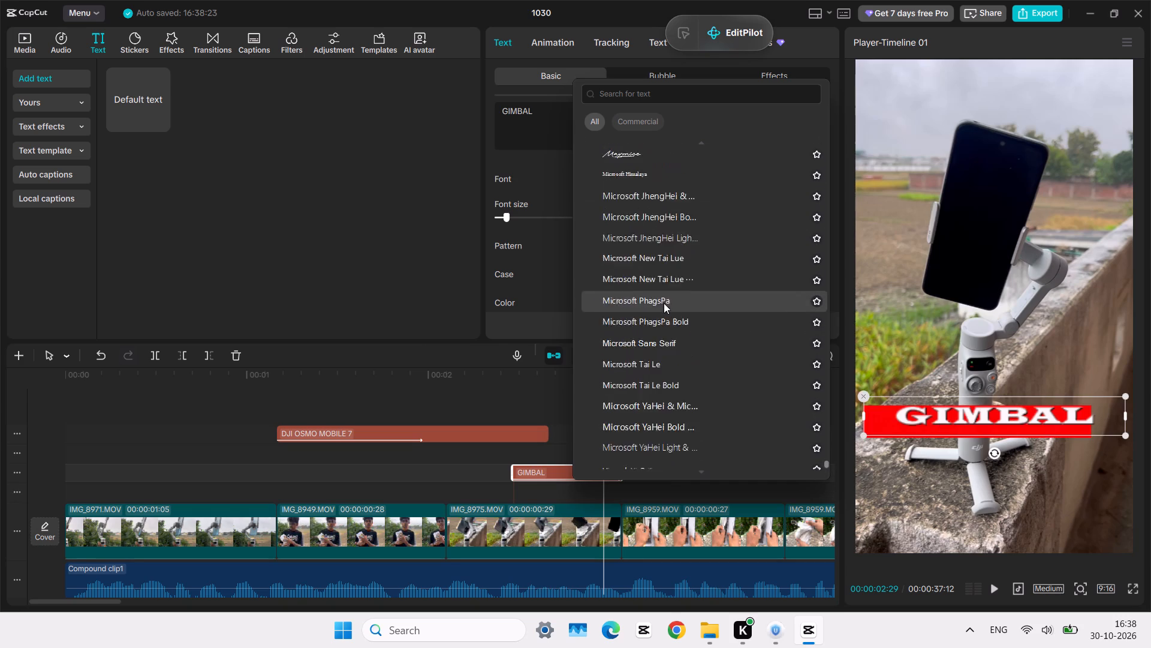
{"action": "scroll", "coordinate": [664, 303], "scroll_direction": "up", "scroll_amount": 20}
{"action": "scroll", "coordinate": [664, 303], "scroll_direction": "up", "scroll_amount": 20}
{"action": "scroll", "coordinate": [664, 303], "scroll_direction": "up", "scroll_amount": 9}
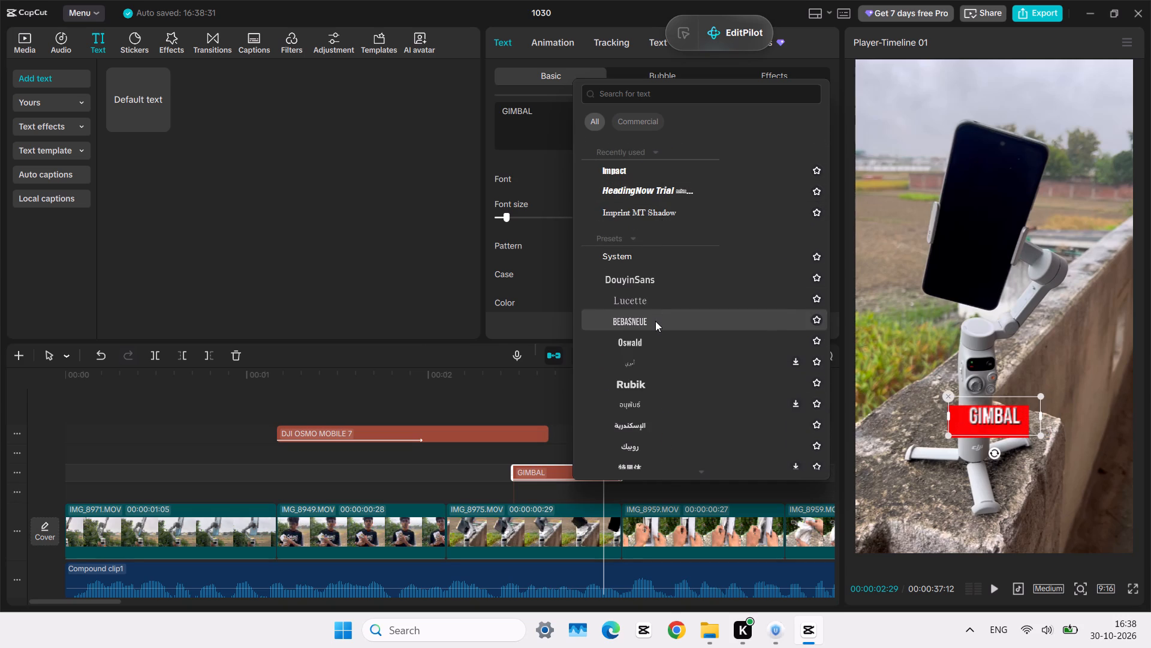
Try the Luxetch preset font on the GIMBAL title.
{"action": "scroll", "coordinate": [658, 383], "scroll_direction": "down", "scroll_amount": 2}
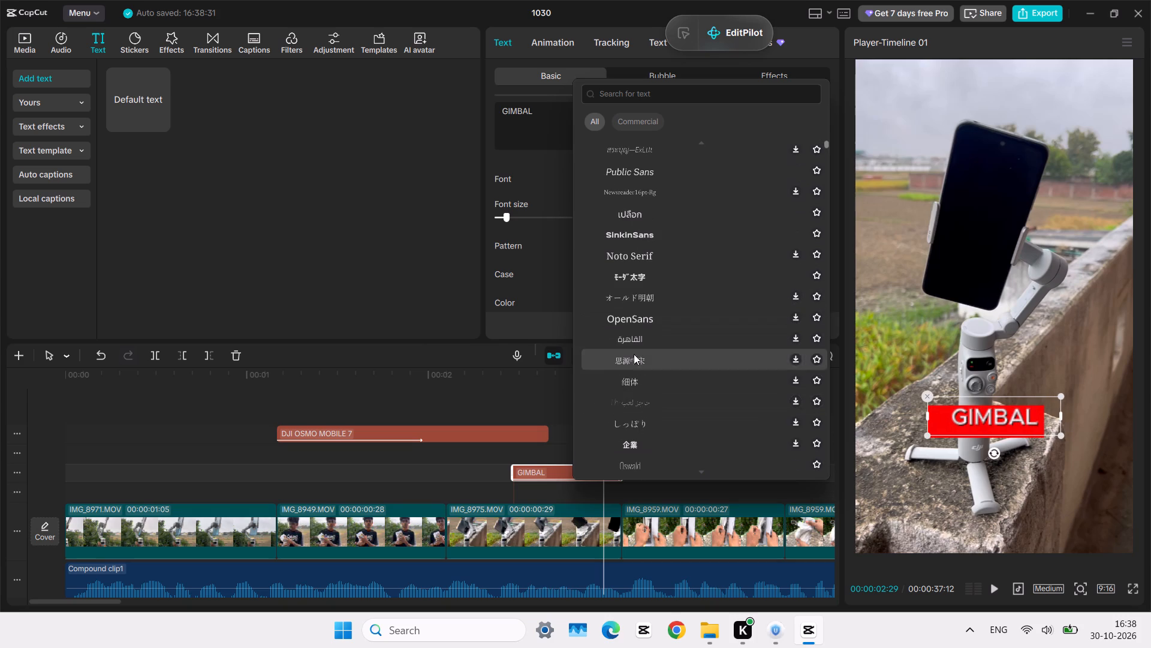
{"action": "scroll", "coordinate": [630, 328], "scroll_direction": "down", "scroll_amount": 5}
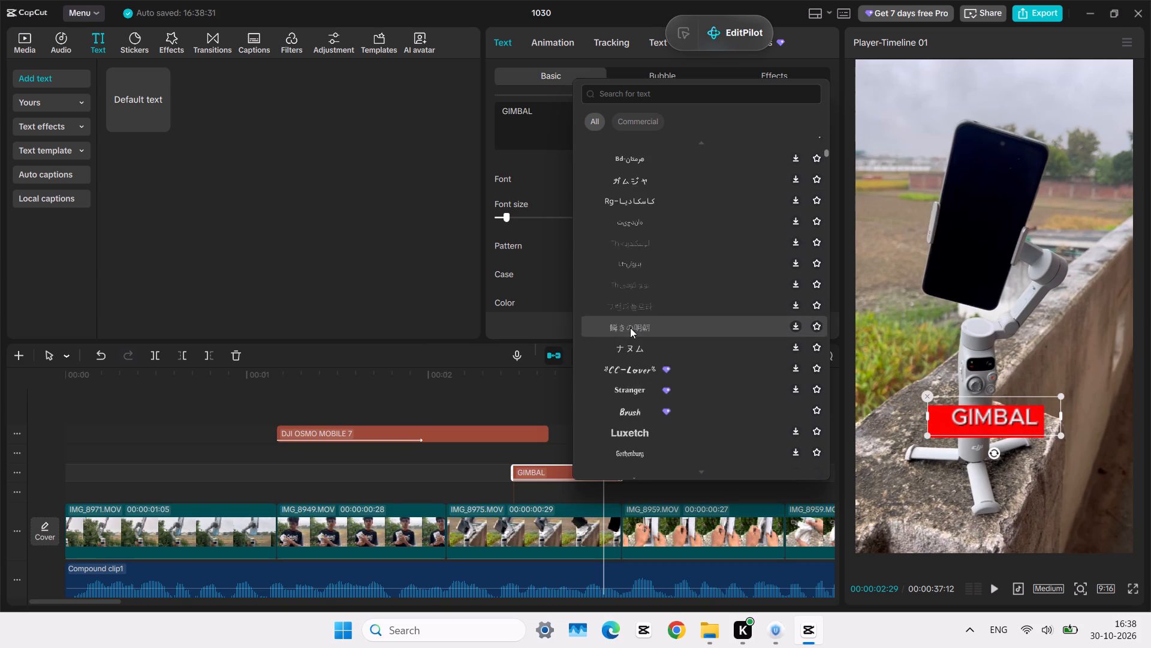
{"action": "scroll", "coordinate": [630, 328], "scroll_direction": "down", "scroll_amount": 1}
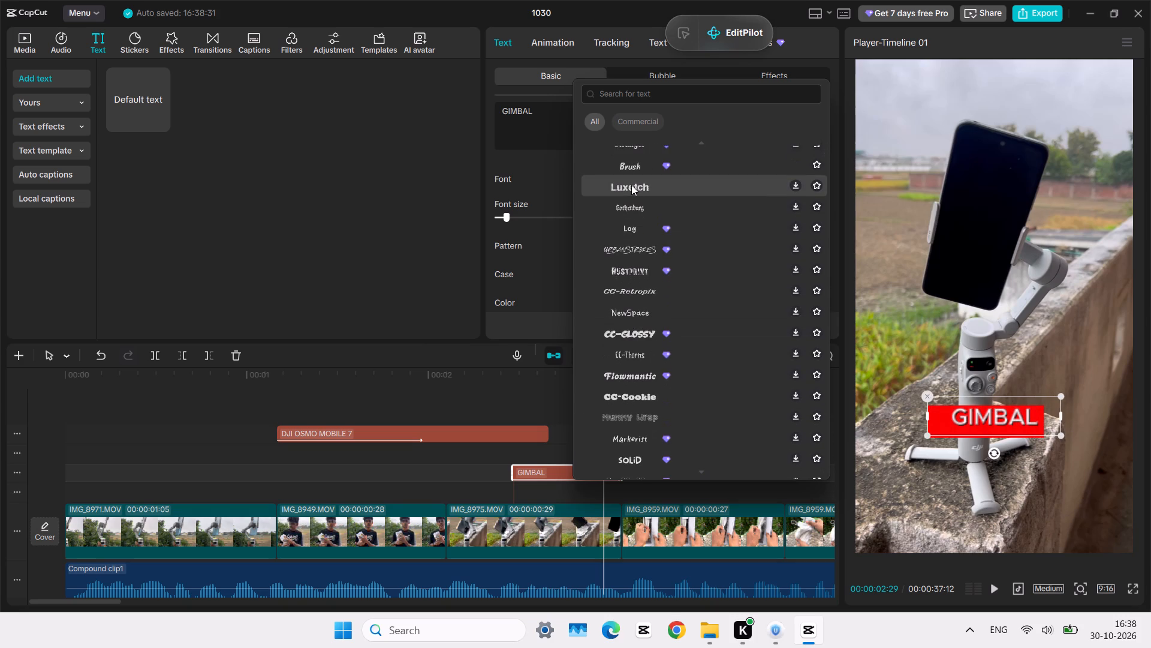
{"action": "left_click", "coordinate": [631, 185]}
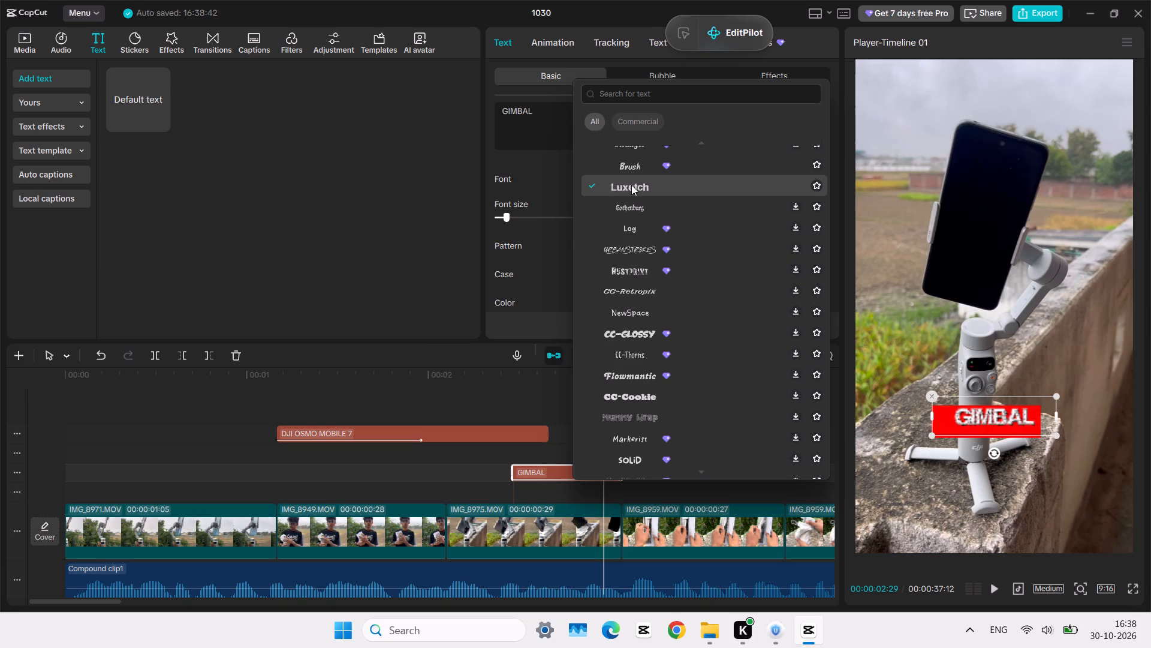
Set the GIMBAL title's font to SportSans.
{"action": "scroll", "coordinate": [626, 283], "scroll_direction": "down", "scroll_amount": 1}
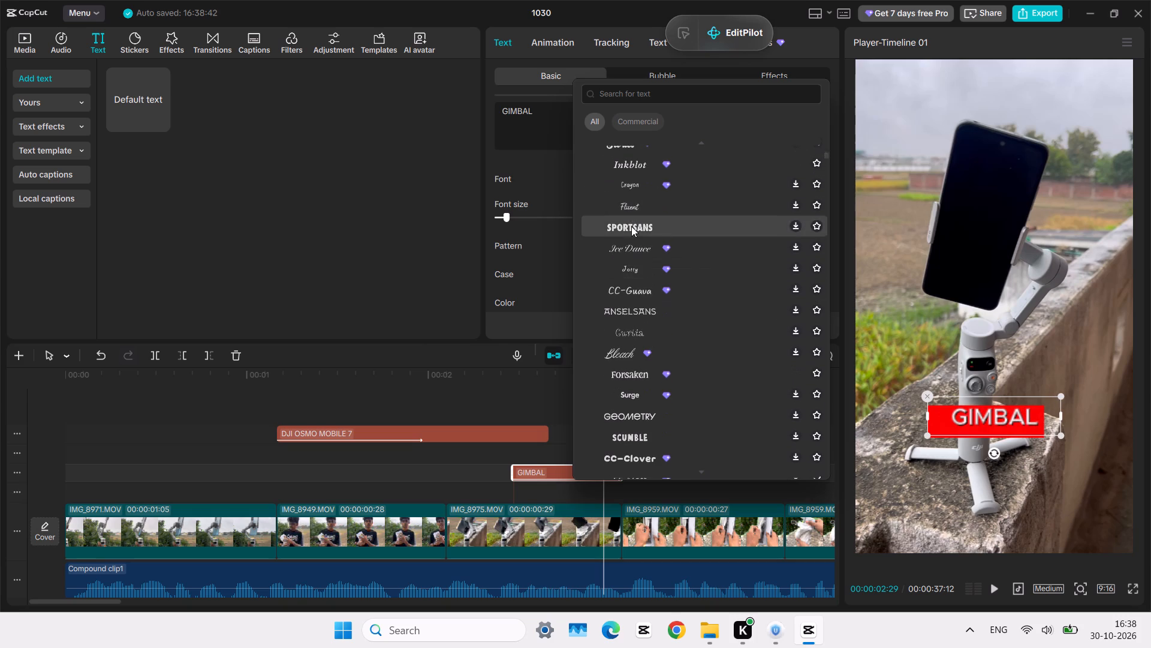
{"action": "left_click", "coordinate": [633, 227]}
Browse the commercial fonts and set the GIMBAL title's font to Mathilde-Black-Italic.
{"action": "scroll", "coordinate": [648, 287], "scroll_direction": "down", "scroll_amount": 1}
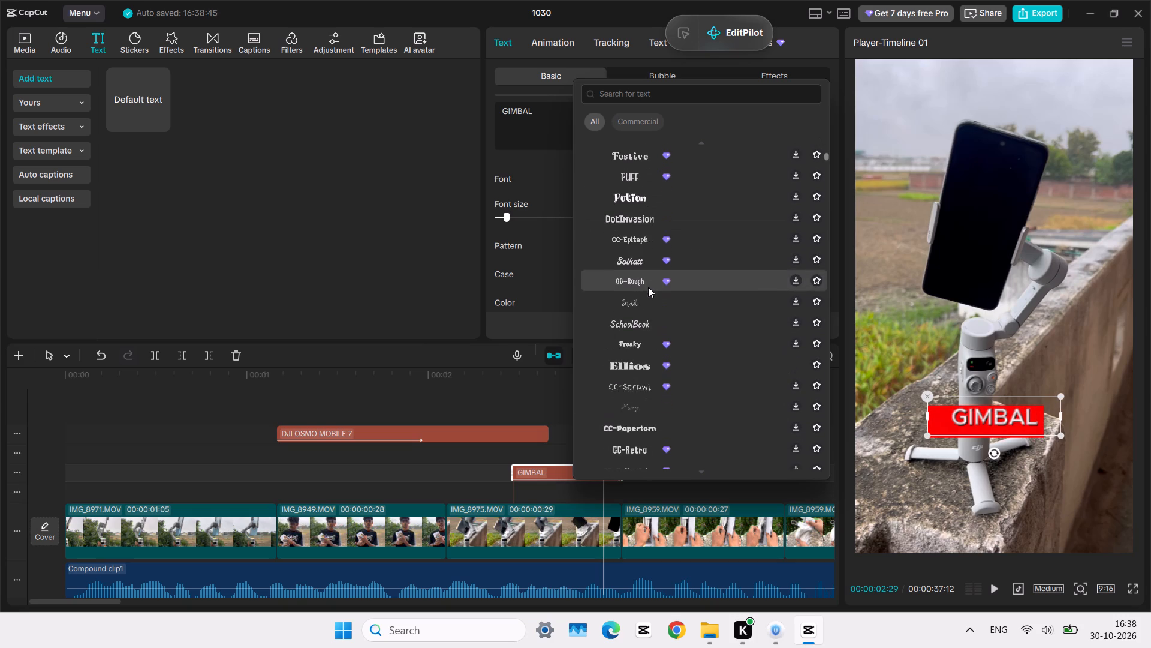
{"action": "scroll", "coordinate": [641, 353], "scroll_direction": "down", "scroll_amount": 2}
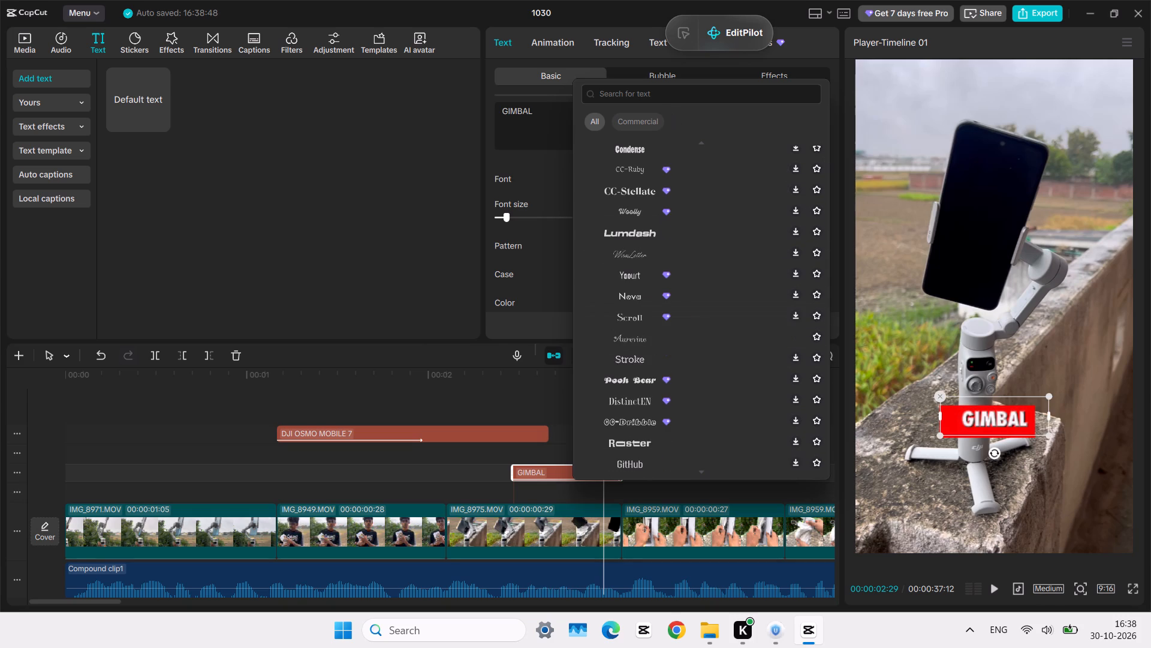
{"action": "left_click", "coordinate": [676, 91]}
{"action": "left_click", "coordinate": [626, 124]}
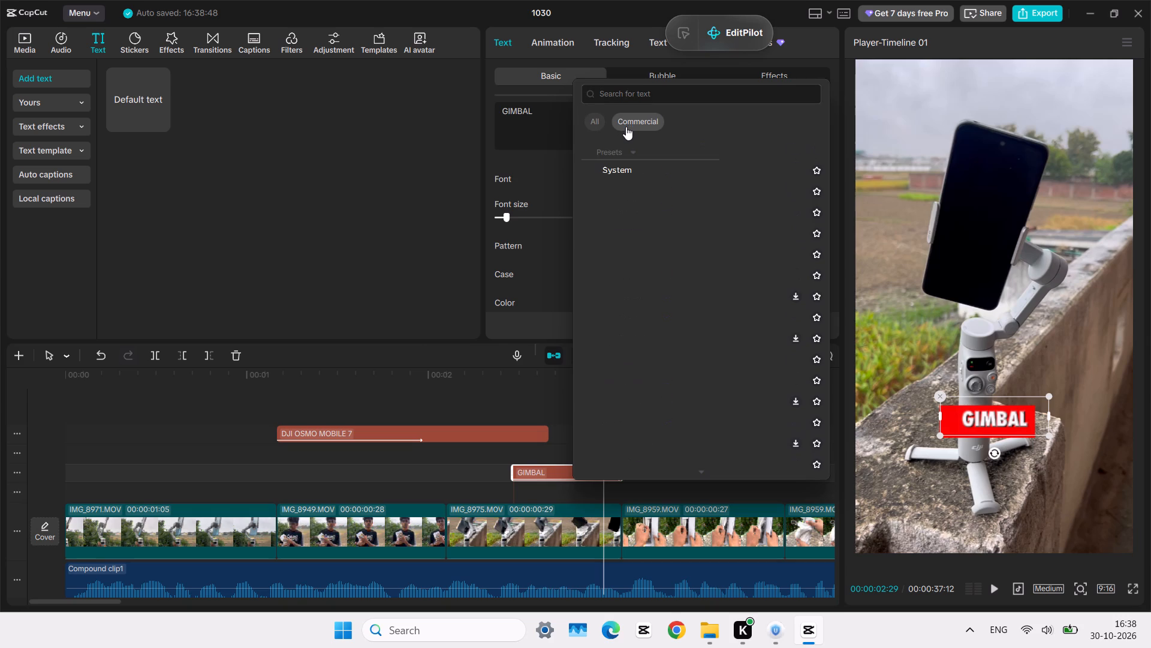
{"action": "scroll", "coordinate": [645, 352], "scroll_direction": "down", "scroll_amount": 2}
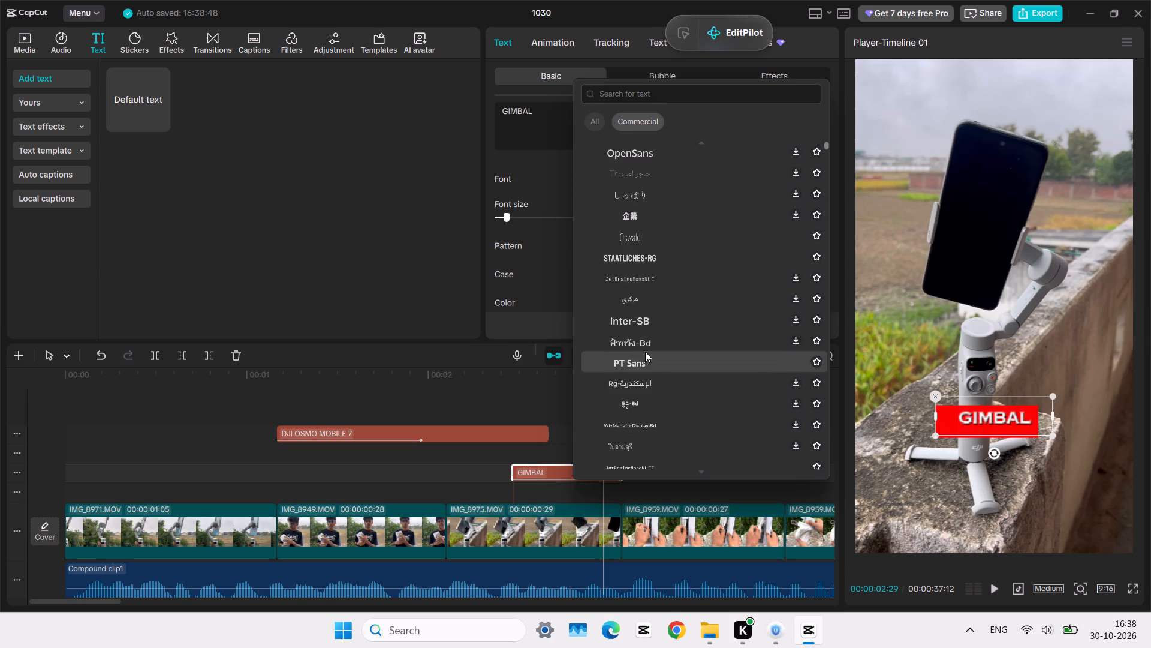
{"action": "scroll", "coordinate": [650, 352], "scroll_direction": "down", "scroll_amount": 1}
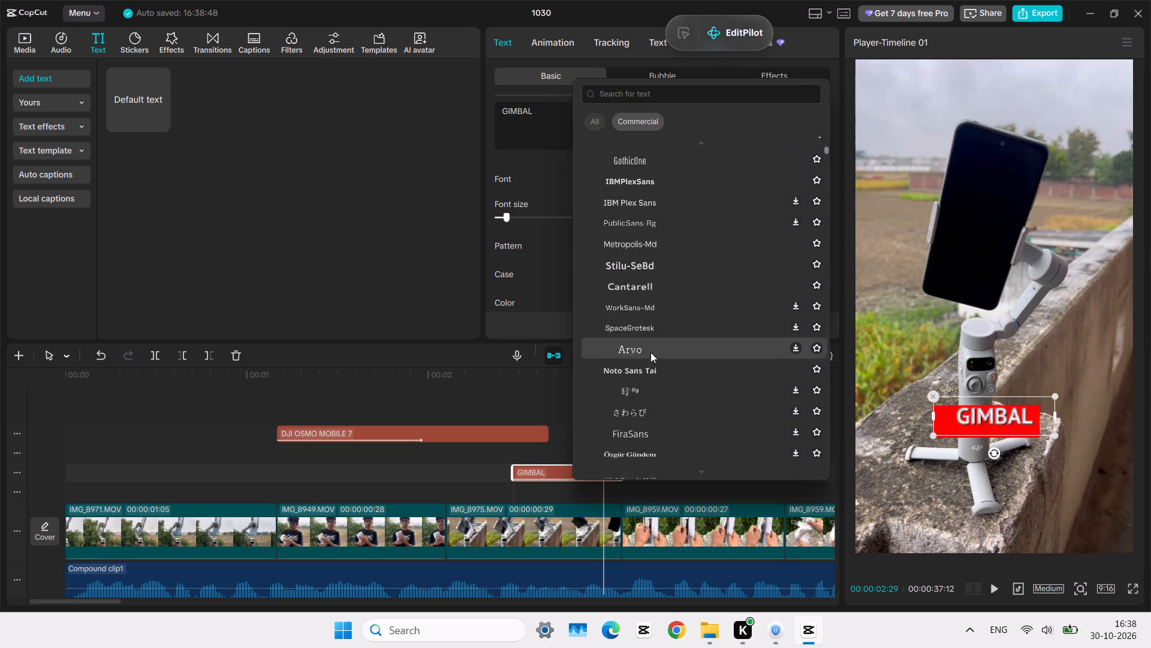
{"action": "scroll", "coordinate": [650, 352], "scroll_direction": "down", "scroll_amount": 1}
{"action": "scroll", "coordinate": [623, 241], "scroll_direction": "down", "scroll_amount": 8}
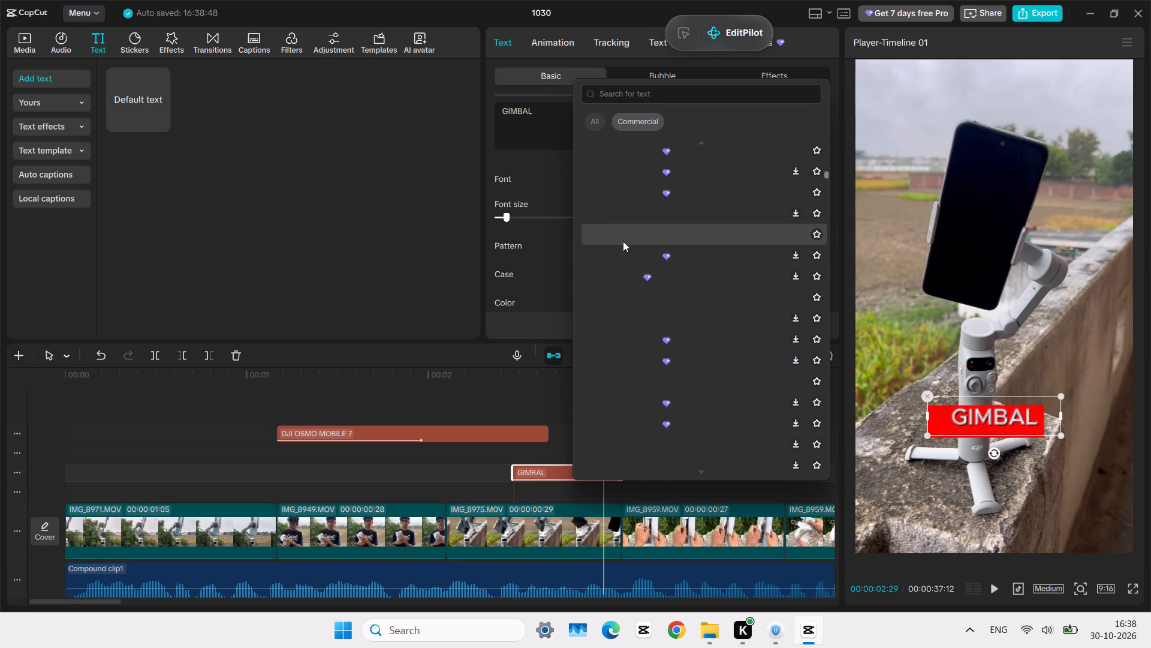
{"action": "scroll", "coordinate": [623, 241], "scroll_direction": "down", "scroll_amount": 9}
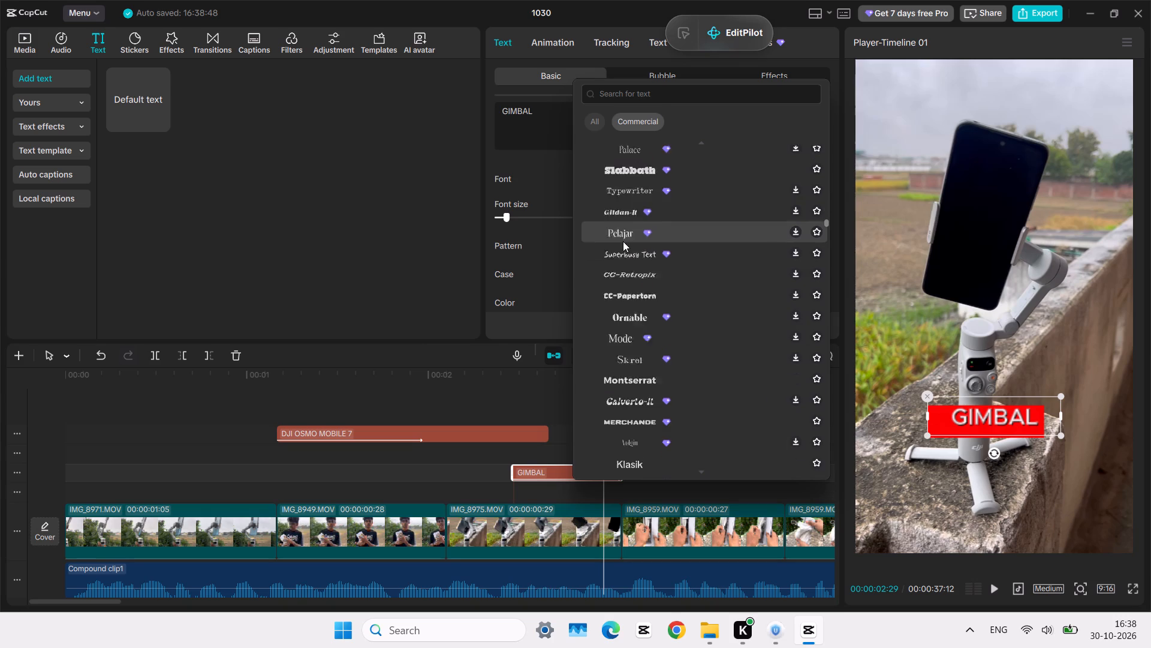
{"action": "scroll", "coordinate": [623, 241], "scroll_direction": "down", "scroll_amount": 4}
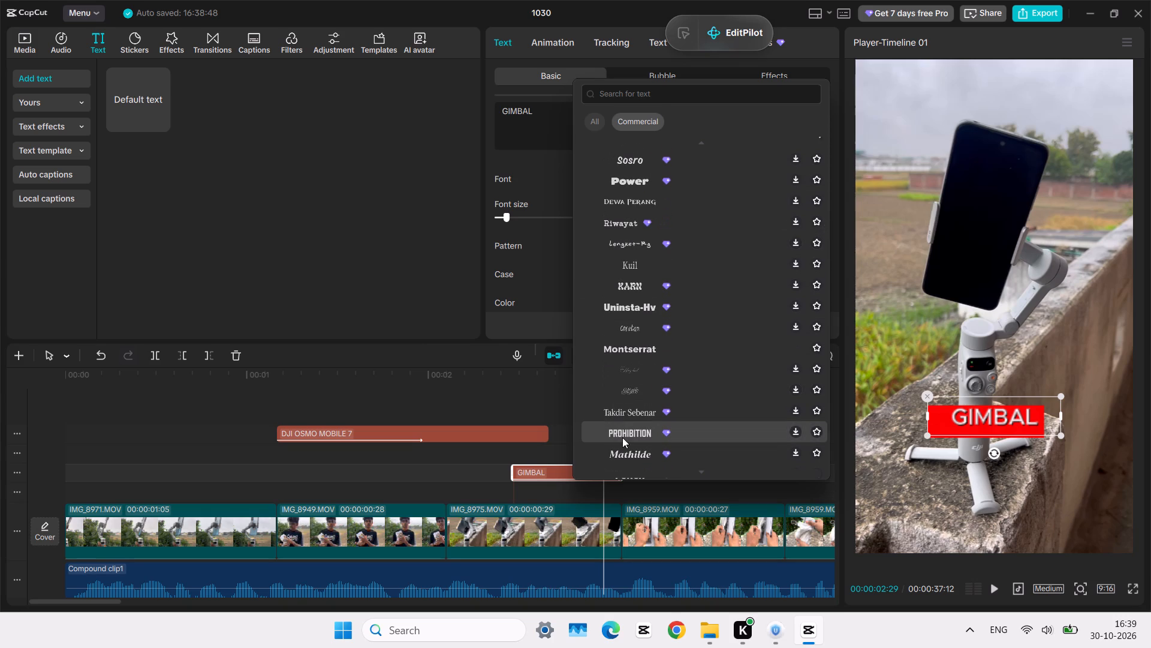
{"action": "left_click", "coordinate": [621, 460]}
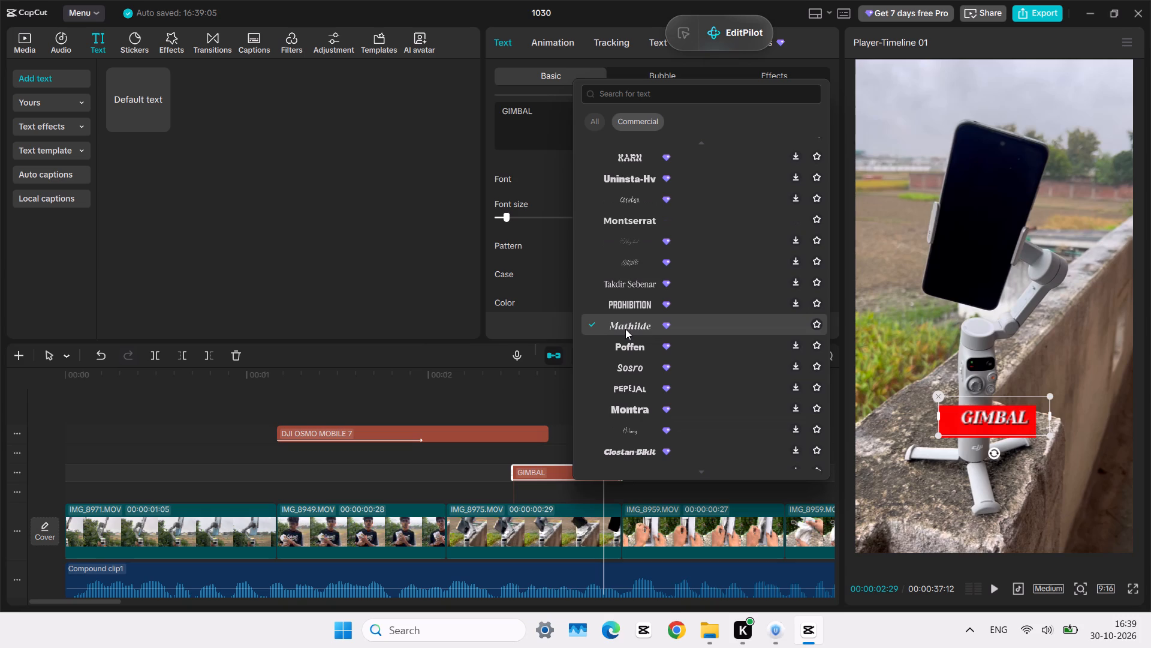
{"action": "left_click", "coordinate": [629, 325]}
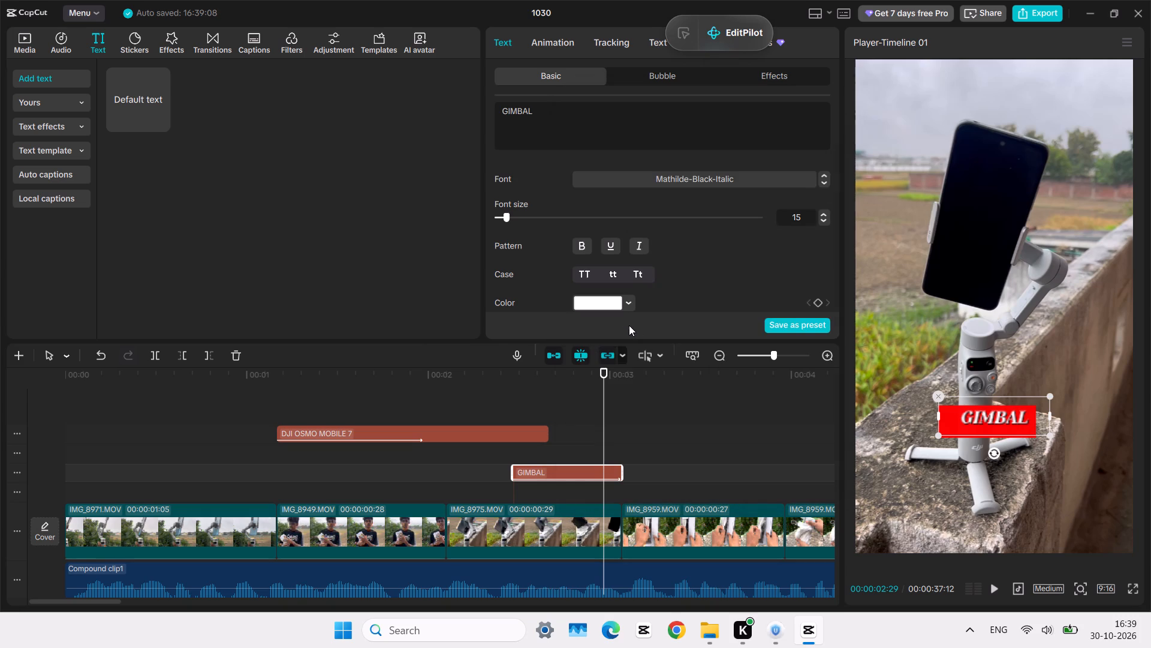
Play the video full screen, replaying from about 00:00:02:03 to review the GIMBAL title with its new font.
{"action": "left_click", "coordinate": [1131, 590]}
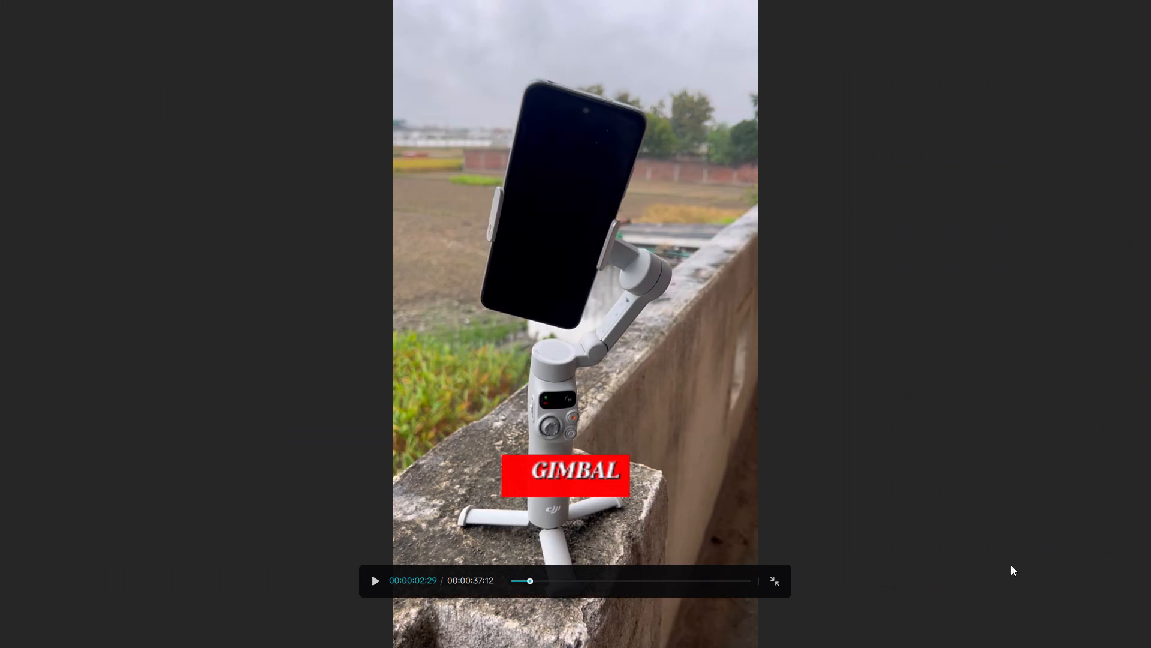
{"action": "key", "text": "space"}
{"action": "key", "text": "space"}
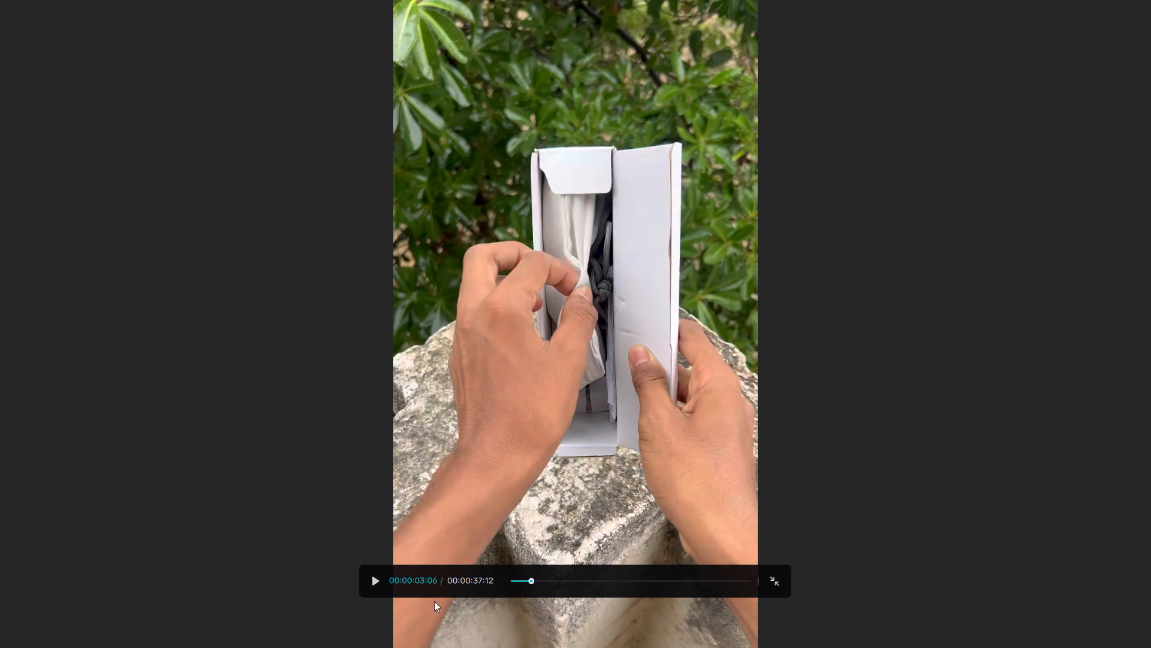
{"action": "left_click", "coordinate": [522, 580]}
{"action": "key", "text": "space"}
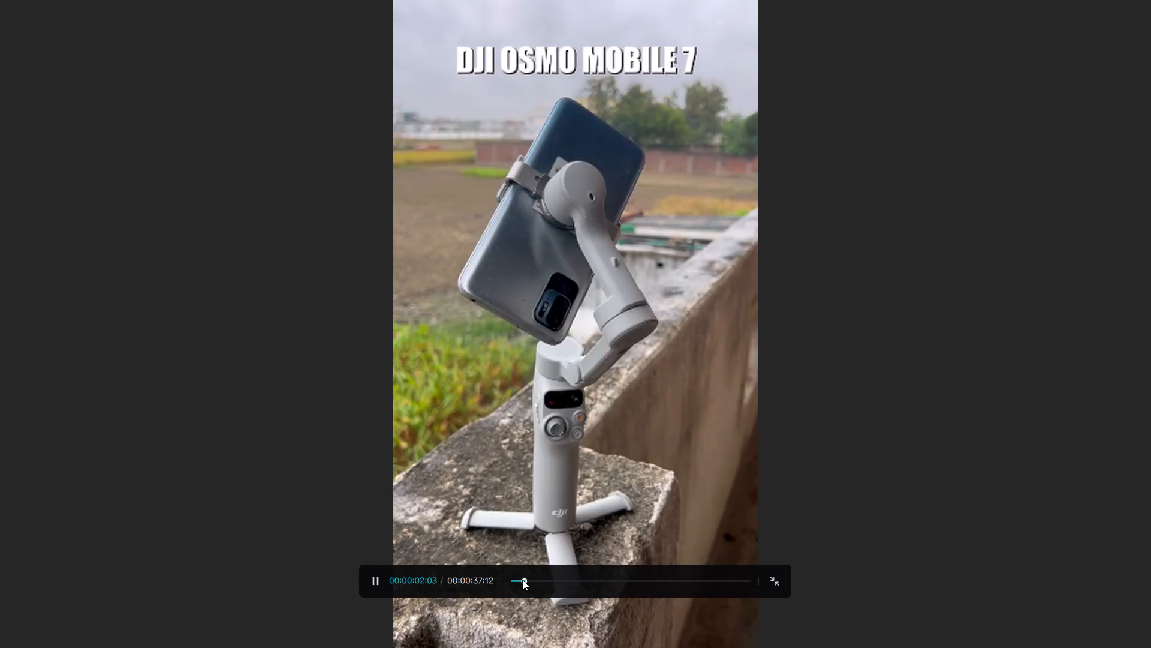
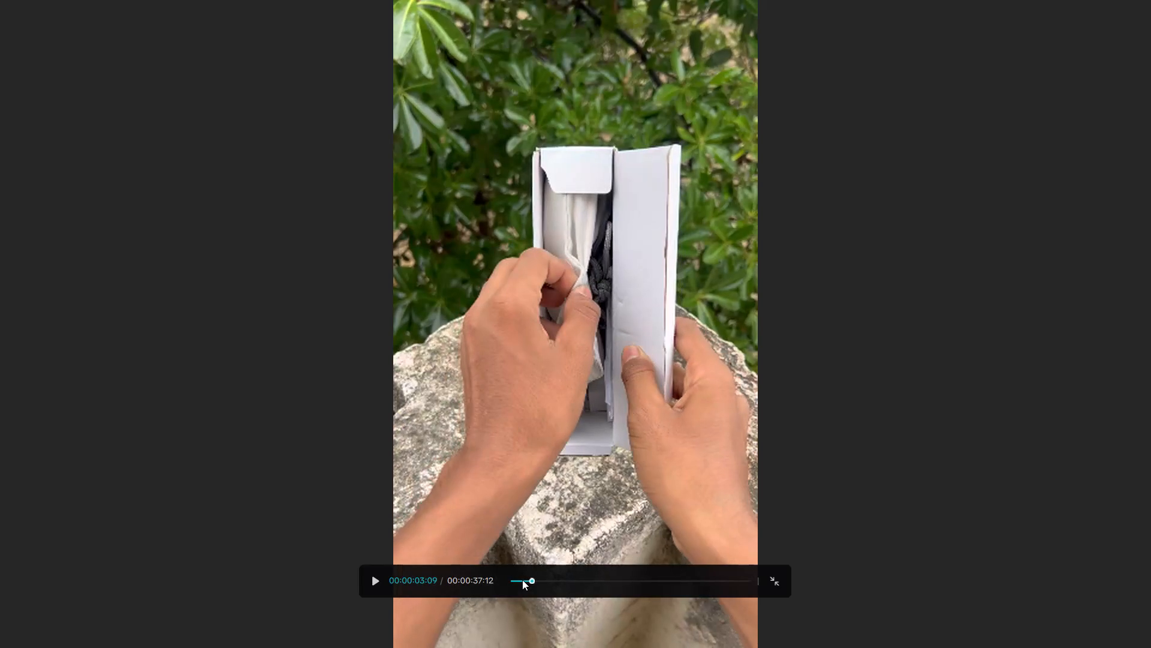
Exit the full-screen preview and undo the GIMBAL title's font trials and red background, back to the plain white Impact text.
{"action": "left_click", "coordinate": [781, 577]}
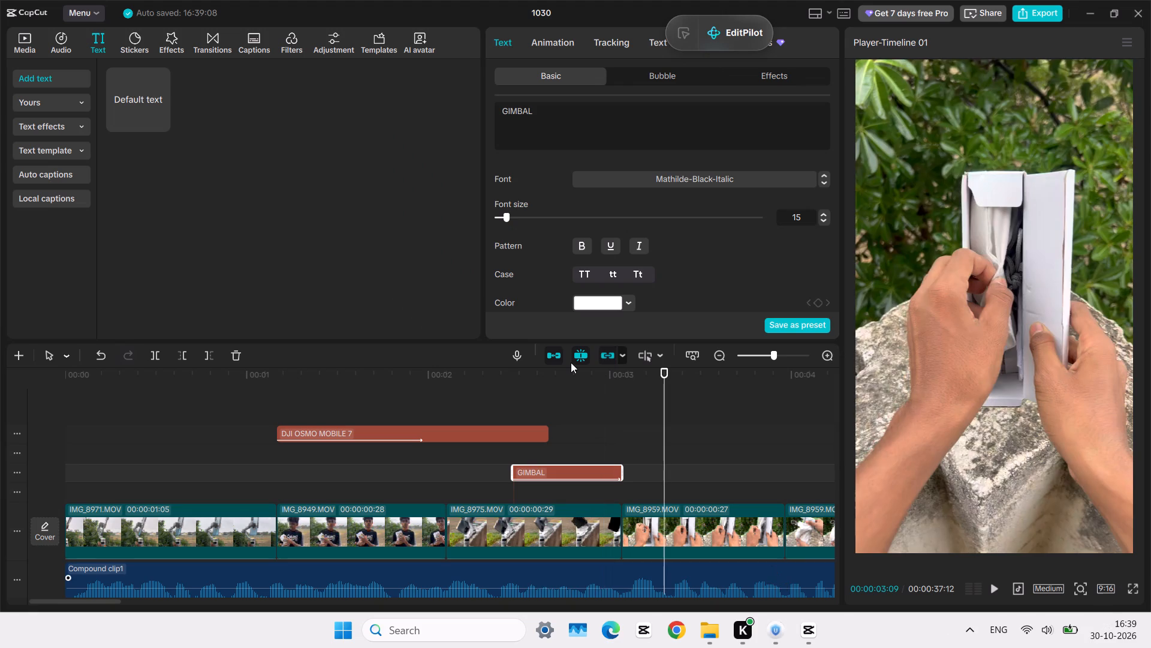
{"action": "left_click", "coordinate": [590, 445]}
{"action": "left_click", "coordinate": [589, 468]}
{"action": "key", "text": "ctrl+z"}
{"action": "key", "text": "ctrl+z"}
{"action": "key", "text": "ctrl+z"}
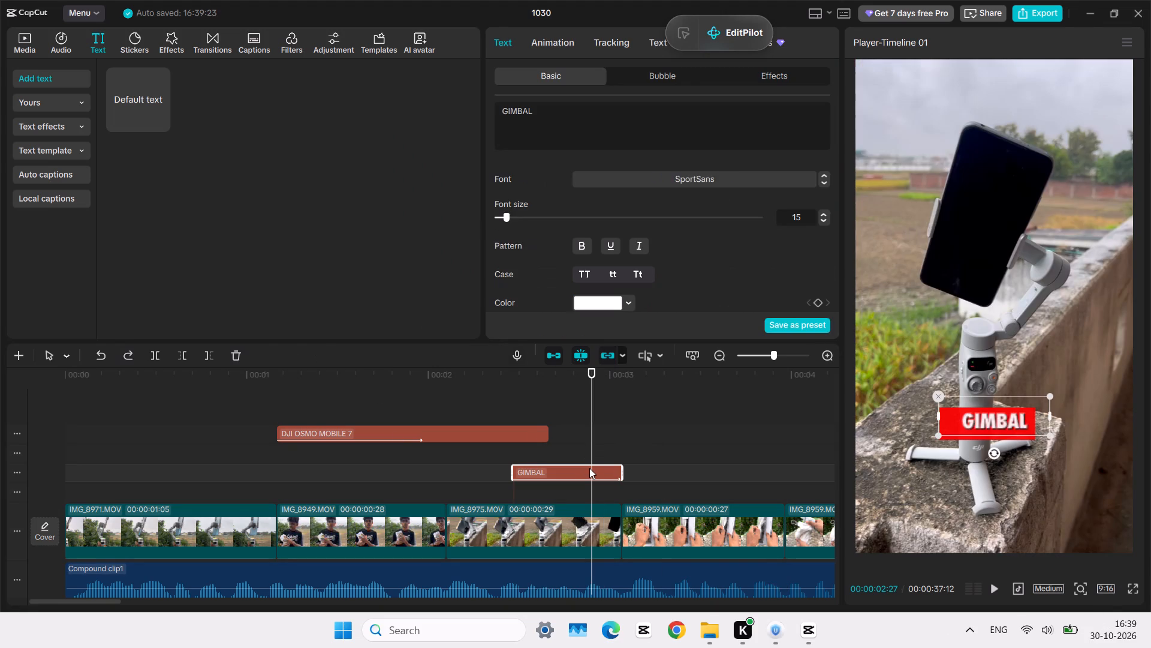
{"action": "key", "text": "ctrl+z"}
{"action": "key", "text": "ctrl+z"}
{"action": "key", "text": "ctrl+z"}
{"action": "key", "text": "ctrl+z"}
{"action": "key", "text": "ctrl+z"}
{"action": "key", "text": "ctrl+z"}
{"action": "key", "text": "ctrl+z"}
{"action": "key", "text": "ctrl+z"}
{"action": "key", "text": "ctrl+z"}
{"action": "key", "text": "ctrl+z"}
{"action": "key", "text": "ctrl+z"}
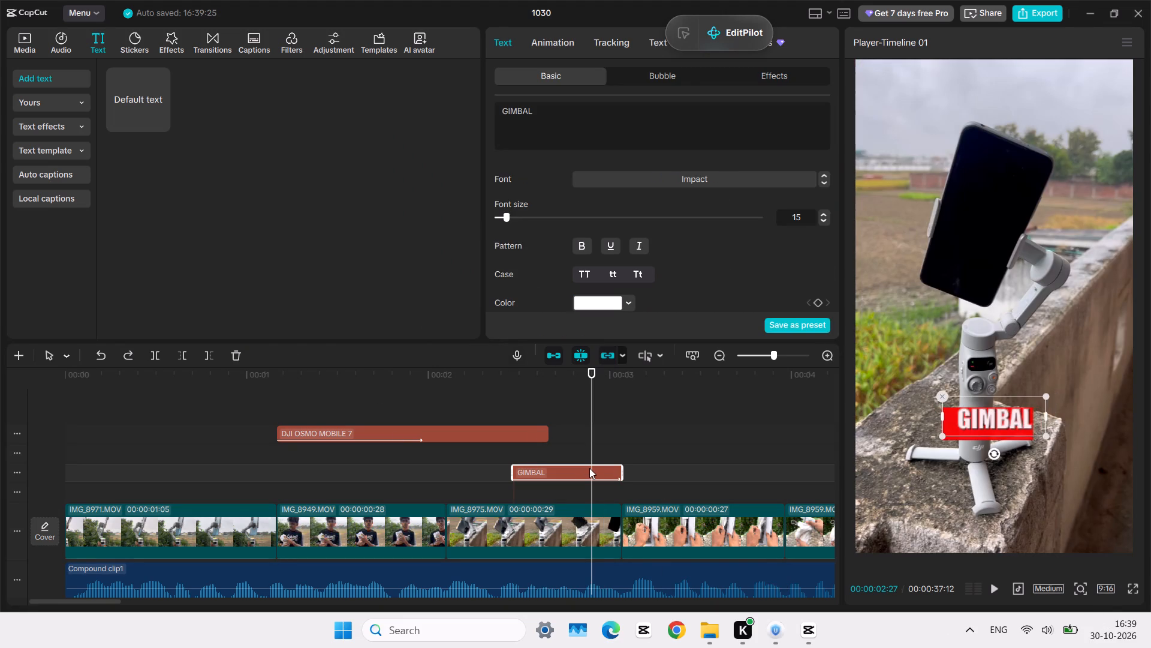
{"action": "key", "text": "ctrl+z"}
{"action": "key", "text": "ctrl+z"}
{"action": "key", "text": "ctrl+z"}
{"action": "key", "text": "ctrl+z"}
{"action": "key", "text": "ctrl+z"}
{"action": "key", "text": "ctrl+z"}
{"action": "key", "text": "ctrl+z"}
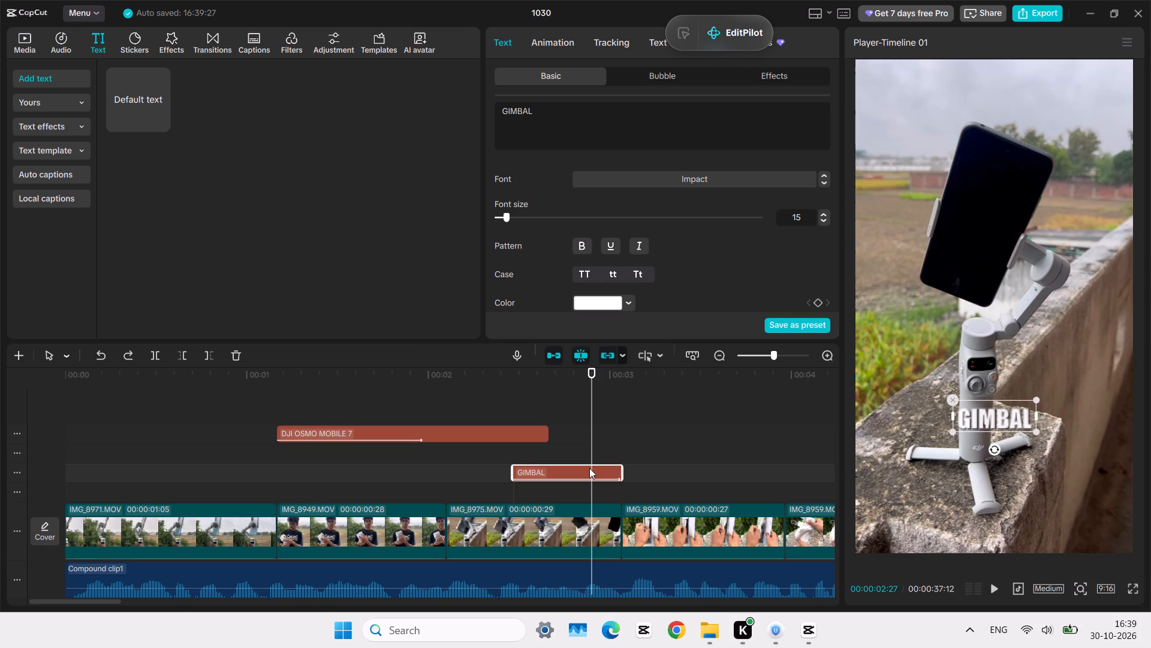
Shorten the GIMBAL title's Slide Up entrance animation by two duration increments and replay the title.
{"action": "left_click", "coordinate": [564, 447]}
{"action": "key", "text": "space"}
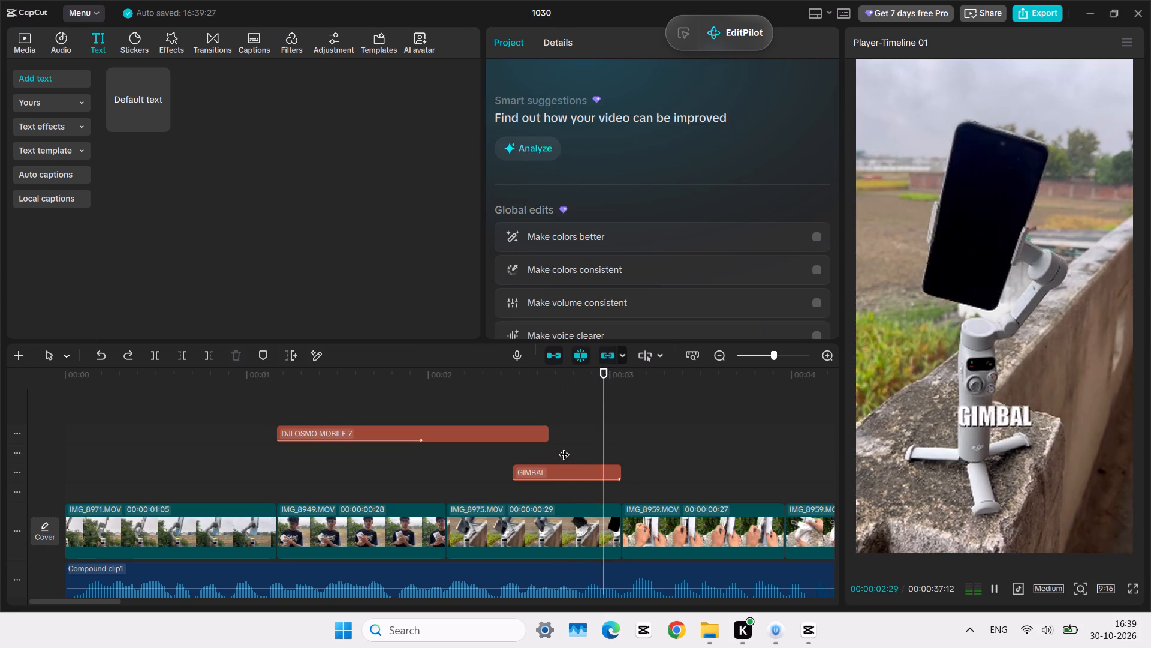
{"action": "key", "text": "space"}
{"action": "left_click", "coordinate": [564, 447]}
{"action": "left_click", "coordinate": [564, 465]}
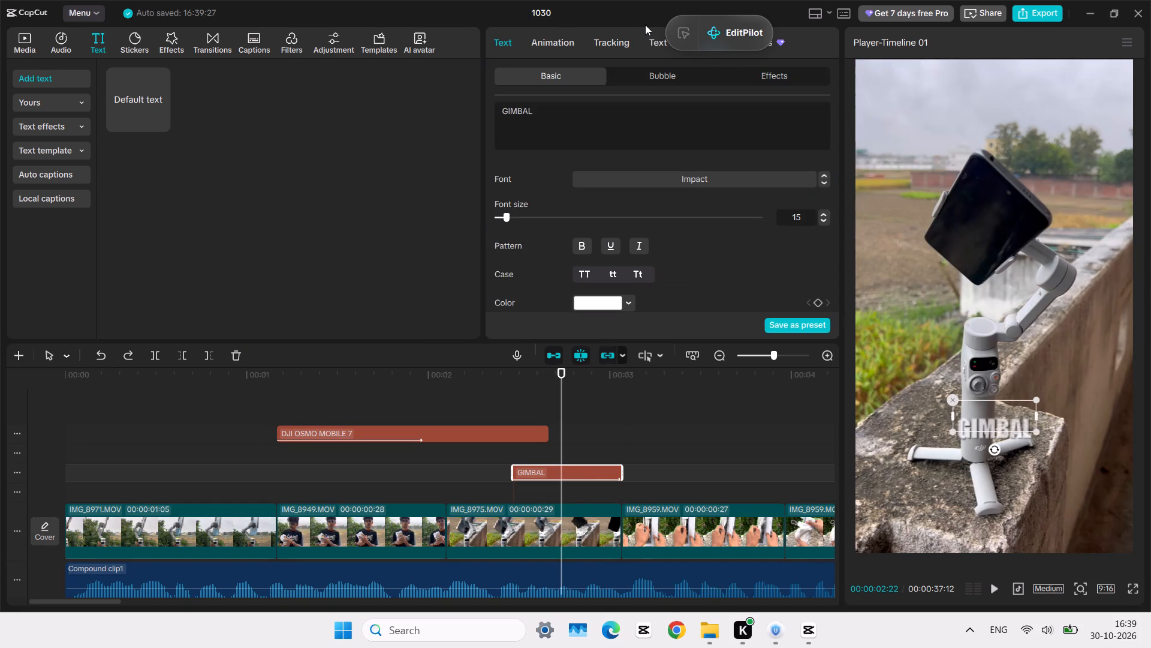
{"action": "left_click", "coordinate": [567, 35]}
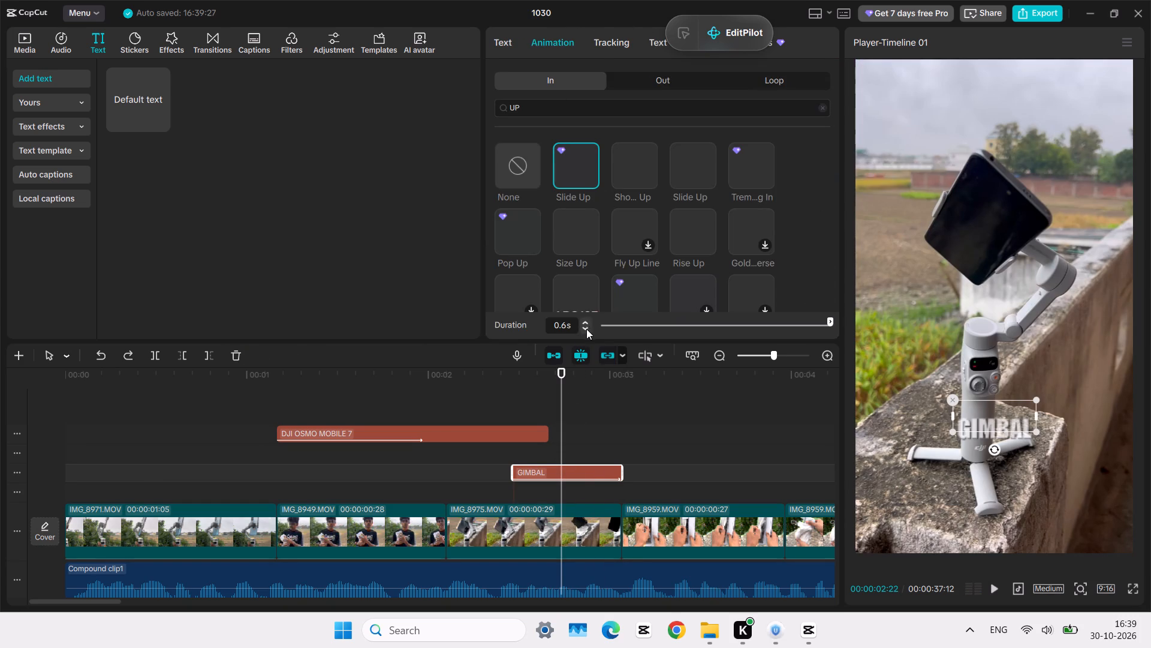
{"action": "double_click", "coordinate": [587, 328]}
{"action": "left_click", "coordinate": [471, 484]}
{"action": "key", "text": "space"}
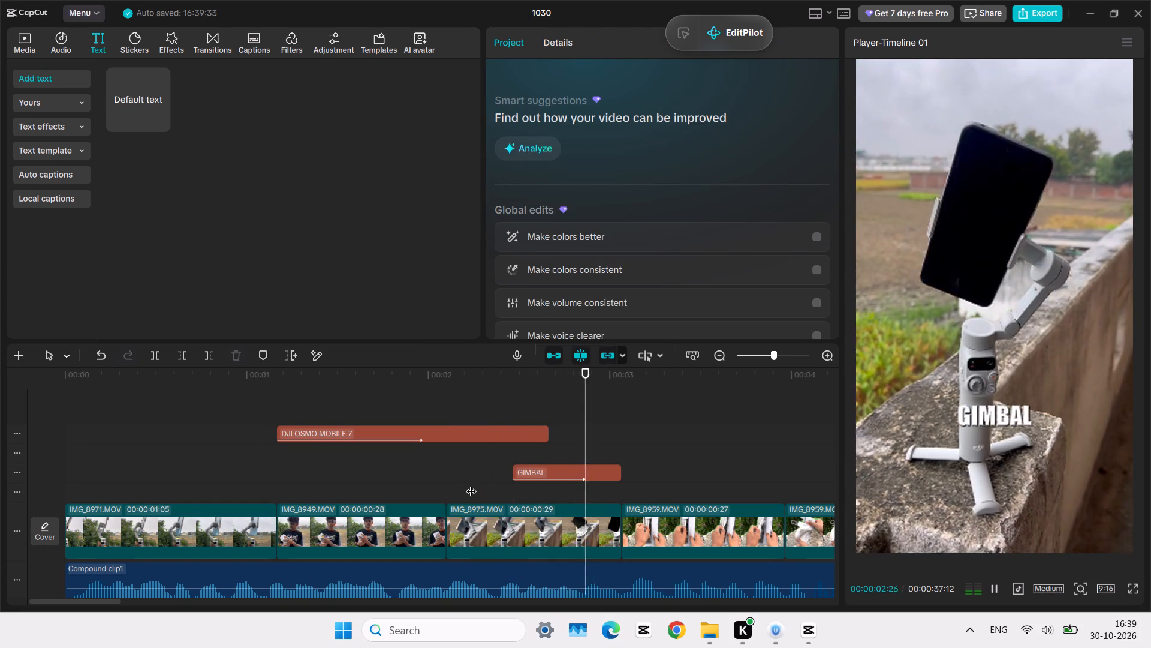
{"action": "key", "text": "space"}
{"action": "left_click", "coordinate": [471, 484]}
{"action": "key", "text": "space"}
{"action": "key", "text": "space"}
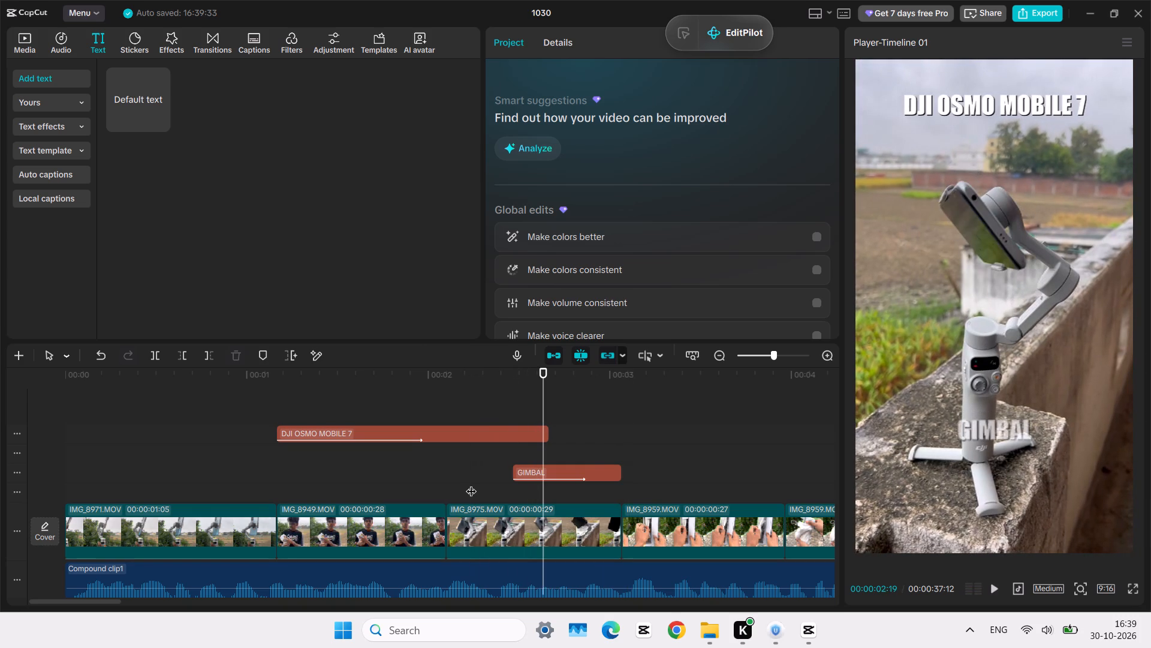
Move the GIMBAL title slightly earlier, extend its end to the end of the IMG_8975.MOV clip, and replay it.
{"action": "left_click_drag", "start_coordinate": [538, 476], "coordinate": [520, 479]}
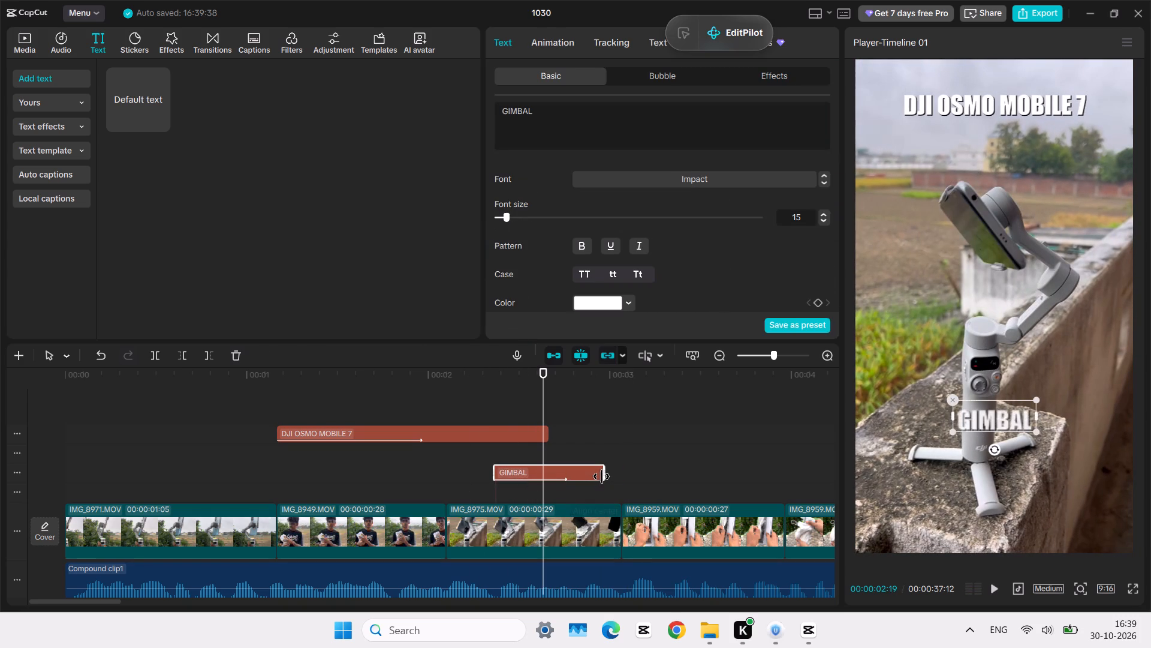
{"action": "left_click_drag", "start_coordinate": [602, 476], "coordinate": [618, 478]}
{"action": "left_click", "coordinate": [477, 457]}
{"action": "key", "text": "space"}
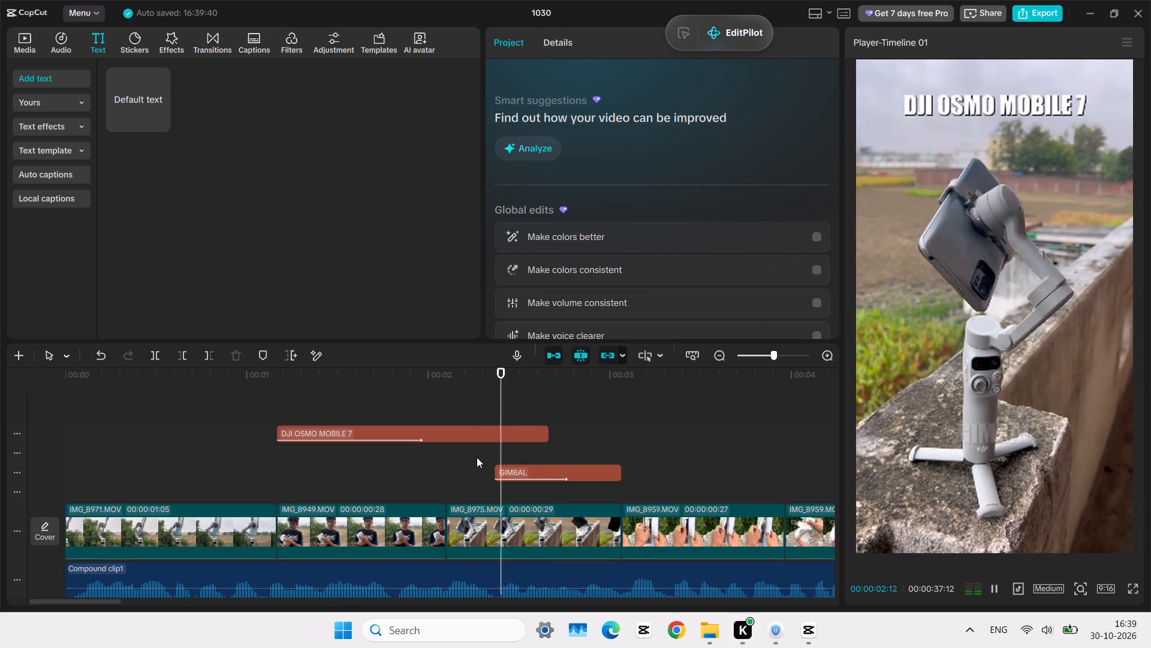
{"action": "key", "text": "space"}
{"action": "left_click", "coordinate": [477, 457]}
{"action": "key", "text": "space"}
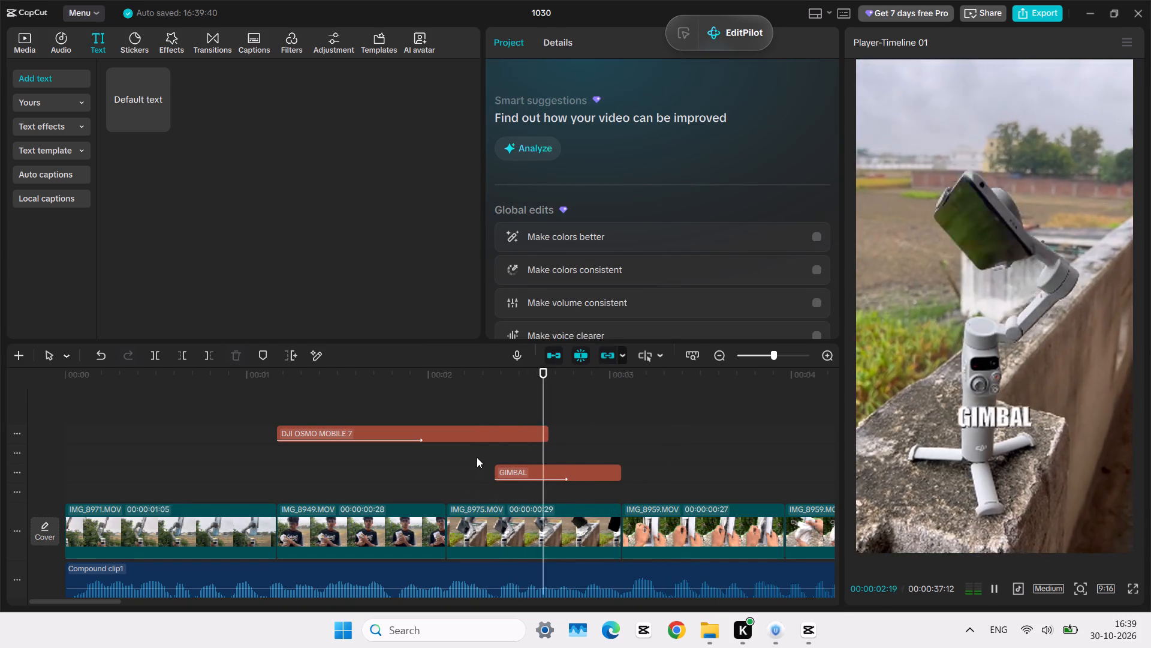
{"action": "key", "text": "space"}
Set the GIMBAL title's text color to yellow E7FF00 and play the title back.
{"action": "left_click", "coordinate": [516, 467]}
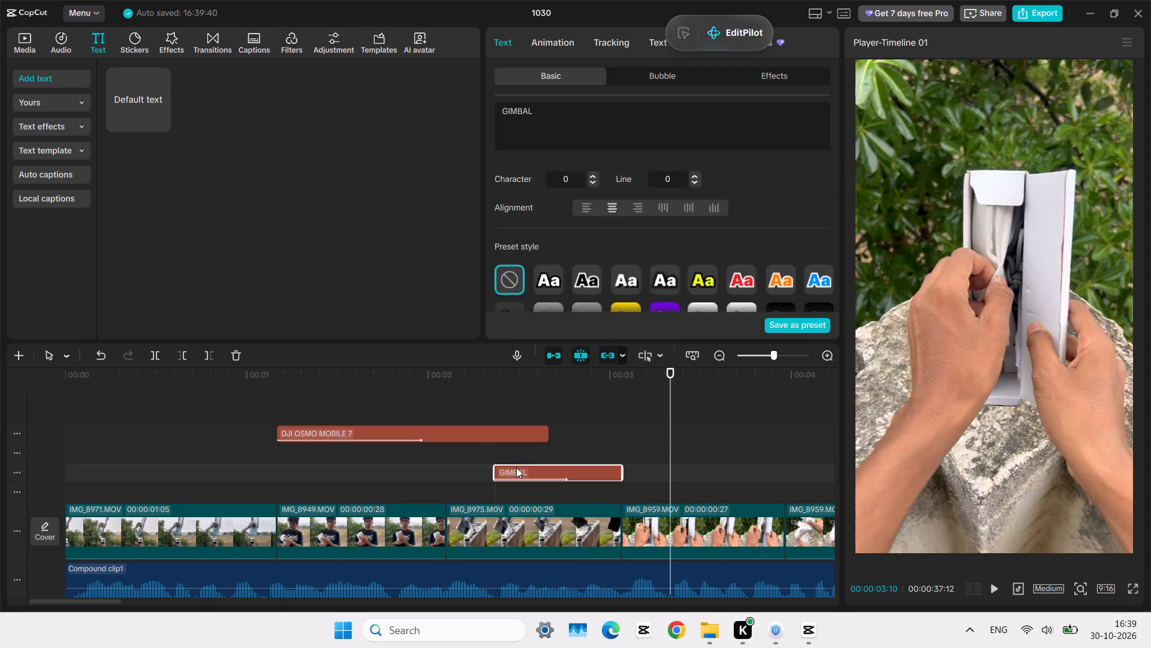
{"action": "scroll", "coordinate": [593, 271], "scroll_direction": "down", "scroll_amount": 1}
{"action": "left_click", "coordinate": [592, 155]}
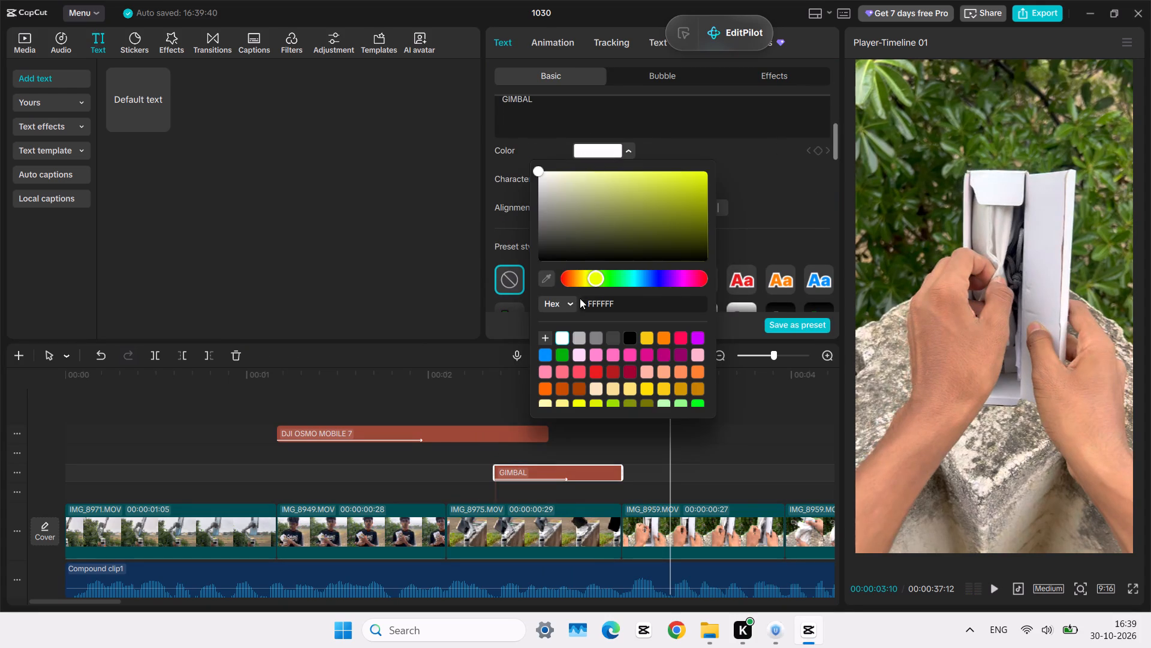
{"action": "left_click_drag", "start_coordinate": [616, 227], "coordinate": [876, 0]}
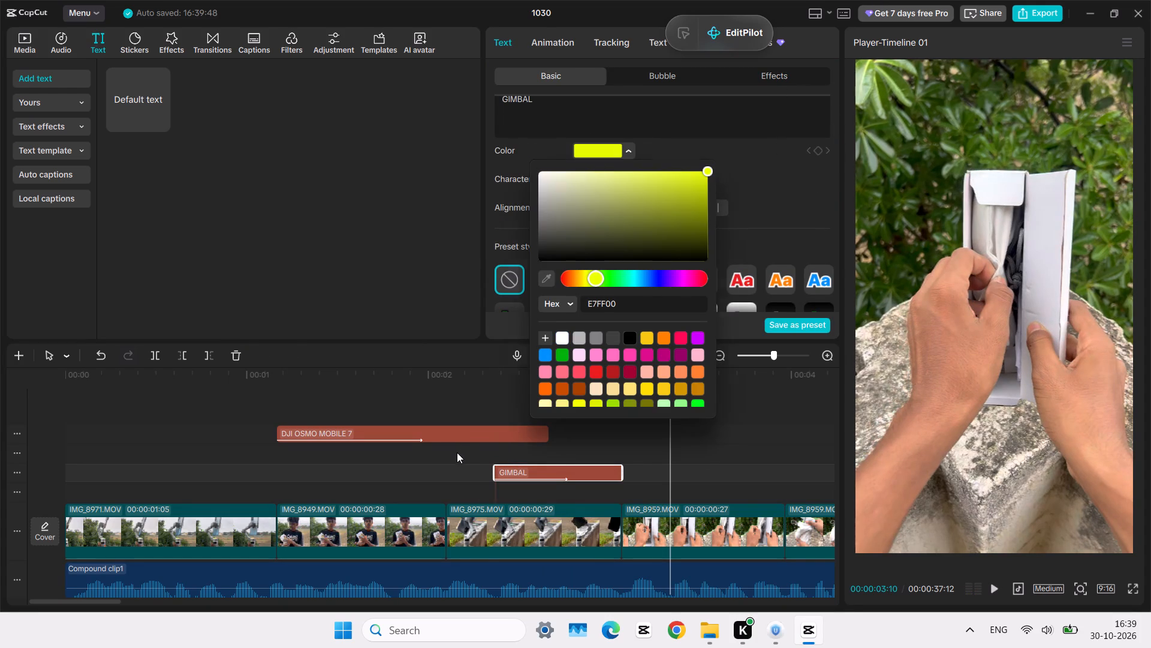
{"action": "left_click", "coordinate": [457, 452]}
{"action": "key", "text": "space"}
{"action": "key", "text": "space"}
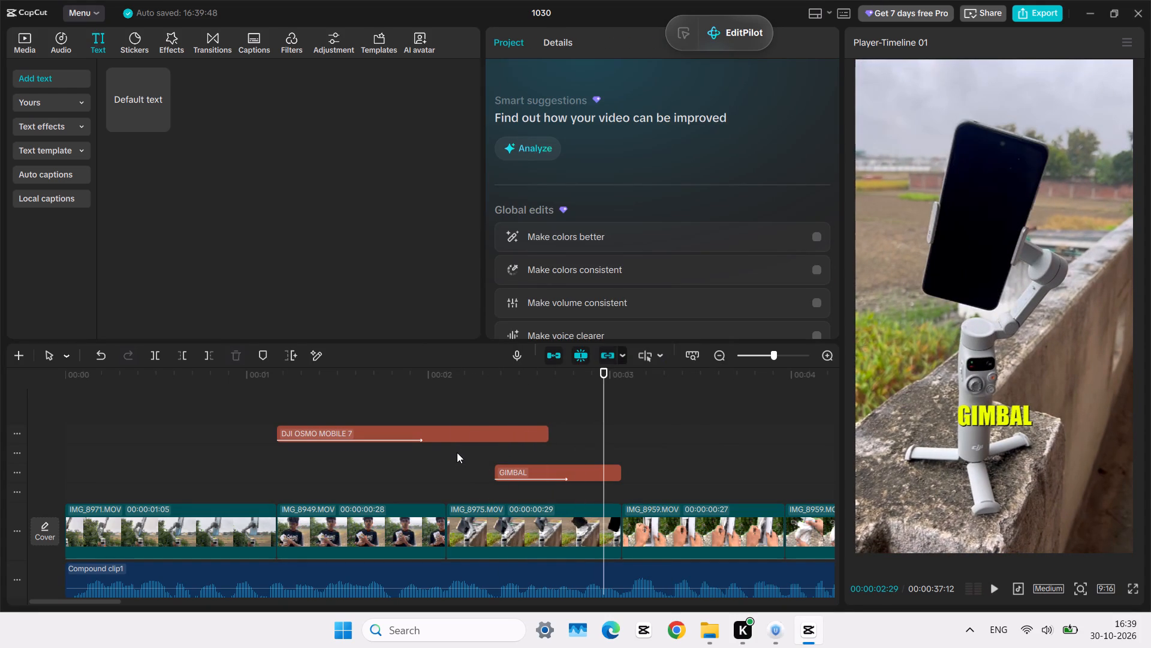
Extend the DJI OSMO MOBILE 7 title to the end of the IMG_8975.MOV clip and replay both titles together.
{"action": "left_click", "coordinate": [495, 433]}
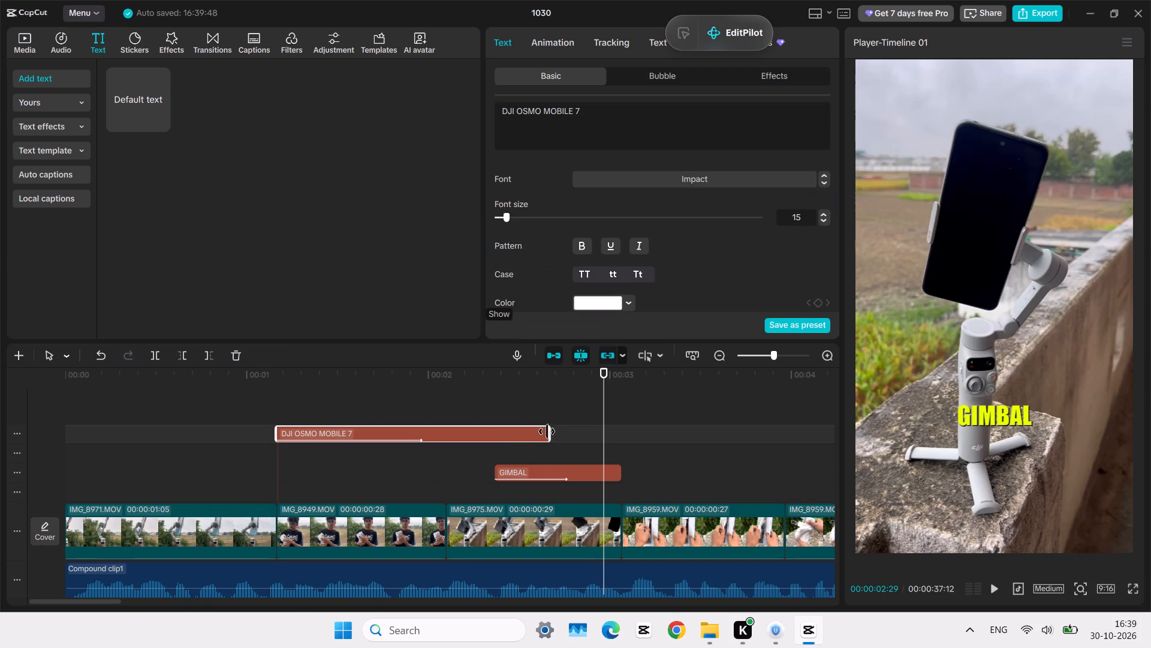
{"action": "left_click_drag", "start_coordinate": [547, 431], "coordinate": [618, 450]}
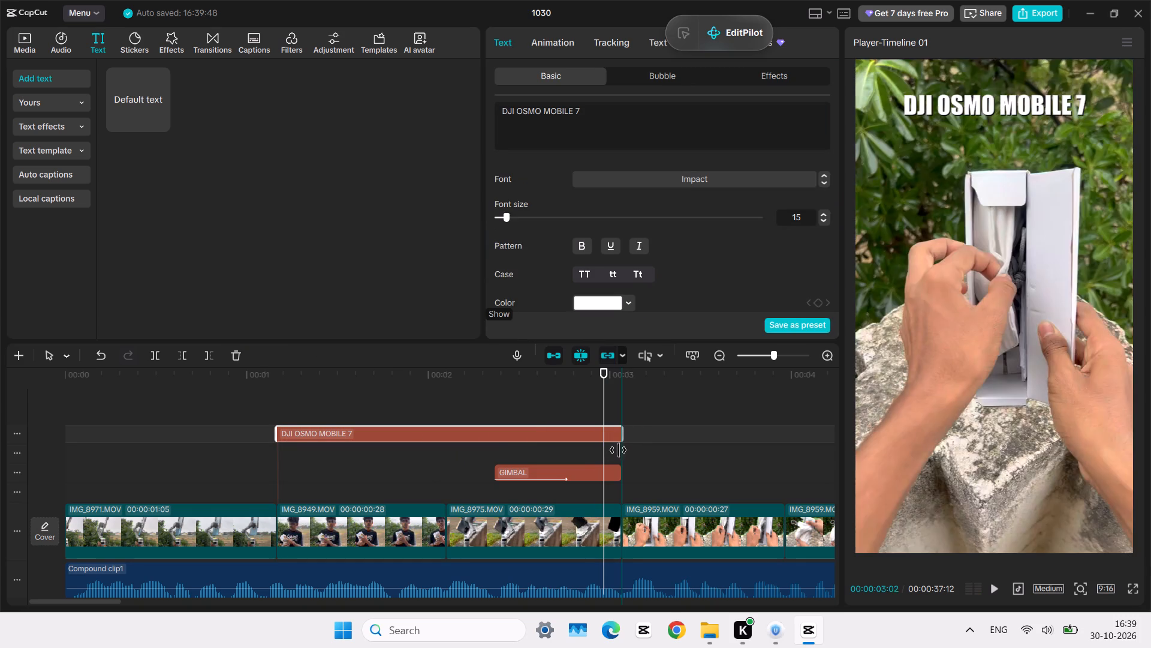
{"action": "left_click_drag", "start_coordinate": [618, 450], "coordinate": [619, 450]}
{"action": "left_click", "coordinate": [373, 470]}
{"action": "key", "text": "space"}
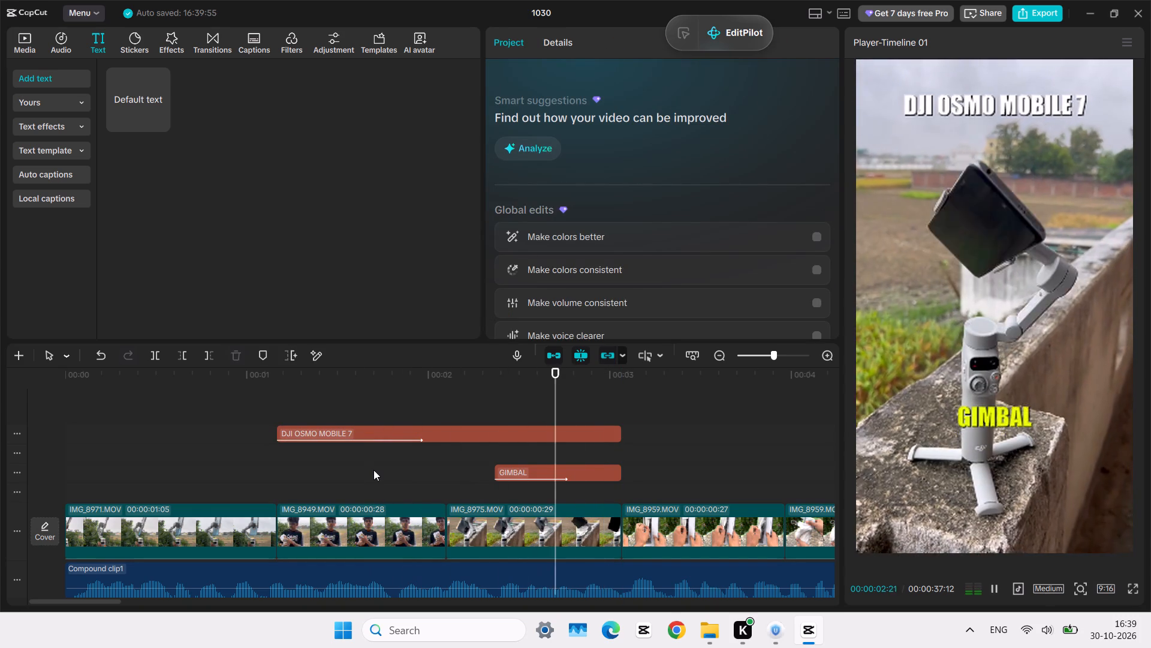
{"action": "key", "text": "space"}
{"action": "left_click", "coordinate": [373, 470]}
{"action": "key", "text": "space"}
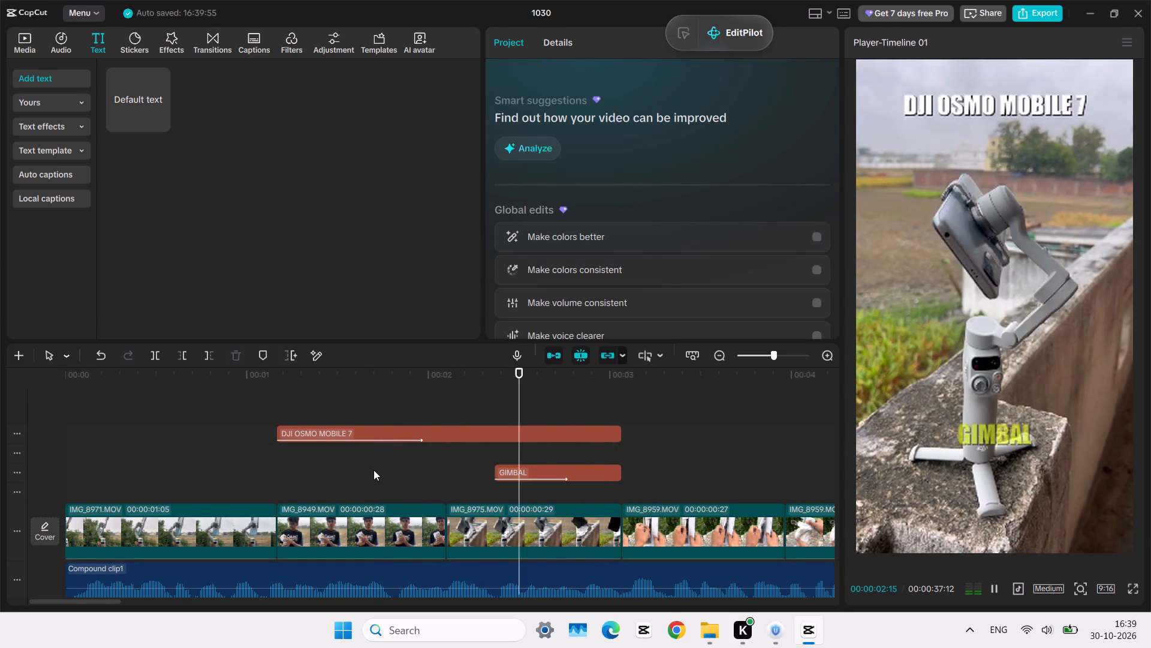
{"action": "key", "text": "space"}
{"action": "left_click", "coordinate": [373, 470]}
Play the video full screen from 00:00:00:00 to review the opening titles and the remaining clips through to the end.
{"action": "left_click_drag", "start_coordinate": [373, 470], "coordinate": [253, 473]}
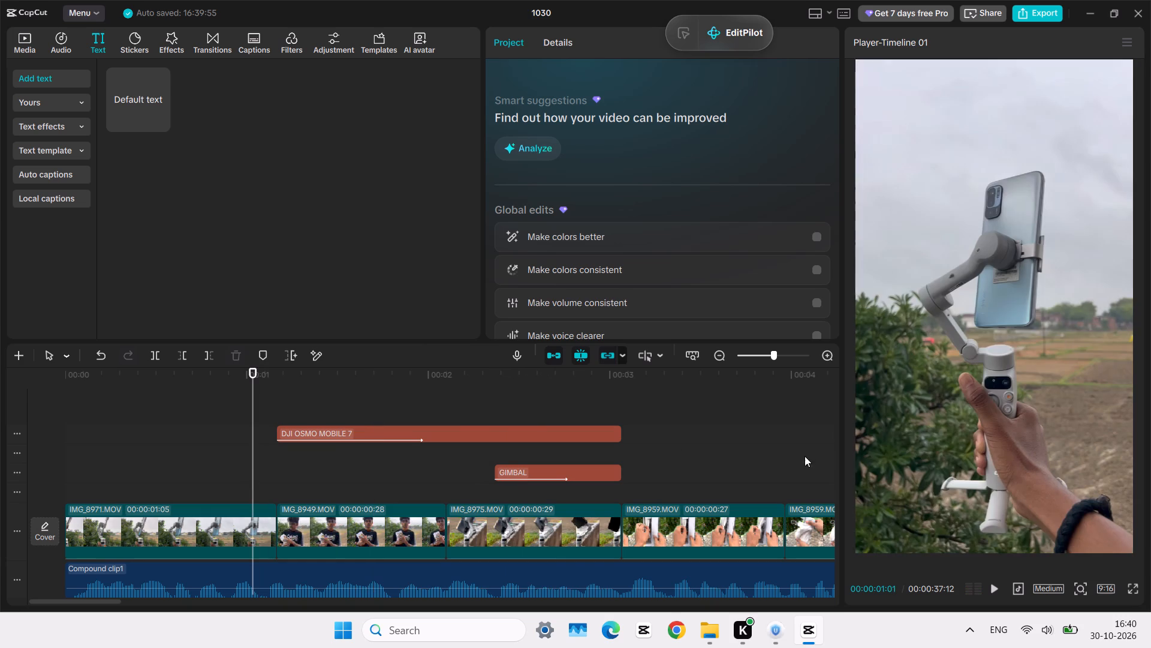
{"action": "left_click", "coordinate": [354, 405]}
{"action": "left_click_drag", "start_coordinate": [354, 405], "coordinate": [0, 371]}
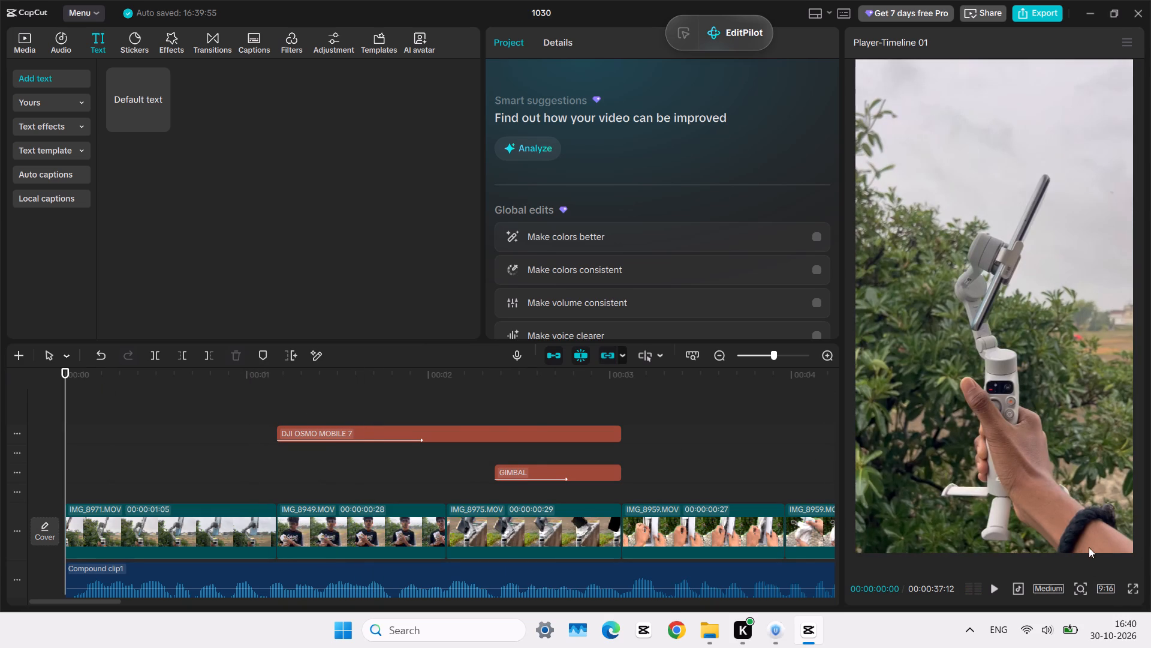
{"action": "left_click", "coordinate": [1128, 587]}
{"action": "key", "text": "space"}
{"action": "left_click", "coordinate": [1129, 587]}
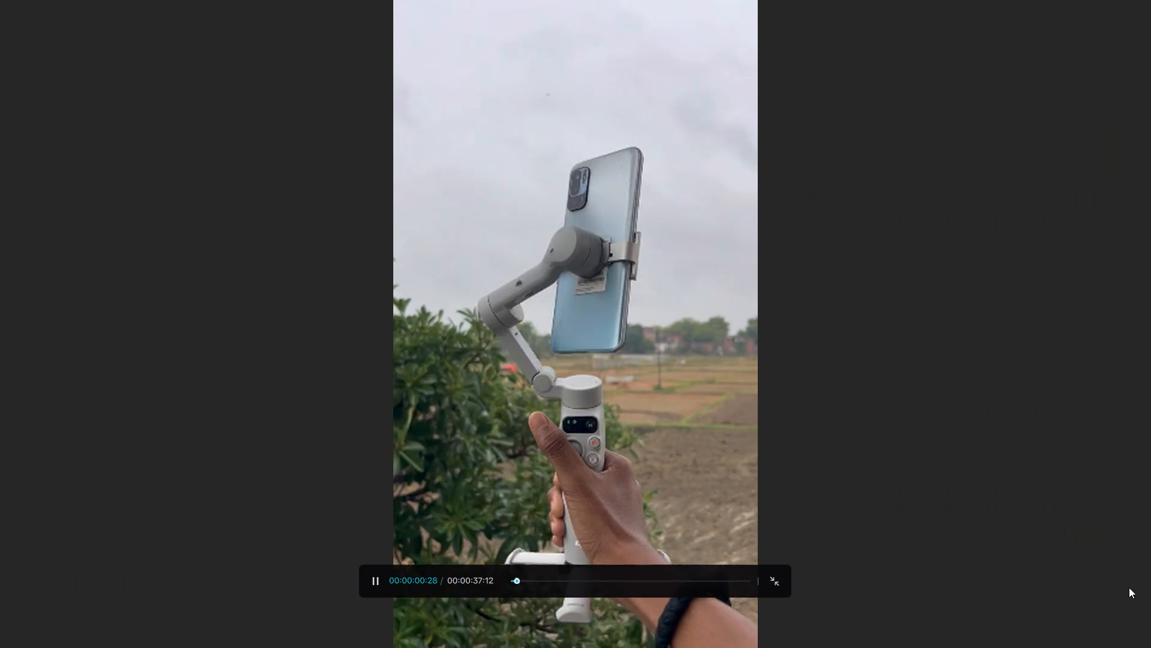
{"action": "key", "text": "space"}
{"action": "key", "text": "space"}
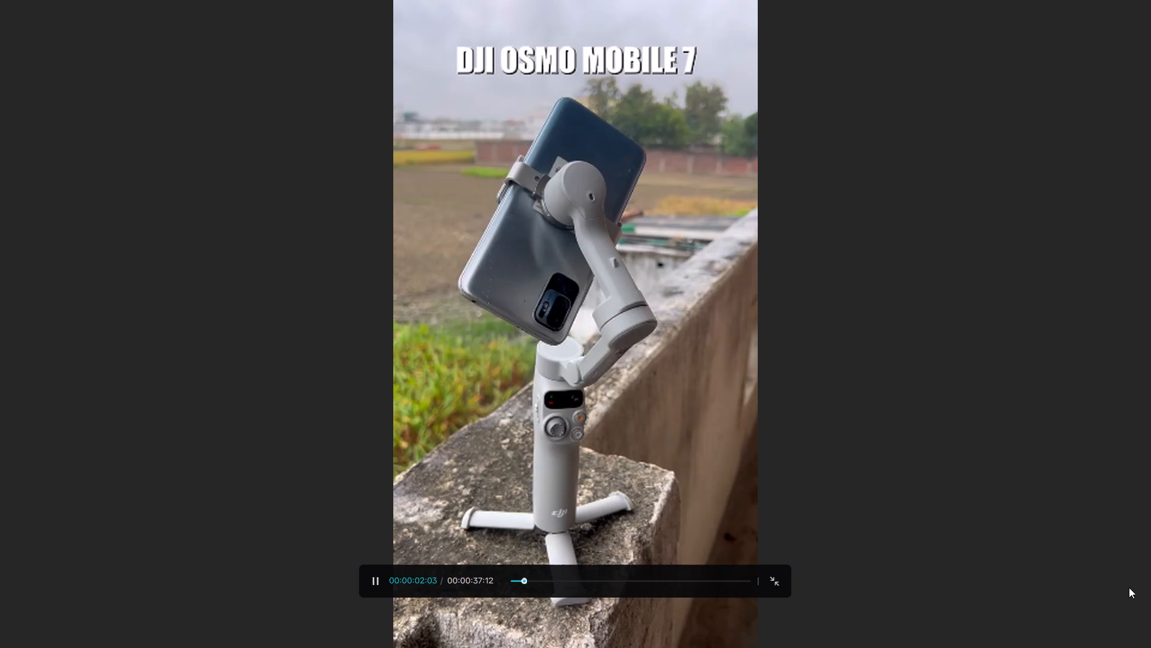
{"action": "key", "text": "space"}
{"action": "key", "text": "space"}
{"action": "key", "text": "space"}
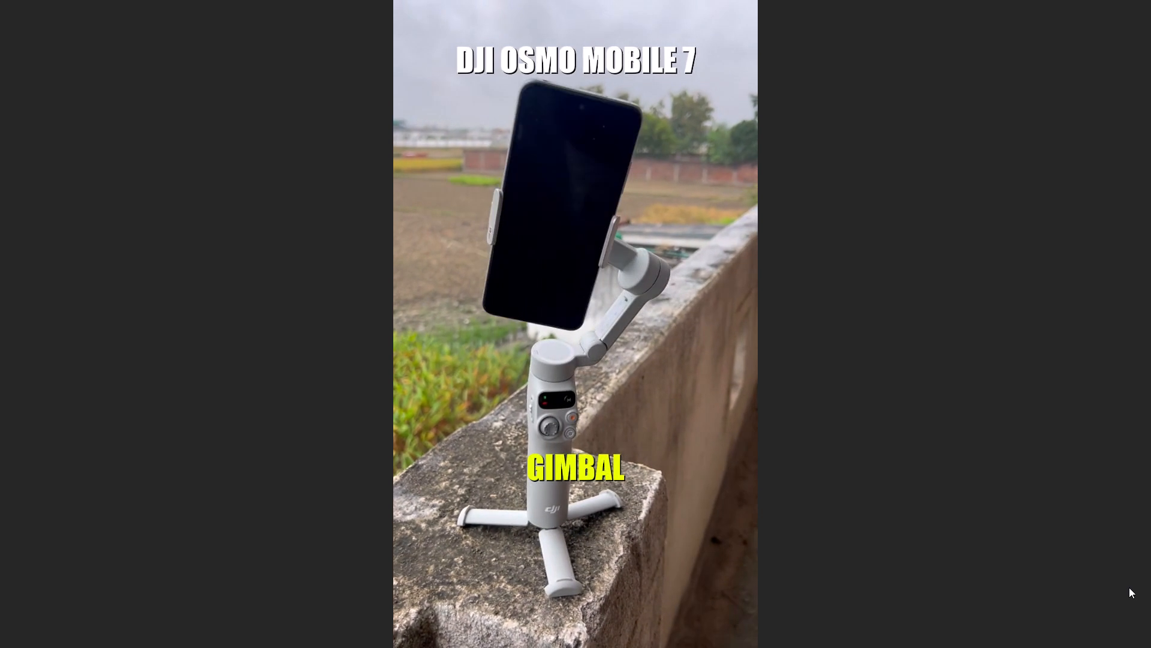
{"action": "key", "text": "space"}
{"action": "key", "text": "space"}
{"action": "key", "text": "space"}
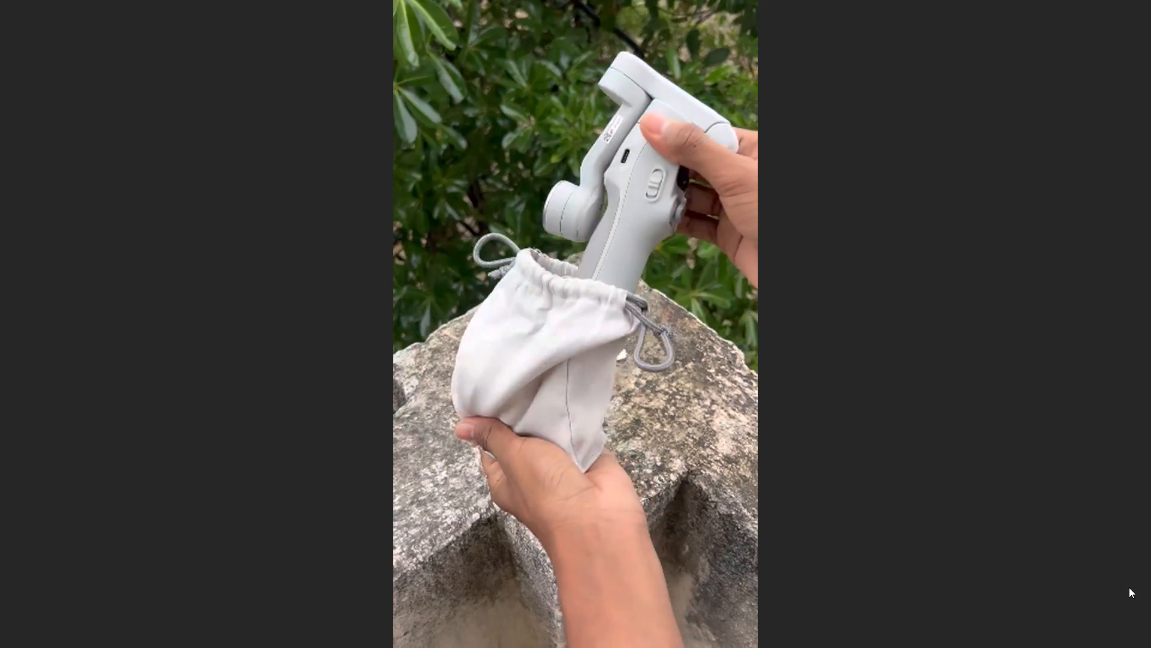
{"action": "left_click", "coordinate": [1129, 587]}
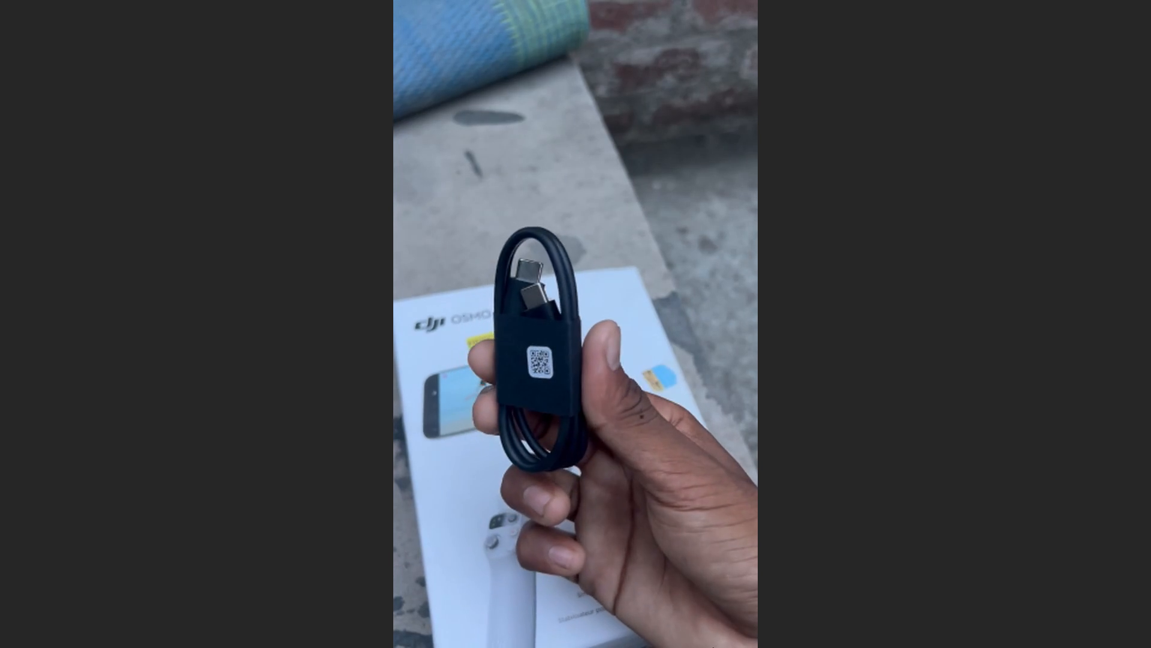
{"action": "key", "text": "space"}
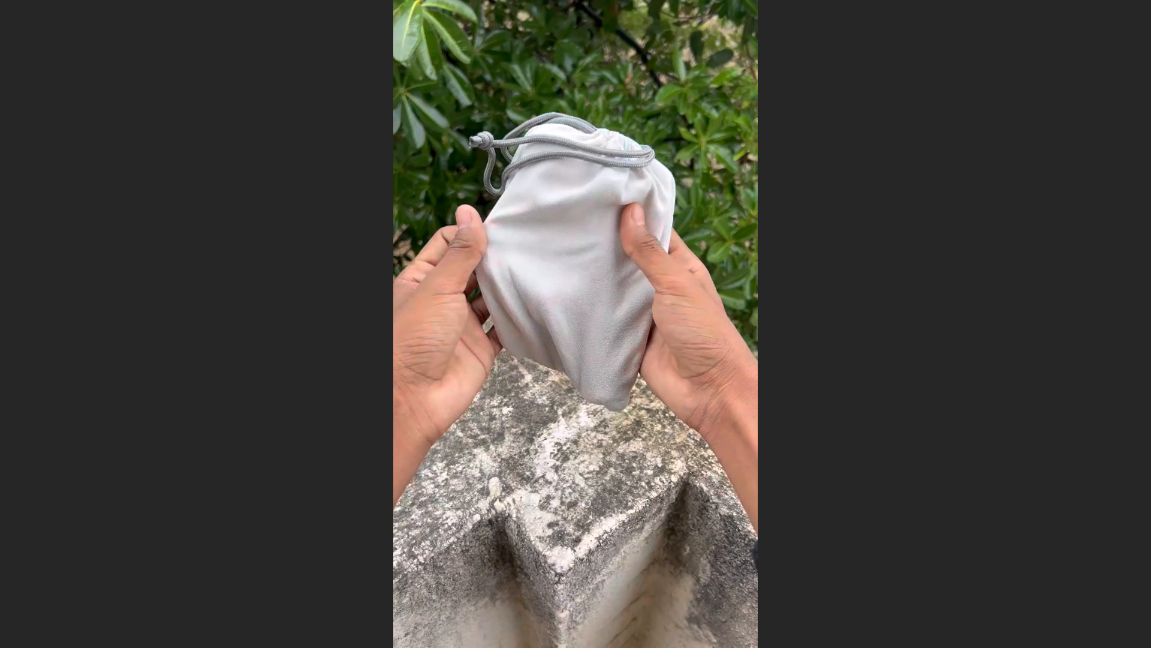
{"action": "key", "text": "space"}
{"action": "key", "text": "space"}
{"action": "key", "text": "space"}
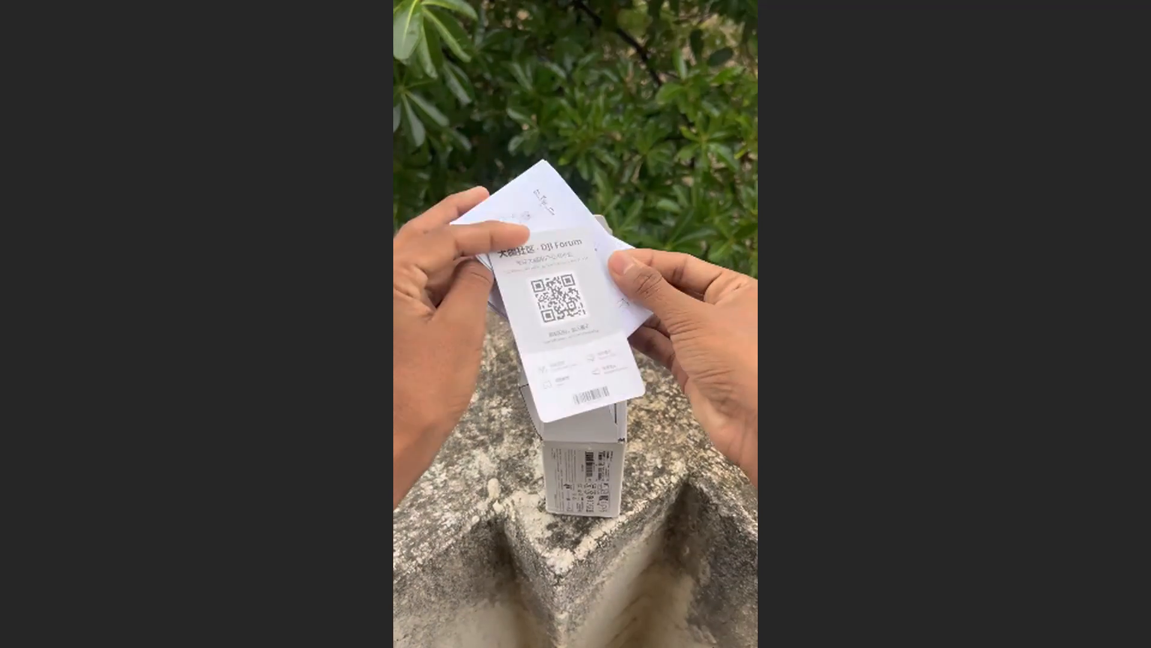
{"action": "key", "text": "space"}
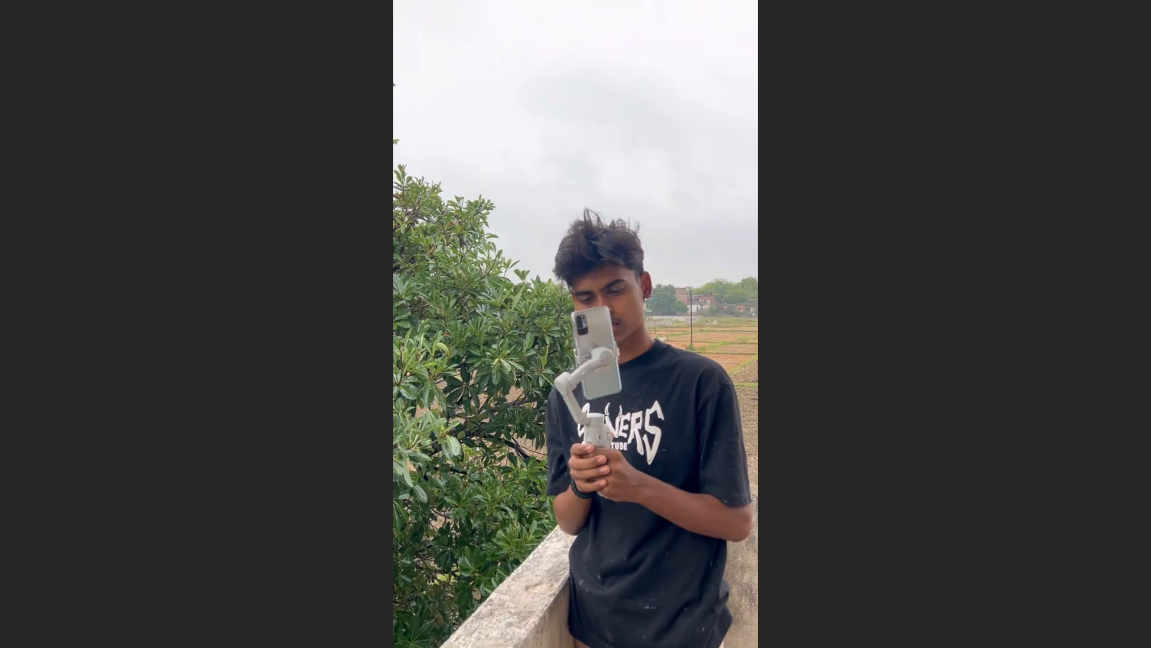
{"action": "key", "text": "space"}
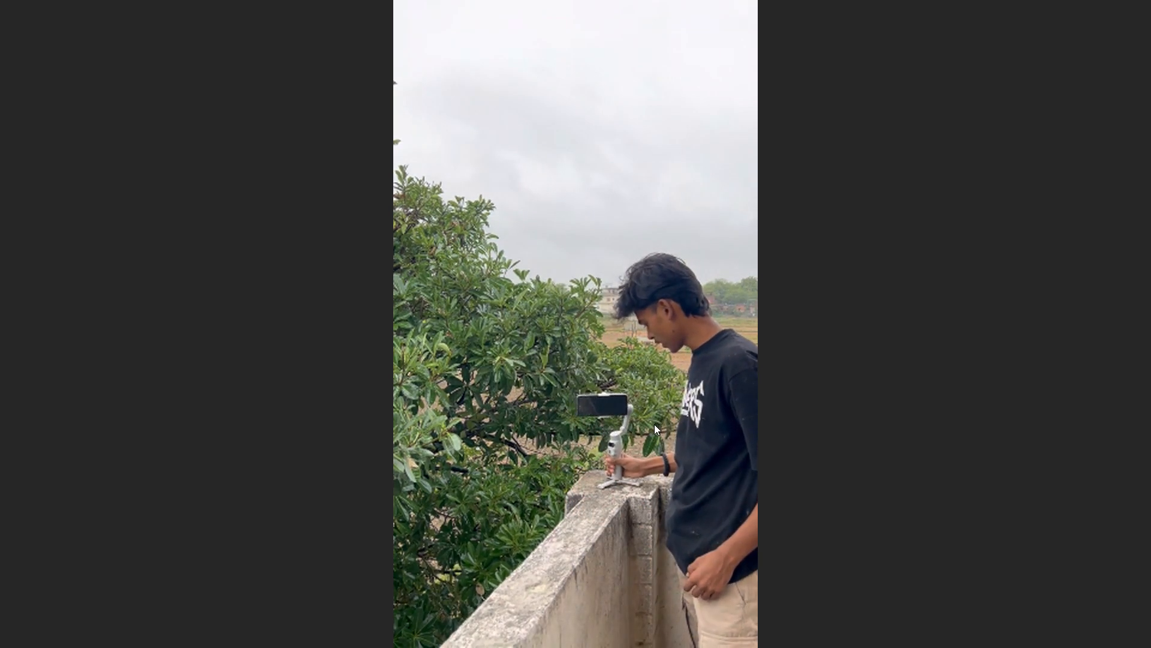
{"action": "left_click", "coordinate": [640, 436]}
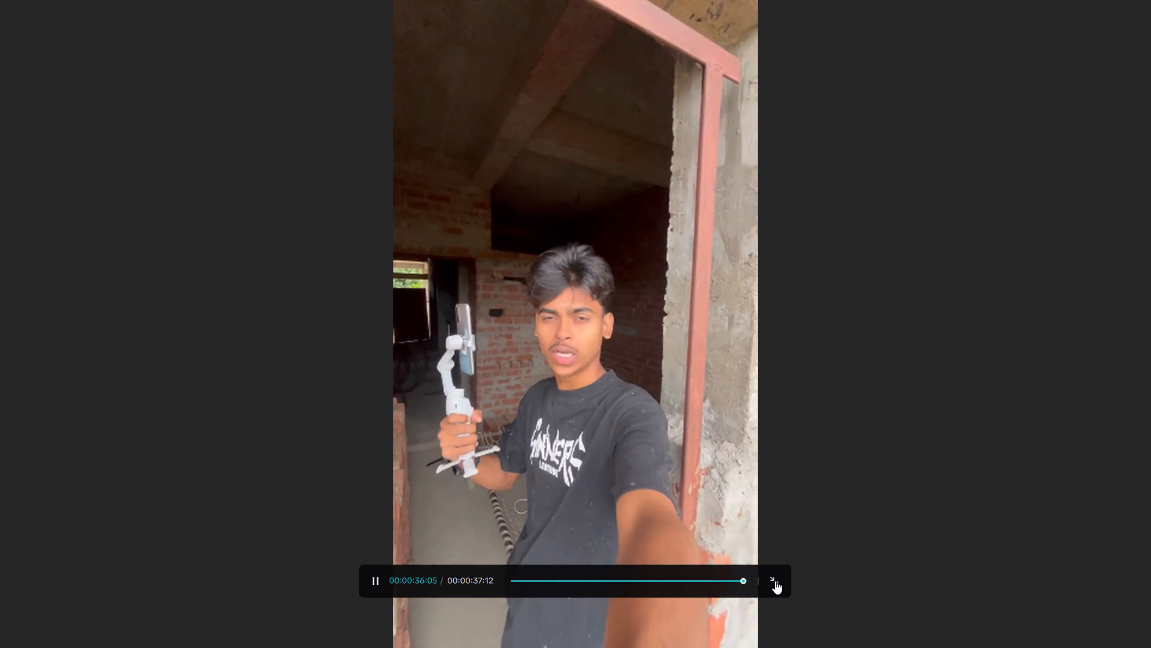
{"action": "left_click", "coordinate": [775, 581]}
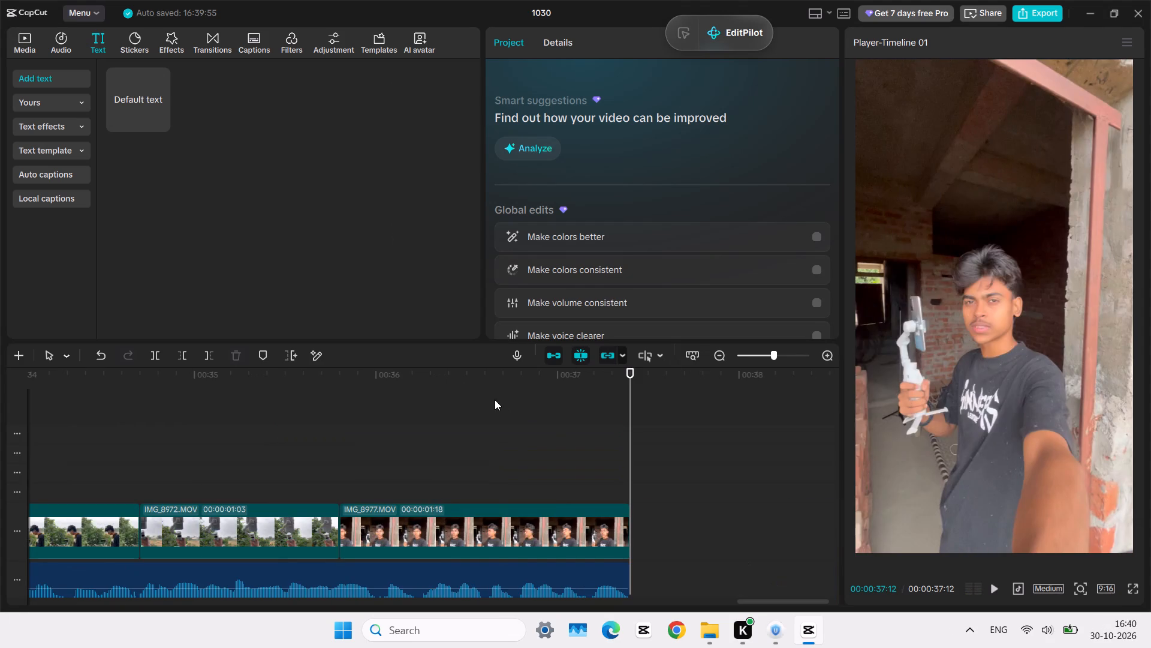
Replay the closing IMG_8977.MOV clip from about 00:00:35:24 on the timeline to examine the video's ending.
{"action": "left_click", "coordinate": [495, 400]}
{"action": "scroll", "coordinate": [495, 400], "scroll_direction": "down", "scroll_amount": 12, "text": "ctrl"}
{"action": "left_click", "coordinate": [495, 400]}
{"action": "left_click_drag", "start_coordinate": [495, 400], "coordinate": [490, 409]}
{"action": "key", "text": "space"}
{"action": "key", "text": "space"}
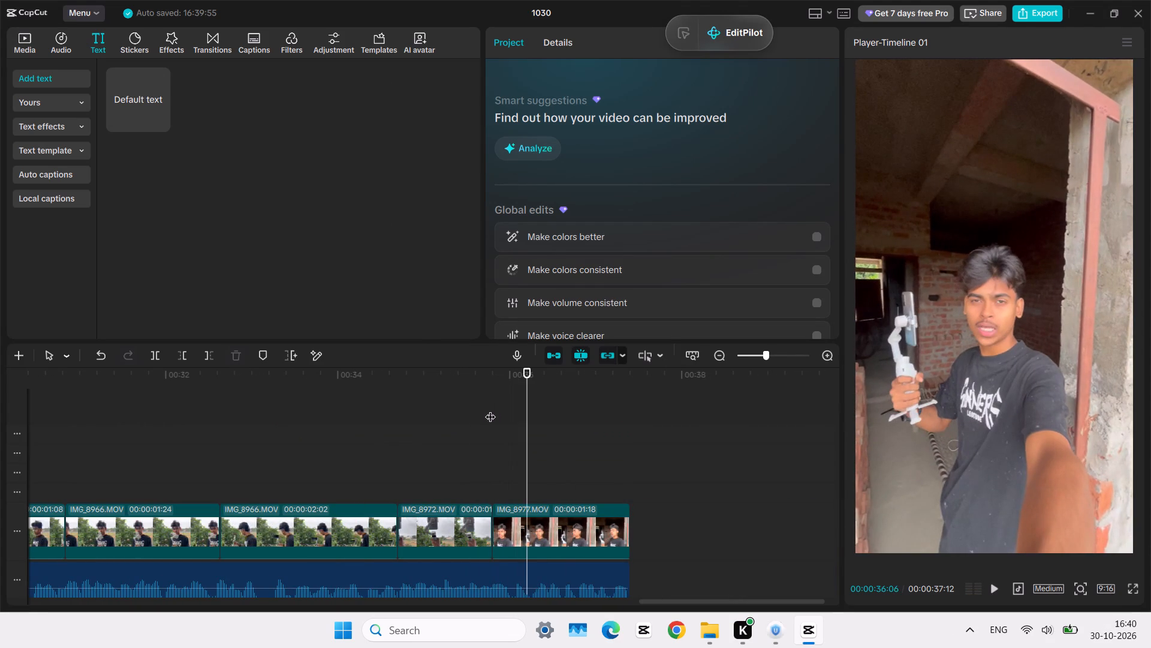
{"action": "left_click", "coordinate": [490, 409]}
{"action": "left_click_drag", "start_coordinate": [43, 76], "coordinate": [3, 406]}
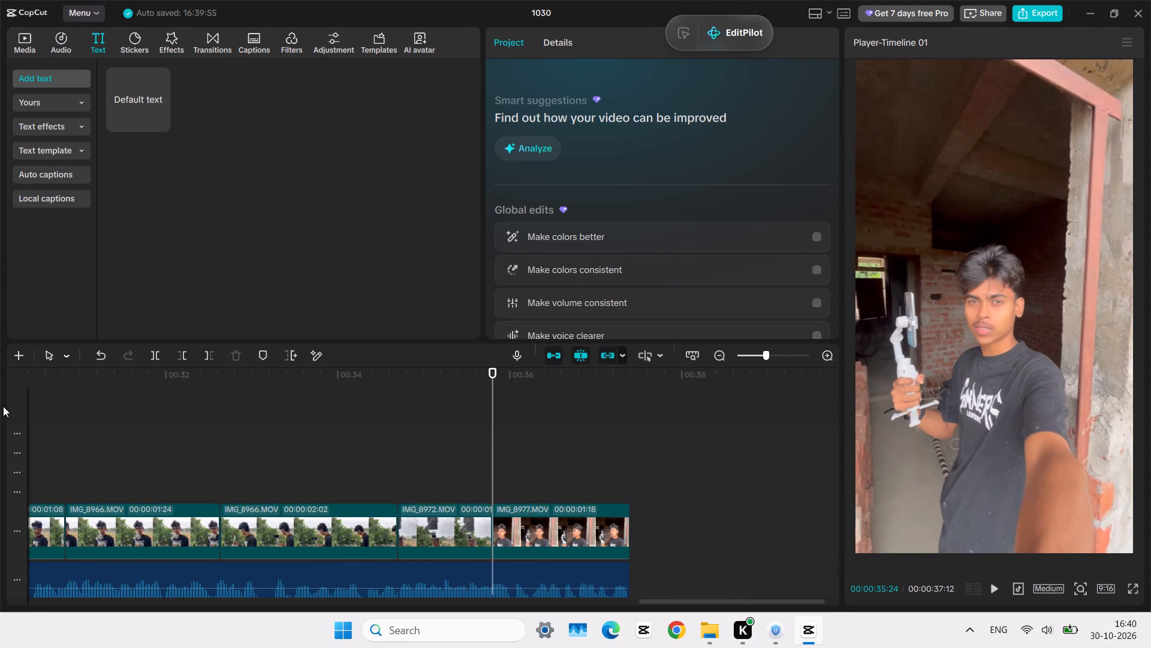
Search the sound effects library for MONEY and preview the first results, including the cash register and Money Chakin sounds.
{"action": "left_click", "coordinate": [56, 50]}
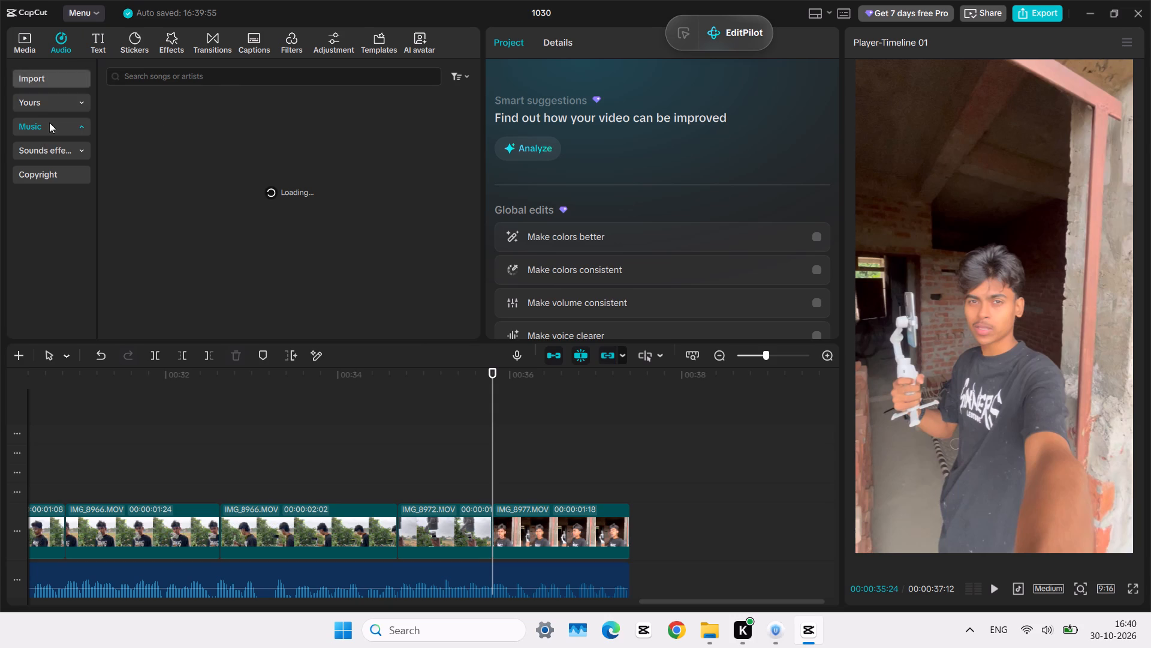
{"action": "left_click", "coordinate": [60, 325]}
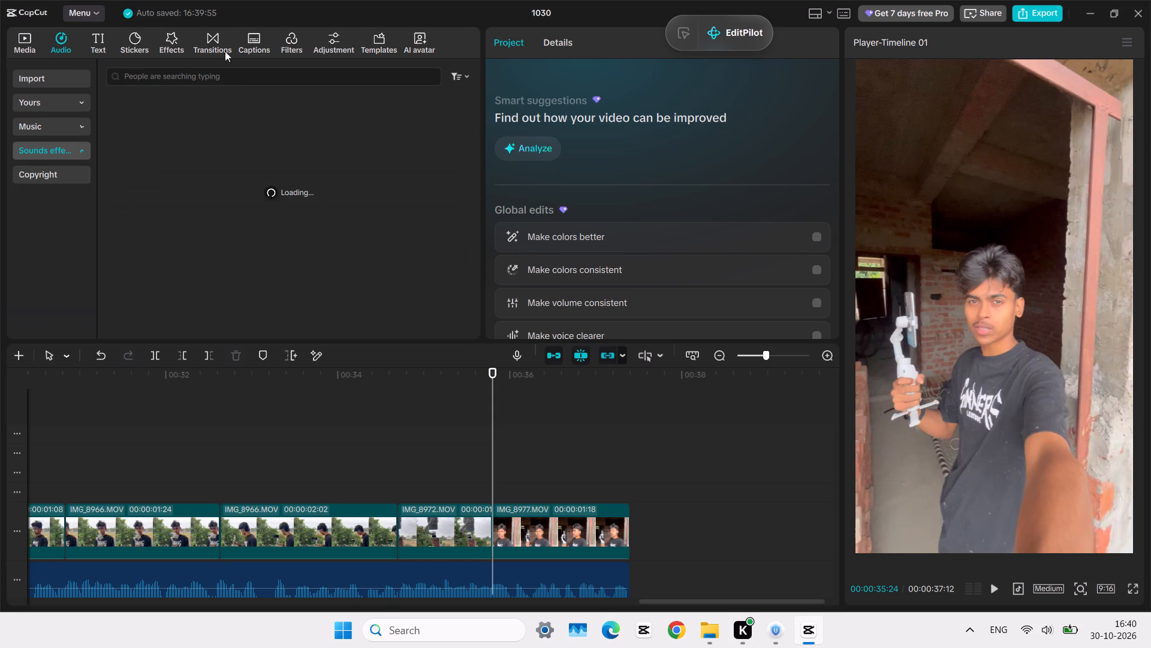
{"action": "left_click", "coordinate": [230, 69]}
{"action": "type", "text": "MONEYT"}
{"action": "key", "text": "space"}
{"action": "key", "text": "Return"}
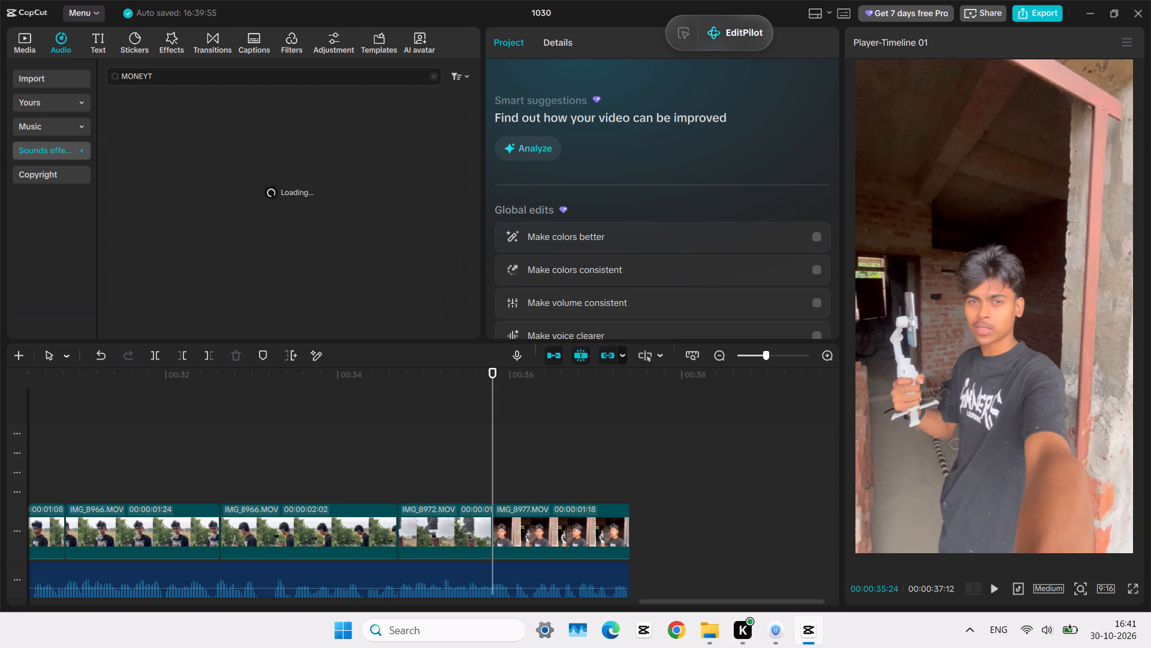
{"action": "left_click", "coordinate": [179, 74]}
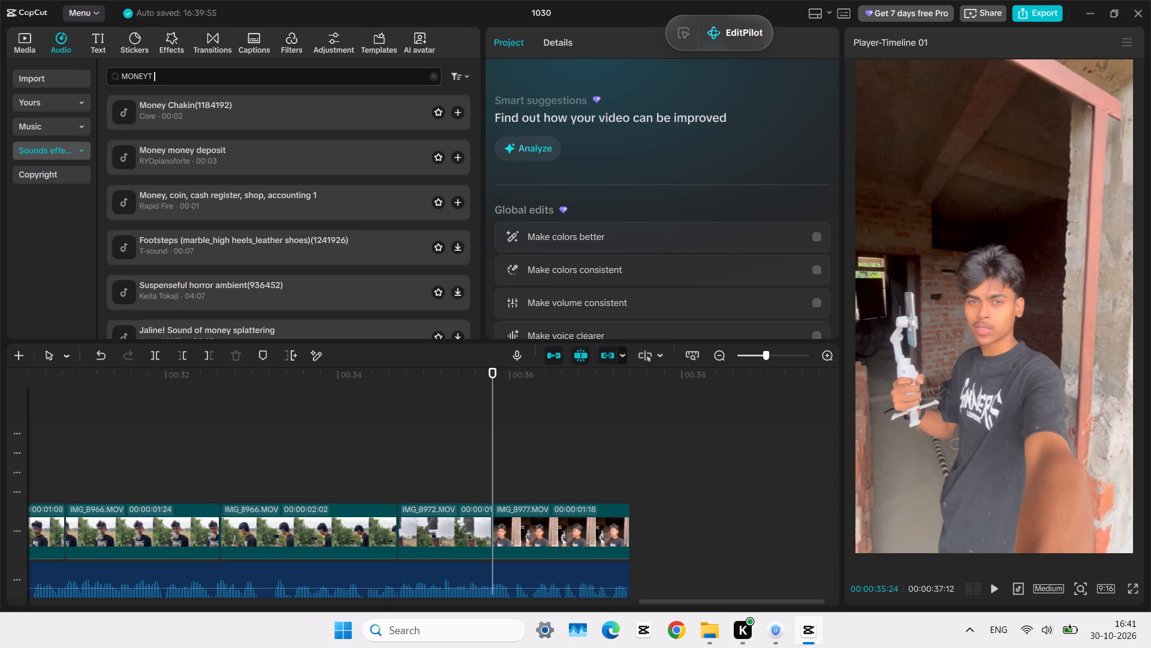
{"action": "key", "text": "BackSpace"}
{"action": "key", "text": "BackSpace"}
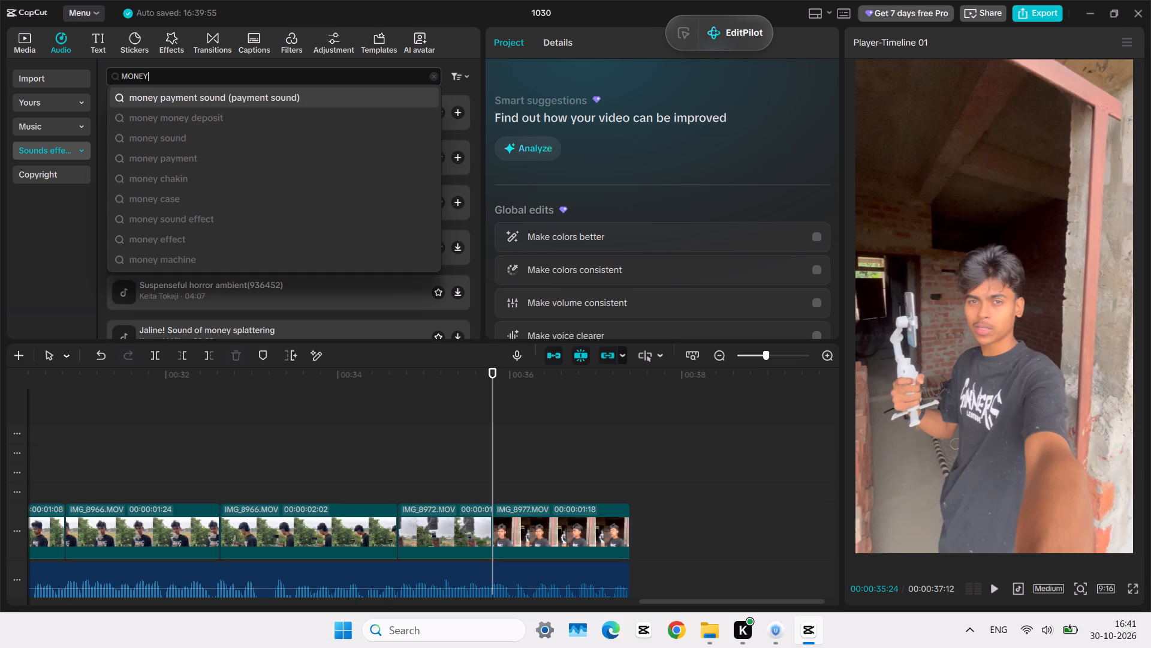
{"action": "key", "text": "Return"}
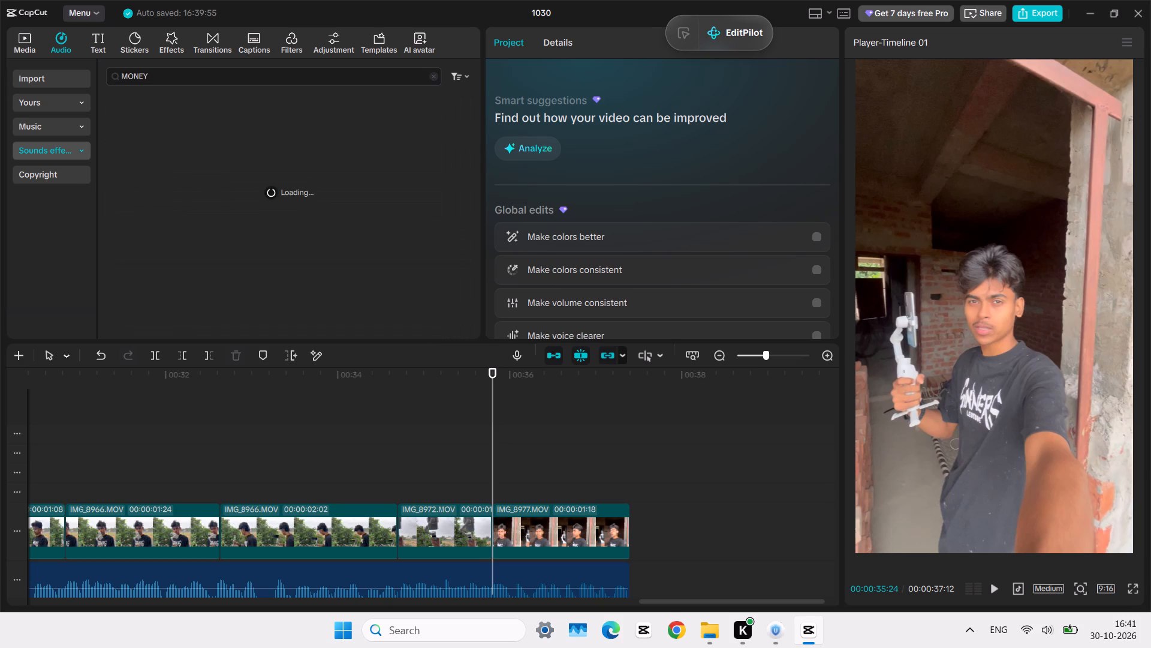
{"action": "left_click", "coordinate": [161, 114]}
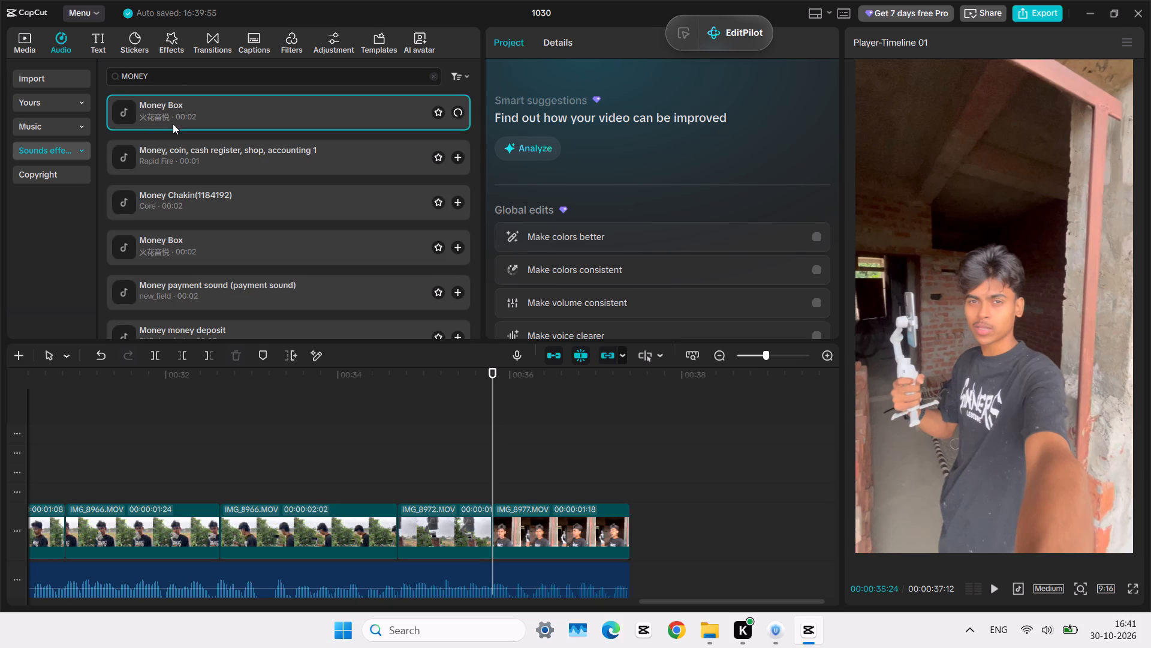
{"action": "left_click", "coordinate": [161, 158]}
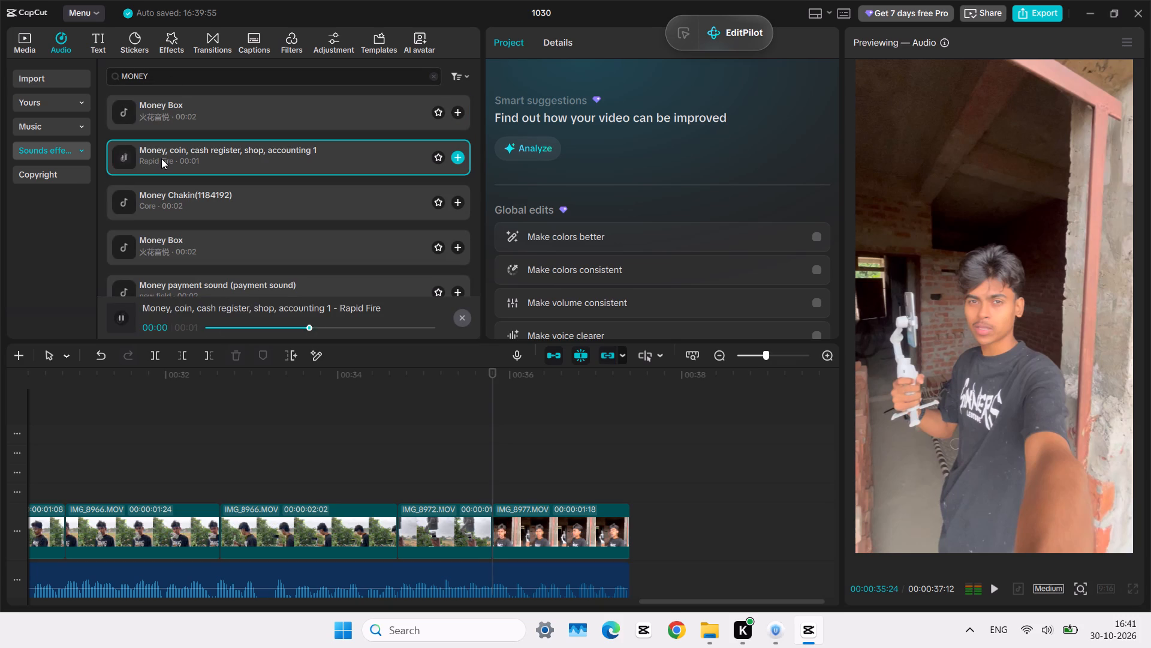
{"action": "left_click", "coordinate": [172, 197]}
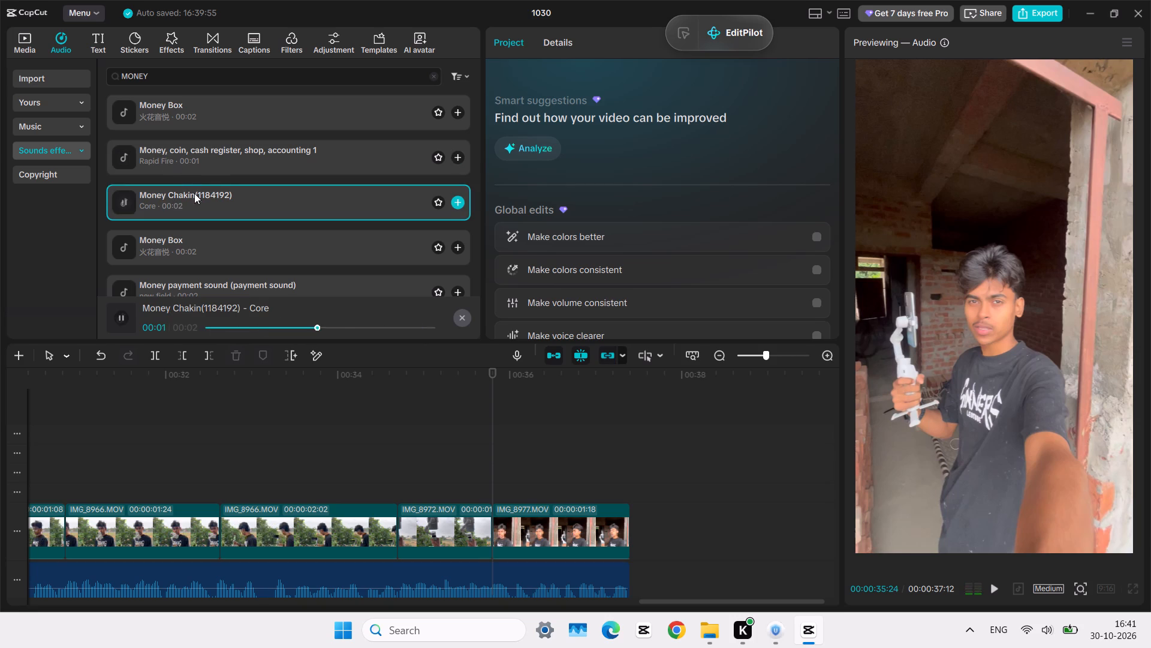
Place the Money Chakin(1184192) sound below the closing IMG_8977.MOV clip, starting at about 00:00:36:13, and play that section.
{"action": "left_click", "coordinate": [196, 194]}
{"action": "left_click_drag", "start_coordinate": [196, 194], "coordinate": [546, 525]}
{"action": "left_click", "coordinate": [447, 463]}
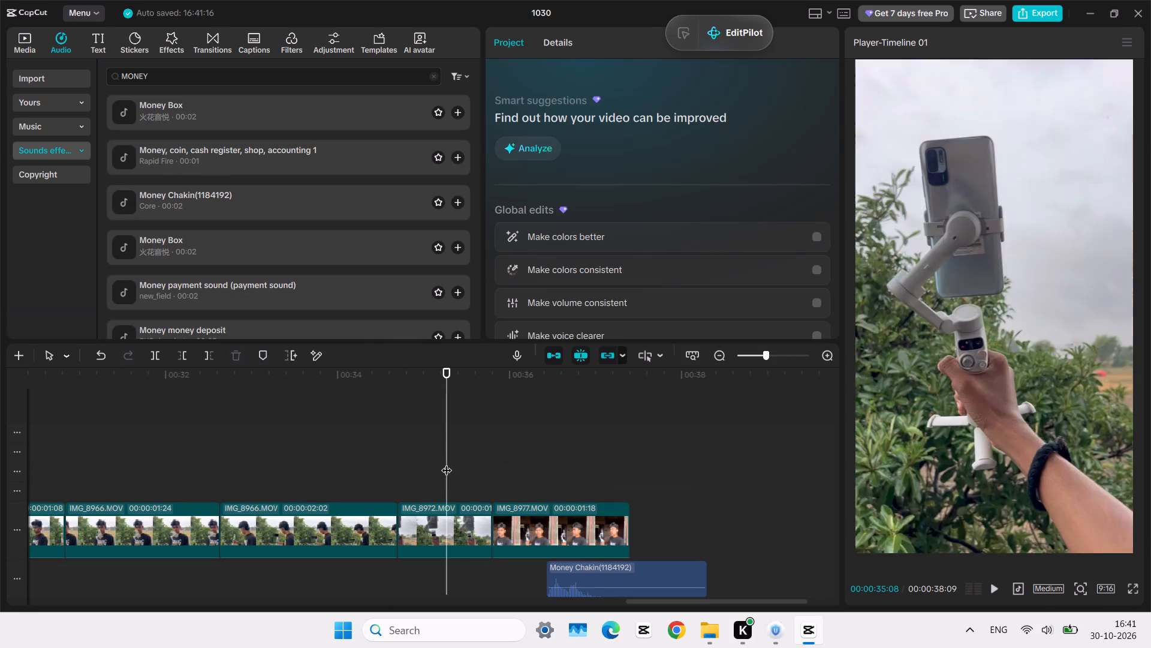
{"action": "key", "text": "space"}
{"action": "key", "text": "space"}
{"action": "key", "text": "space"}
{"action": "key", "text": "space"}
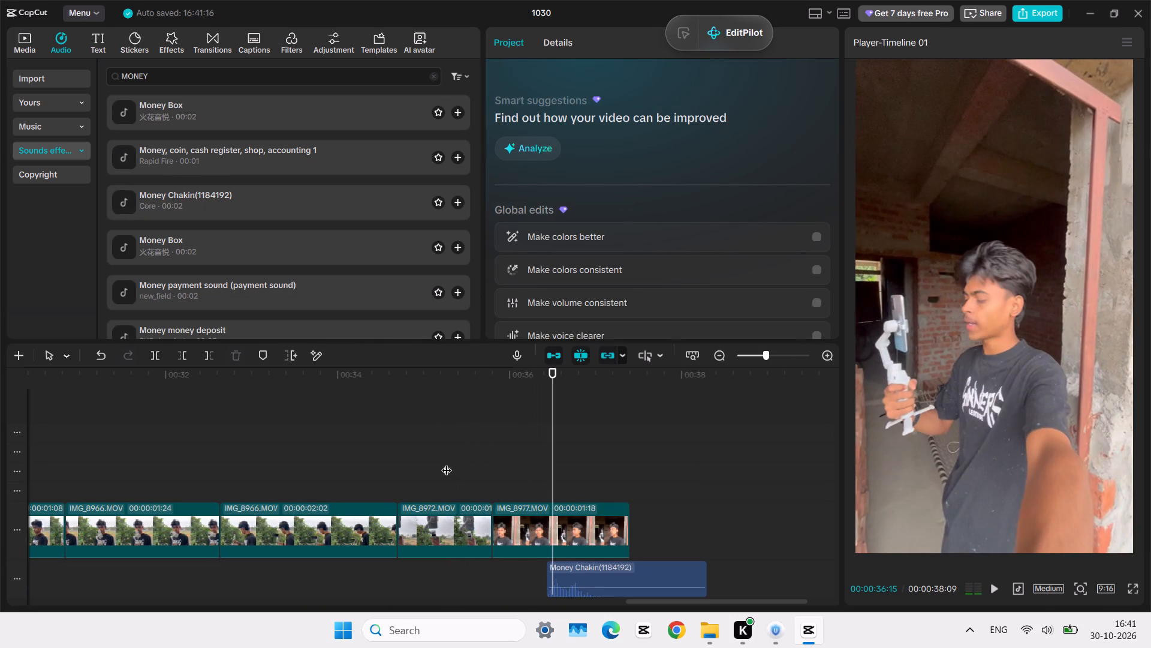
Shift the Money Chakin sound earlier in two small moves to start at about 00:00:36:06, replaying the ending after each.
{"action": "left_click_drag", "start_coordinate": [581, 571], "coordinate": [573, 572]}
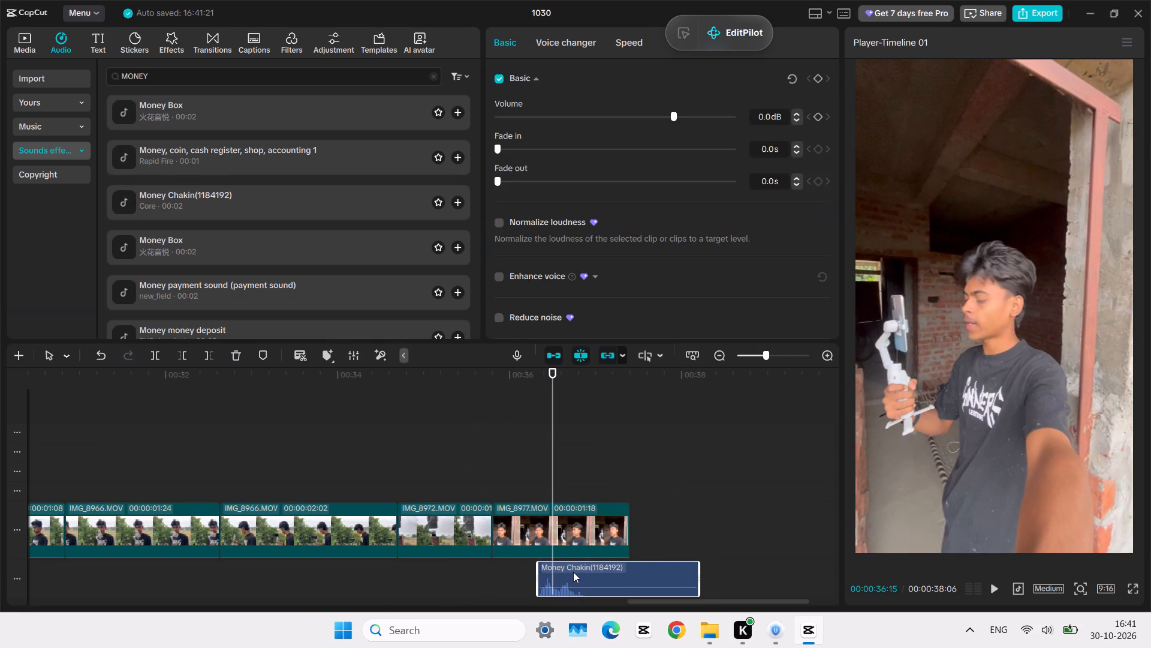
{"action": "left_click", "coordinate": [492, 559]}
{"action": "key", "text": "space"}
{"action": "key", "text": "space"}
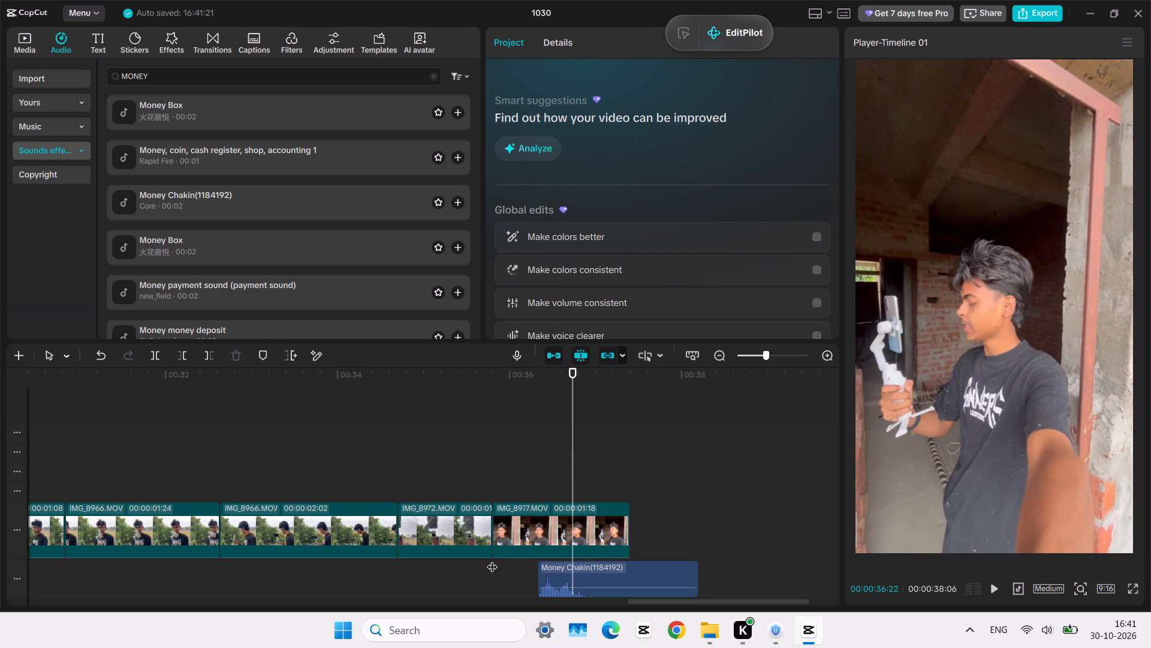
{"action": "left_click_drag", "start_coordinate": [565, 583], "coordinate": [552, 584]}
{"action": "left_click", "coordinate": [480, 575]}
{"action": "key", "text": "space"}
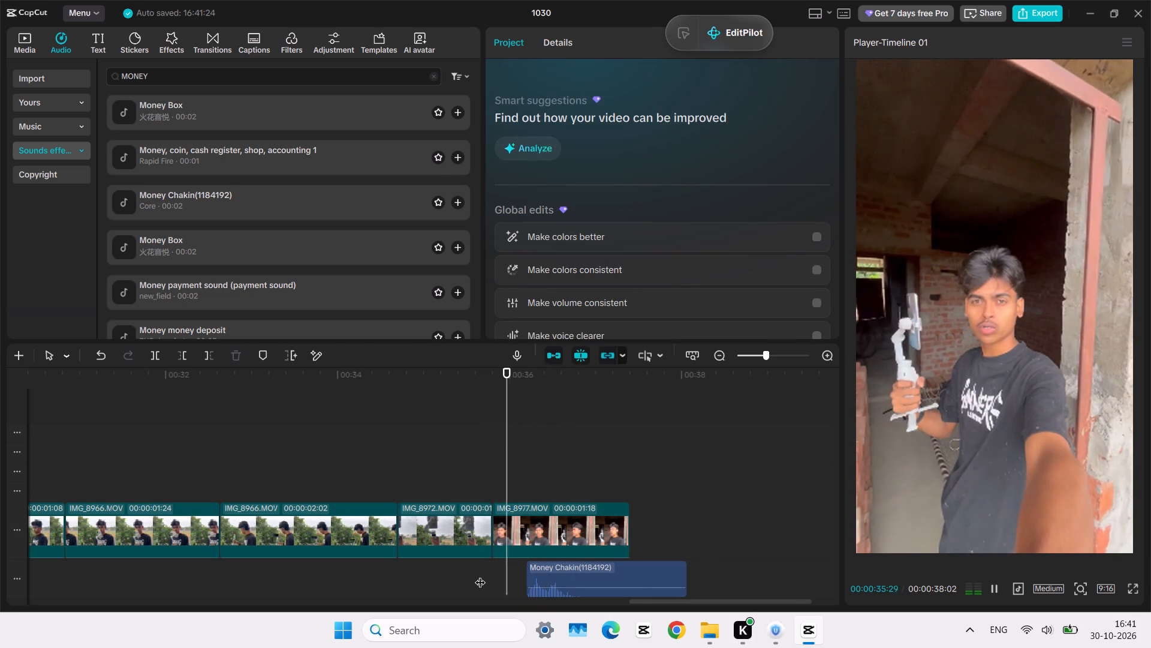
{"action": "key", "text": "space"}
{"action": "left_click", "coordinate": [480, 575]}
{"action": "key", "text": "space"}
{"action": "key", "text": "space"}
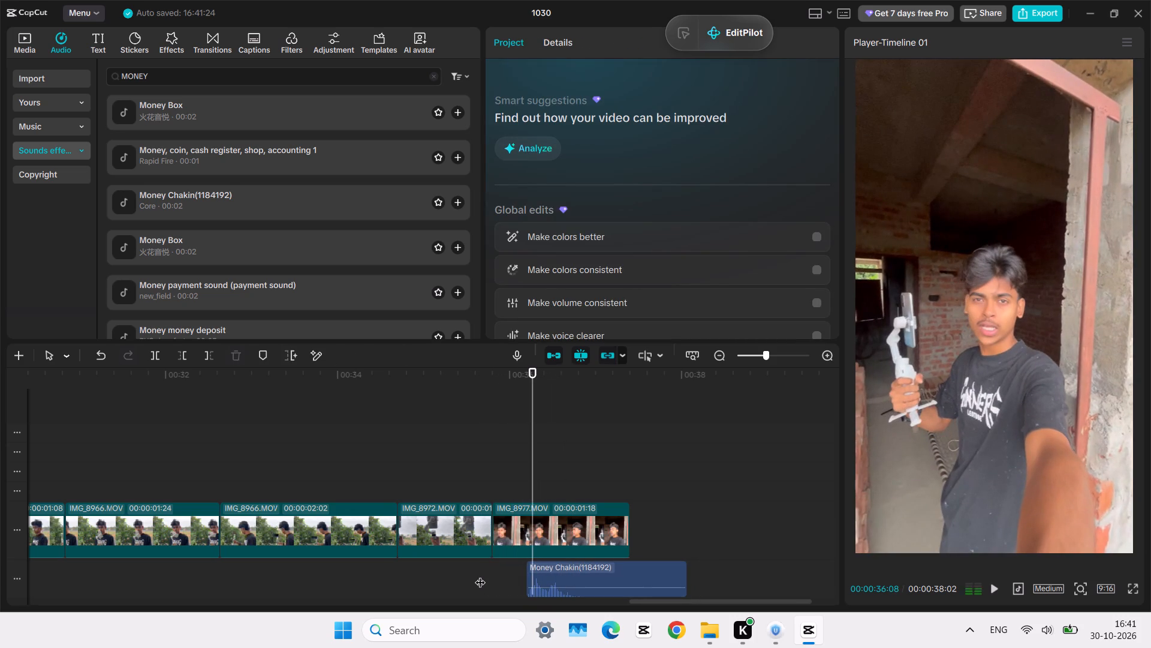
Nudge the Money Chakin sound earlier to start at about 00:00:36:04 and replay the transition into IMG_8977.MOV.
{"action": "left_click_drag", "start_coordinate": [543, 574], "coordinate": [537, 574]}
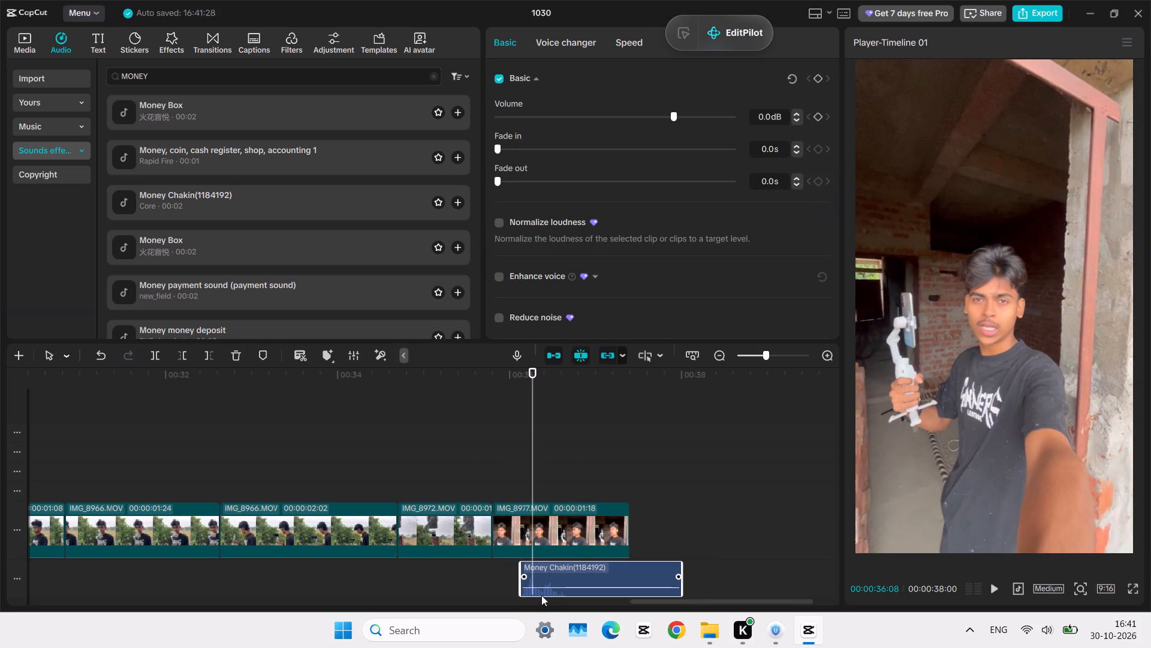
{"action": "left_click", "coordinate": [540, 586]}
{"action": "left_click", "coordinate": [540, 588]}
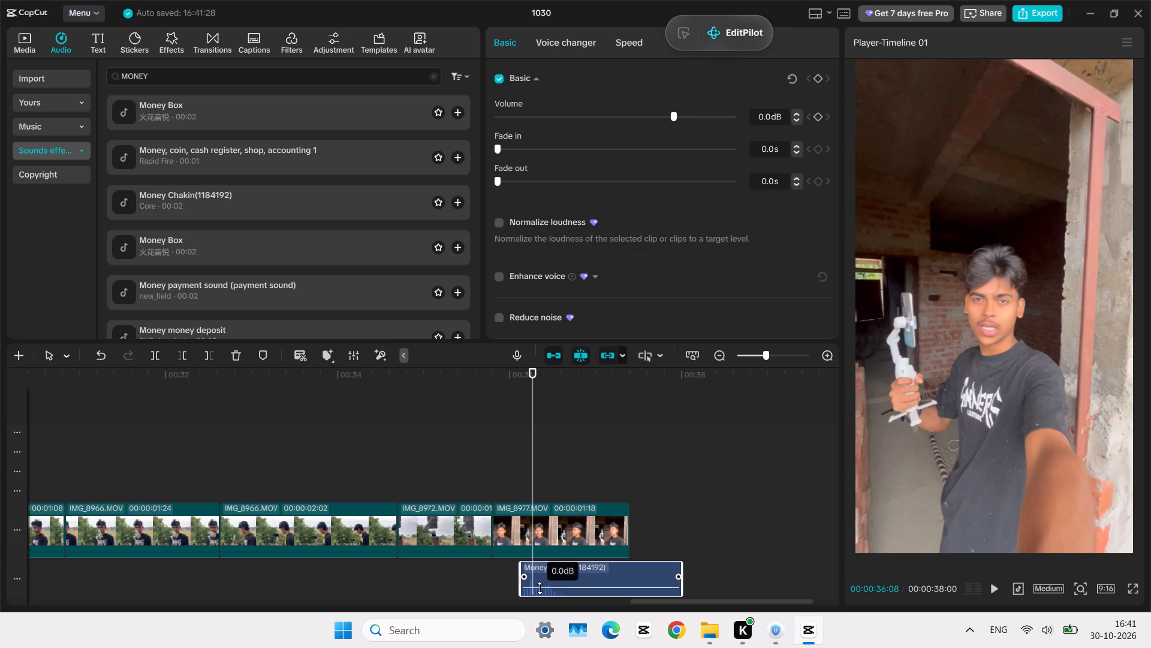
{"action": "left_click", "coordinate": [462, 569]}
{"action": "key", "text": "space"}
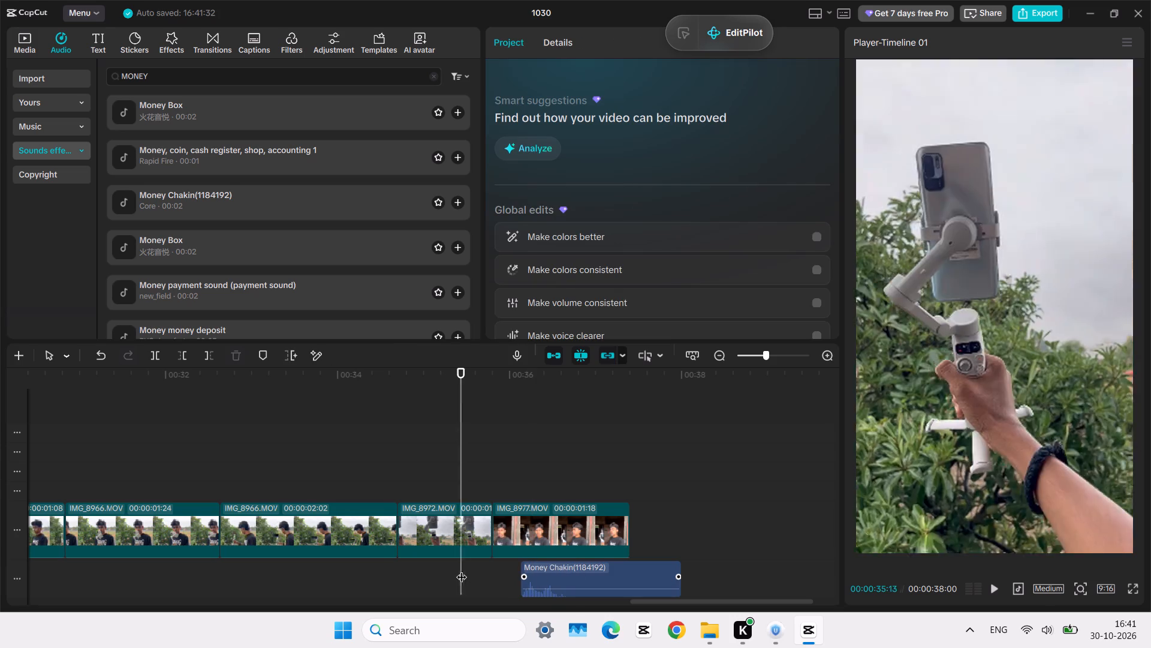
{"action": "key", "text": "space"}
{"action": "left_click", "coordinate": [462, 569]}
{"action": "key", "text": "space"}
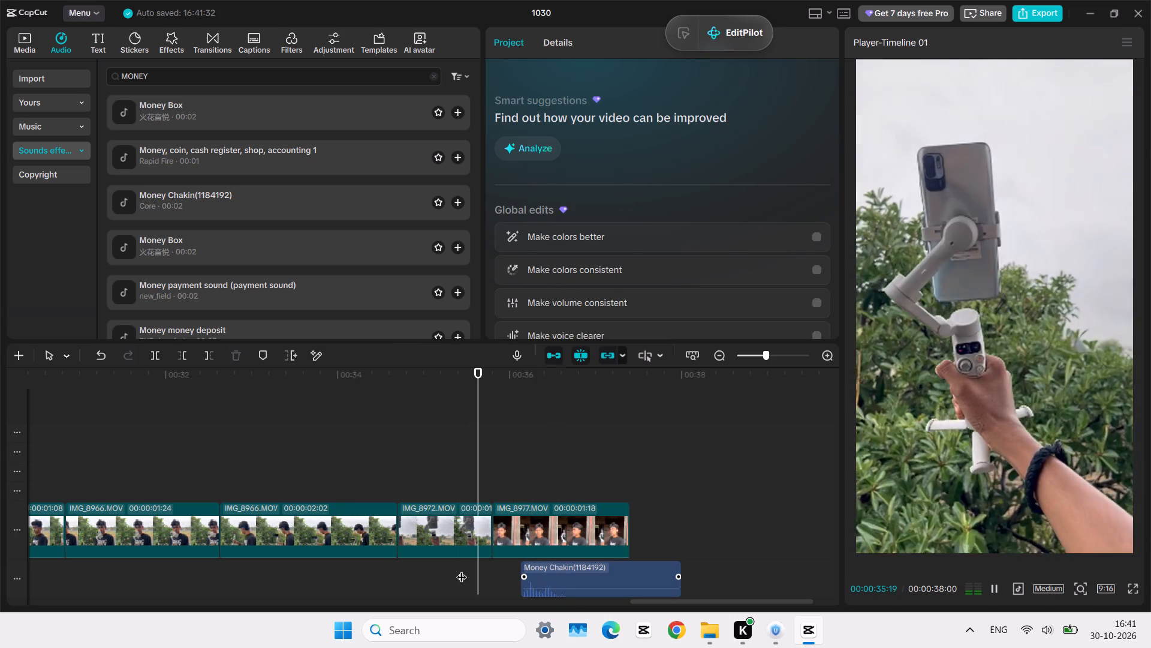
{"action": "key", "text": "space"}
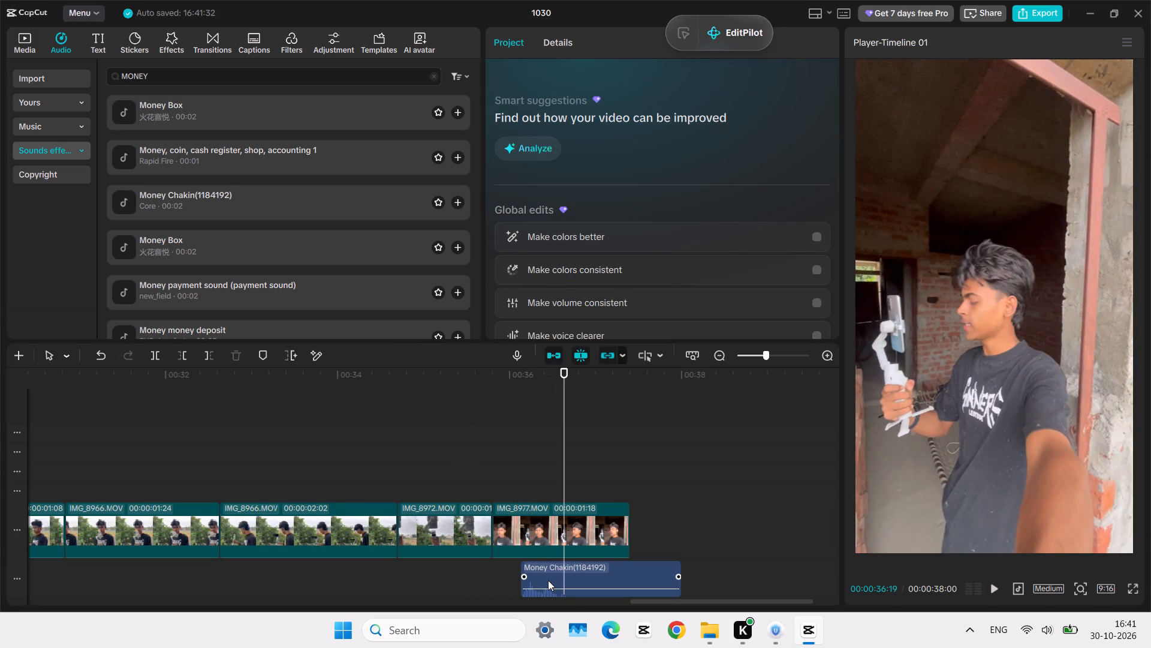
Move the Money Chakin sound earlier to start at about 00:00:36:00 and replay the ending to check its timing.
{"action": "left_click_drag", "start_coordinate": [548, 580], "coordinate": [538, 579]}
{"action": "left_click", "coordinate": [464, 578]}
{"action": "key", "text": "space"}
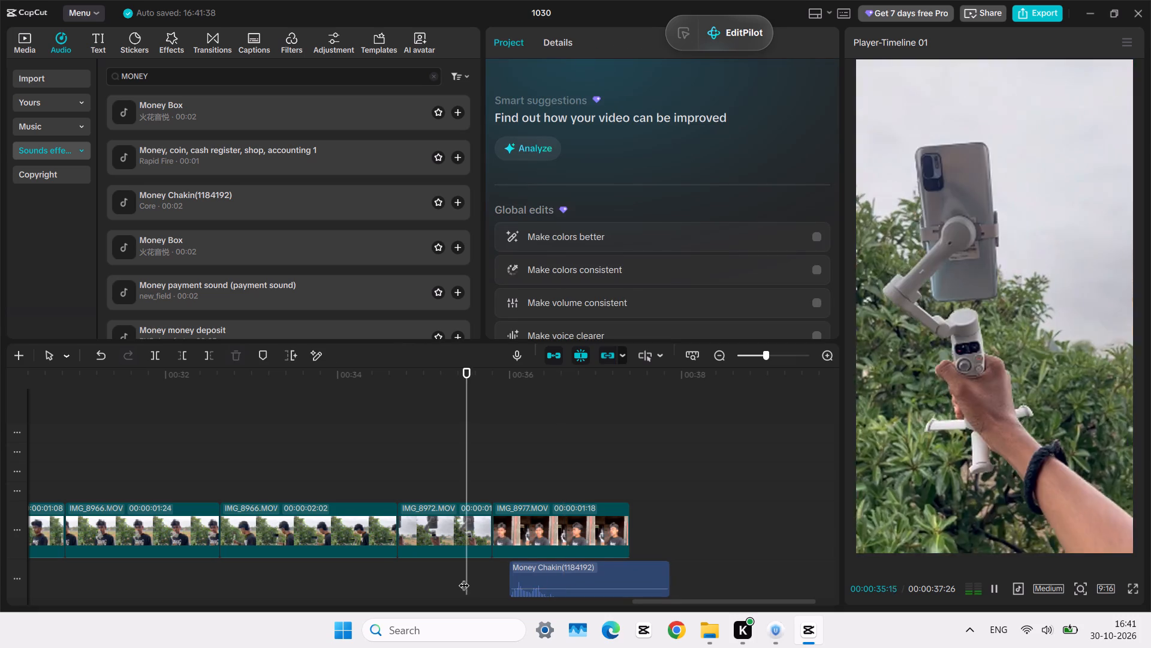
{"action": "key", "text": "space"}
{"action": "key", "text": "space"}
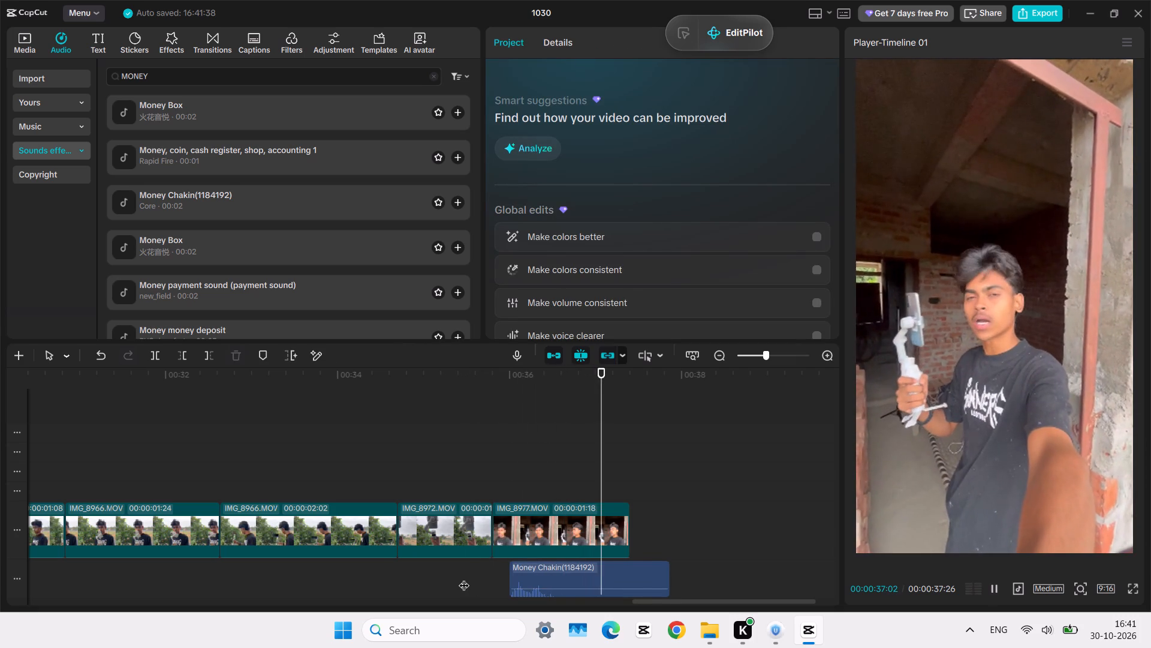
{"action": "key", "text": "space"}
Find shaking In animations for the opening IMG_8971.MOV clip and apply the one labeled Flas...hake.
{"action": "left_click", "coordinate": [532, 454]}
{"action": "left_click_drag", "start_coordinate": [532, 454], "coordinate": [505, 457]}
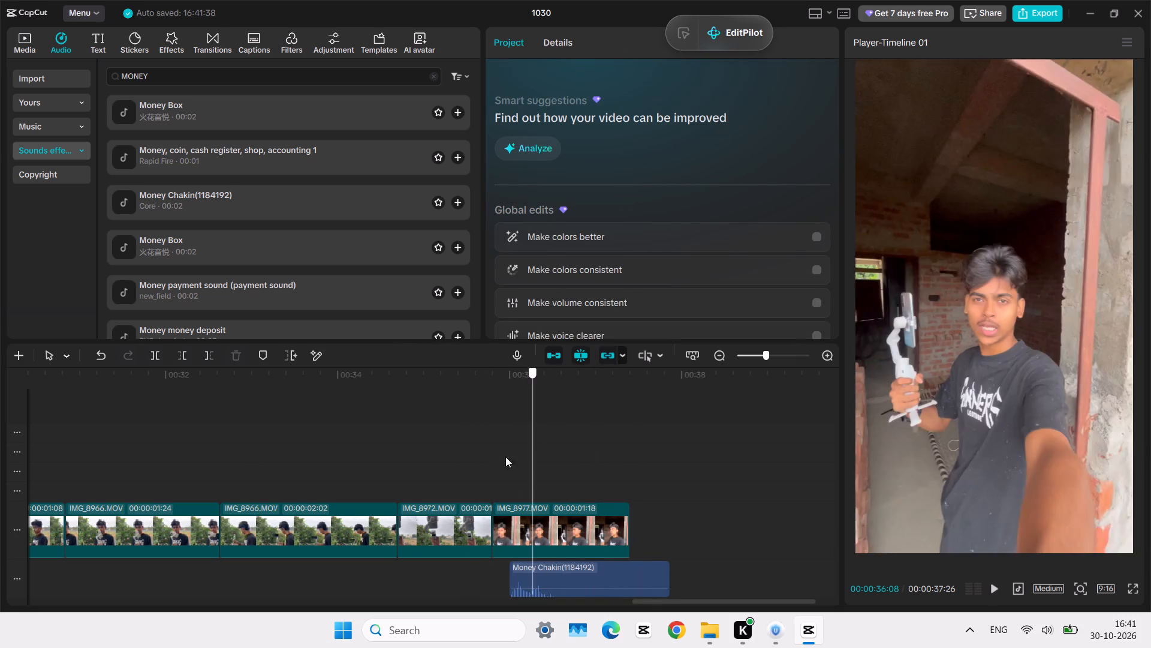
{"action": "left_click_drag", "start_coordinate": [505, 457], "coordinate": [0, 367]}
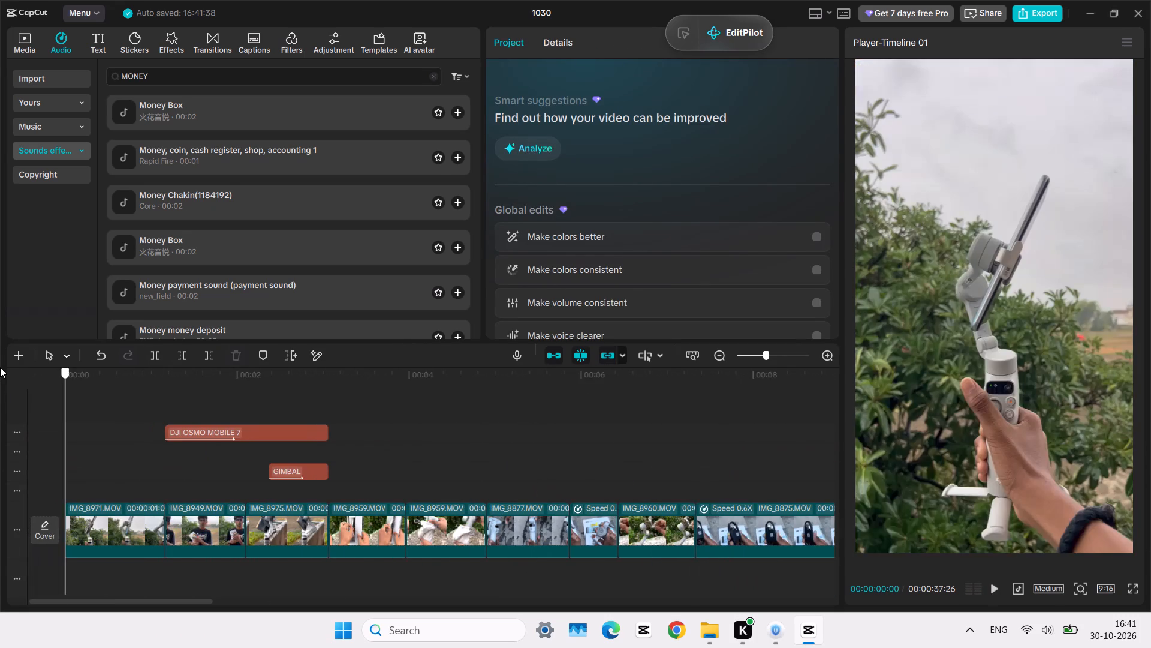
{"action": "left_click_drag", "start_coordinate": [0, 367], "coordinate": [0, 369]}
{"action": "left_click", "coordinate": [102, 516]}
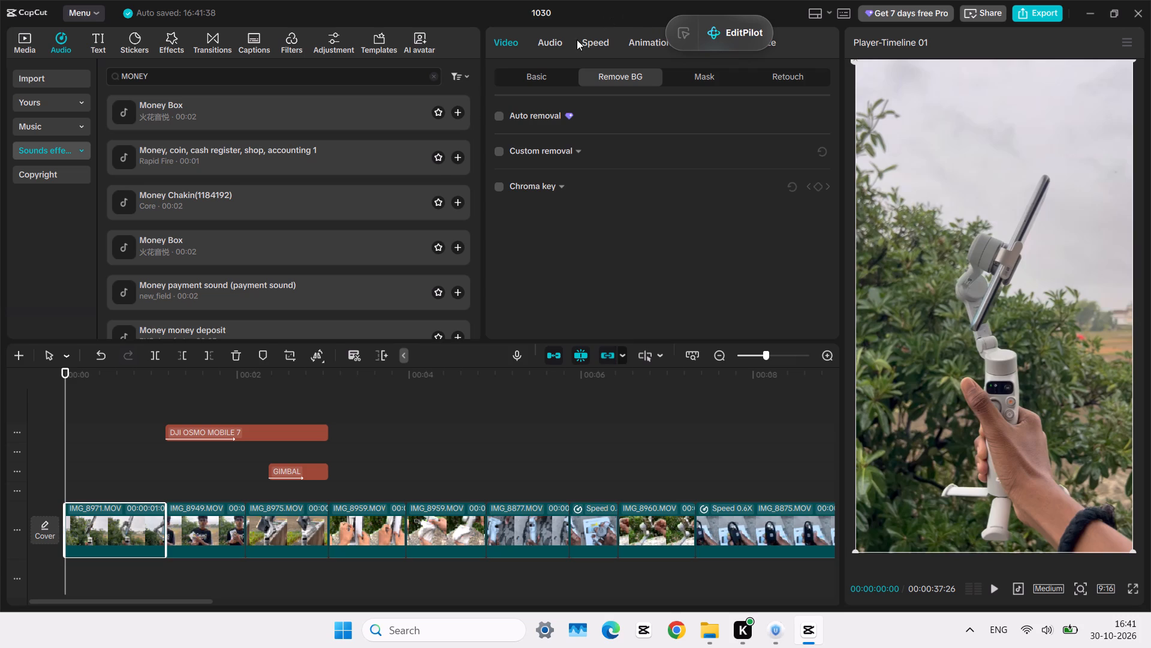
{"action": "left_click_drag", "start_coordinate": [696, 17], "coordinate": [814, 0]}
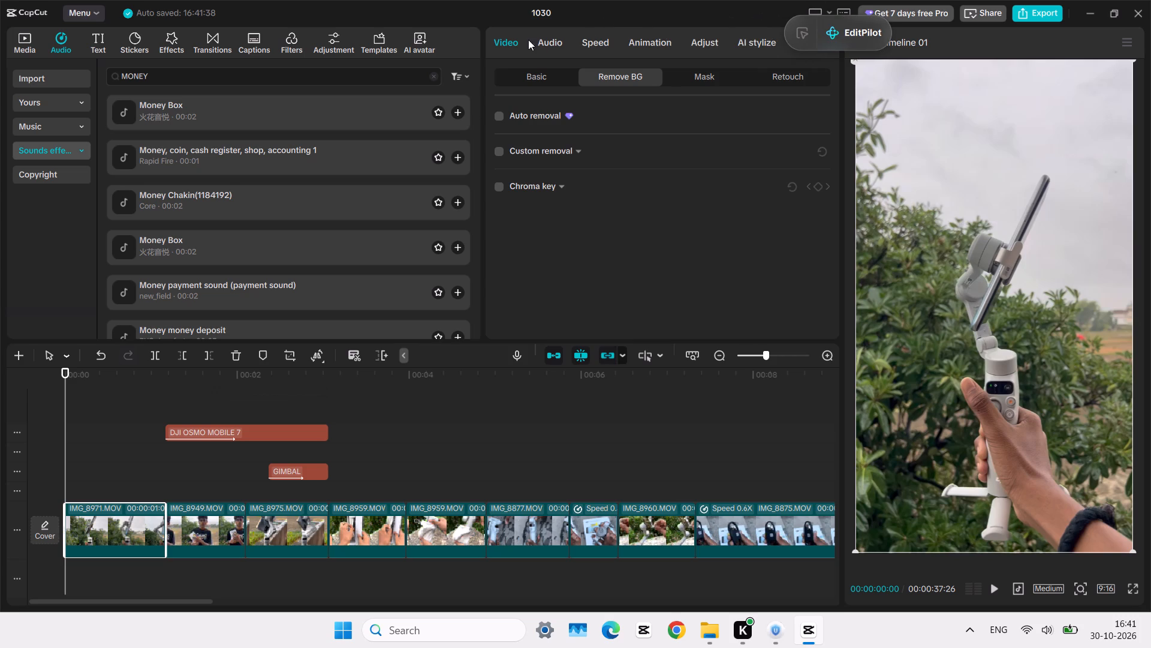
{"action": "left_click", "coordinate": [647, 50]}
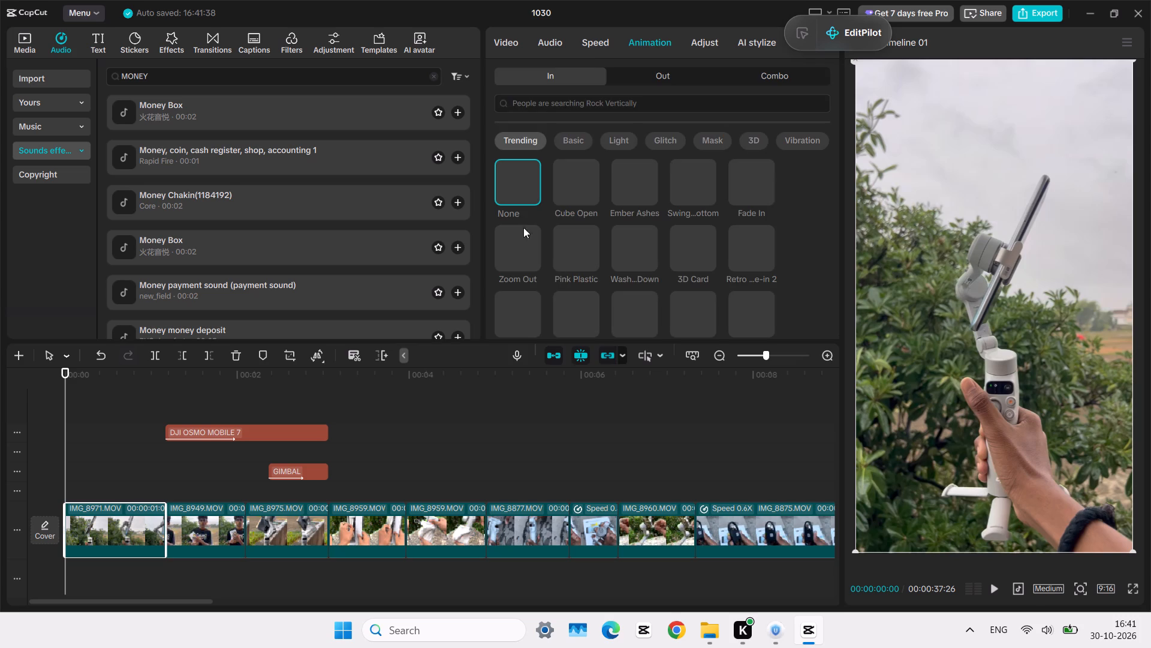
{"action": "left_click", "coordinate": [570, 104]}
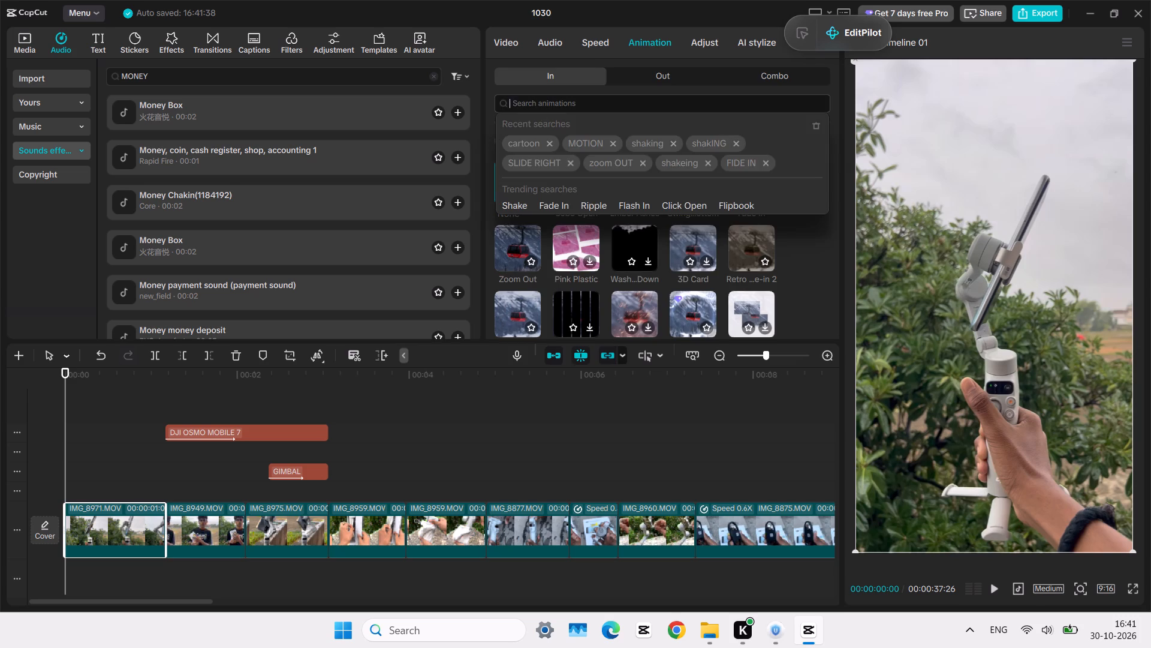
{"action": "left_click", "coordinate": [631, 148]}
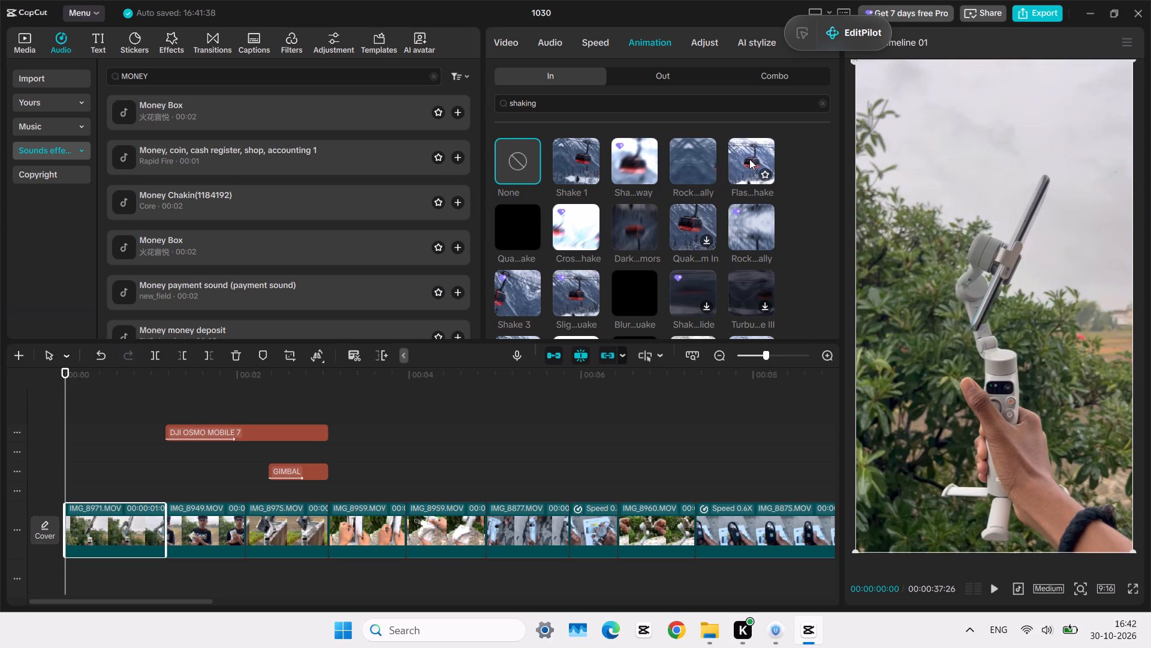
{"action": "left_click", "coordinate": [749, 159]}
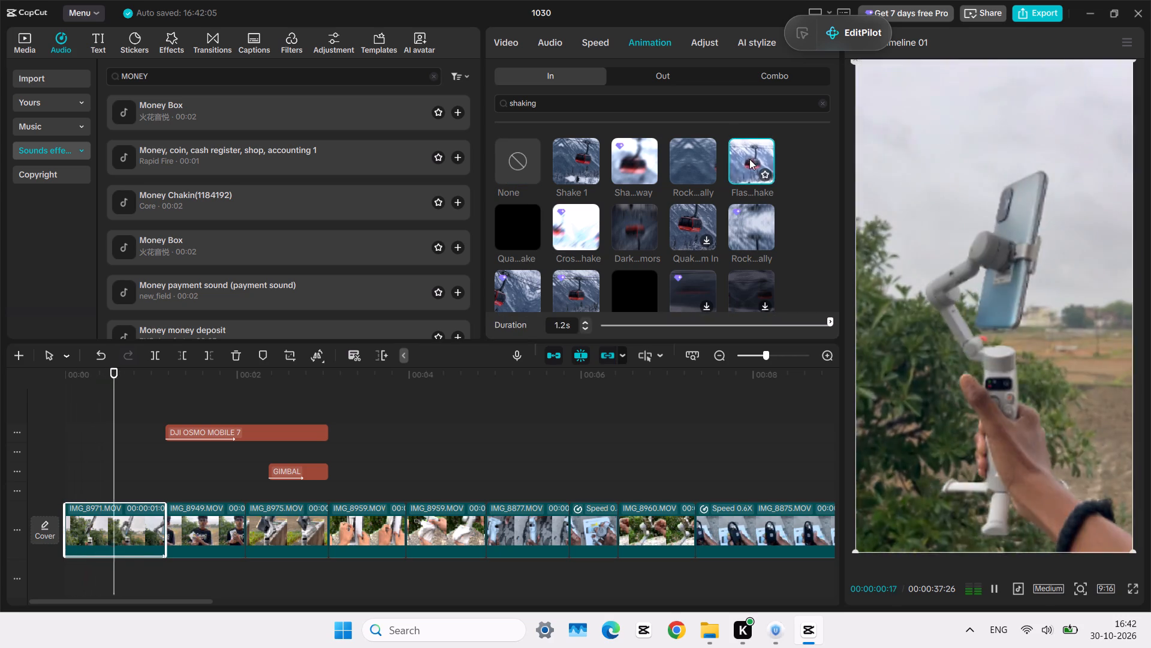
Shorten the opening IMG_8971.MOV clip's In animation to about 0.5 s and play the opening from 00:00:00:00.
{"action": "triple_click", "coordinate": [585, 328]}
{"action": "double_click", "coordinate": [585, 328]}
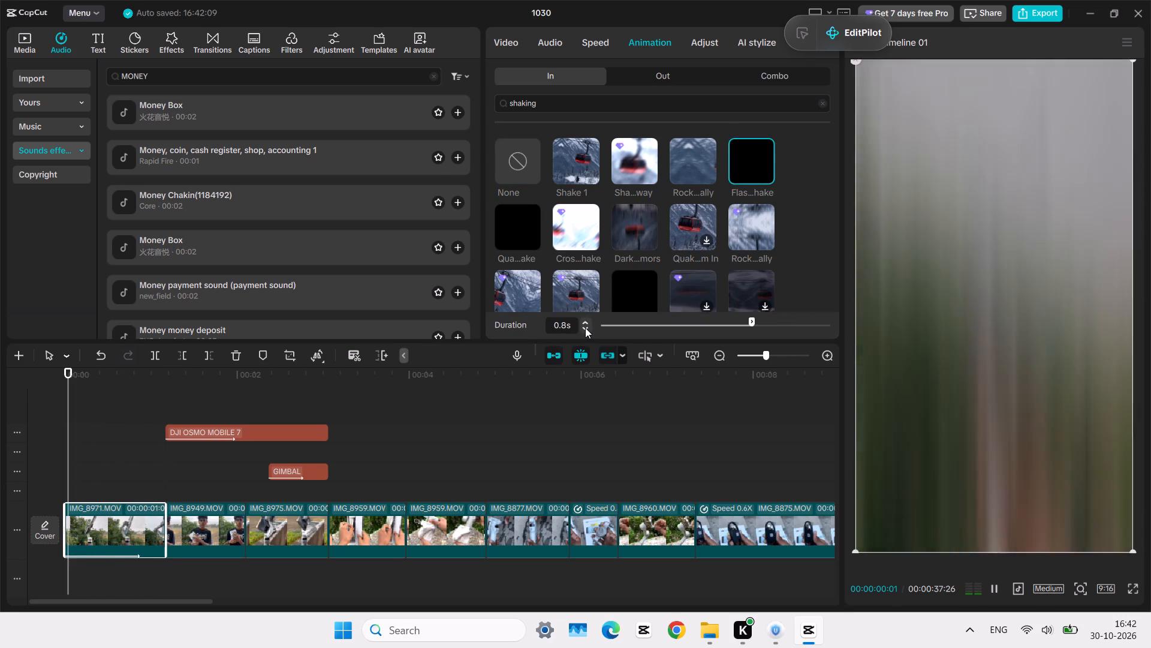
{"action": "triple_click", "coordinate": [585, 328]}
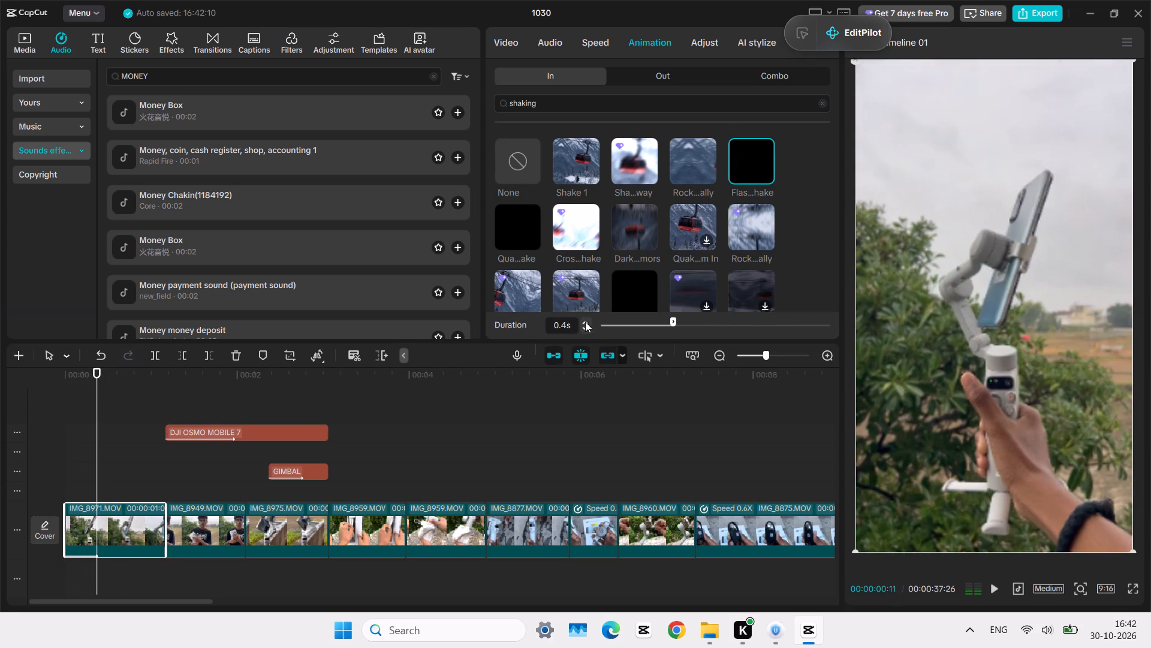
{"action": "left_click", "coordinate": [585, 324]}
{"action": "left_click", "coordinate": [373, 474]}
{"action": "left_click_drag", "start_coordinate": [373, 474], "coordinate": [0, 518]}
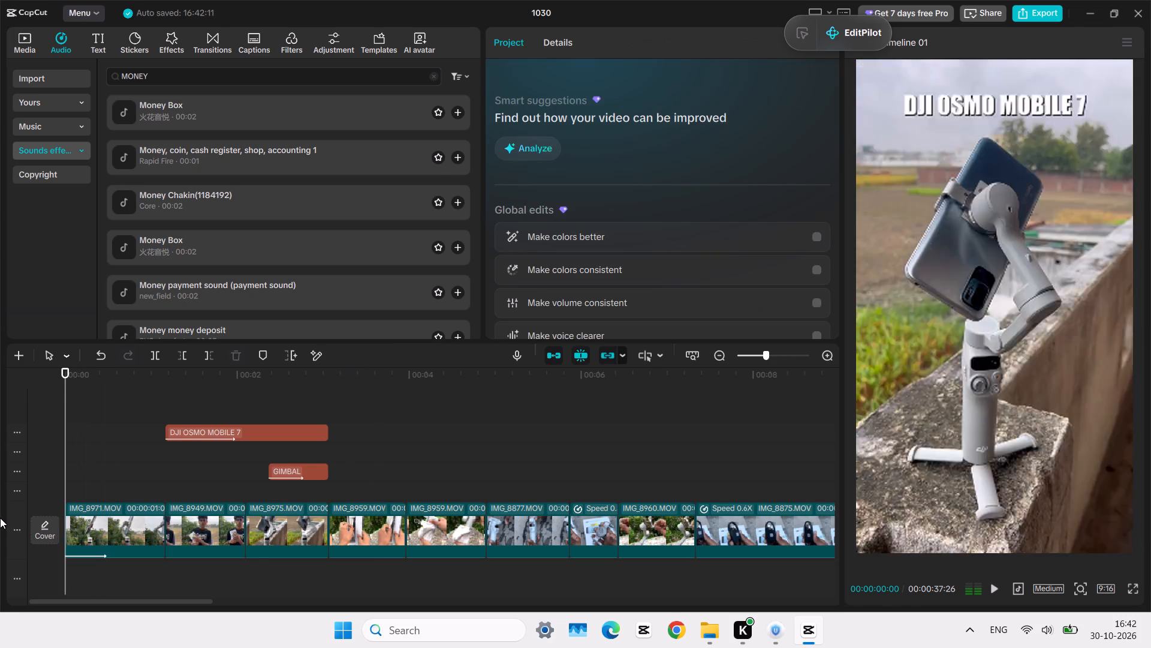
{"action": "key", "text": "space"}
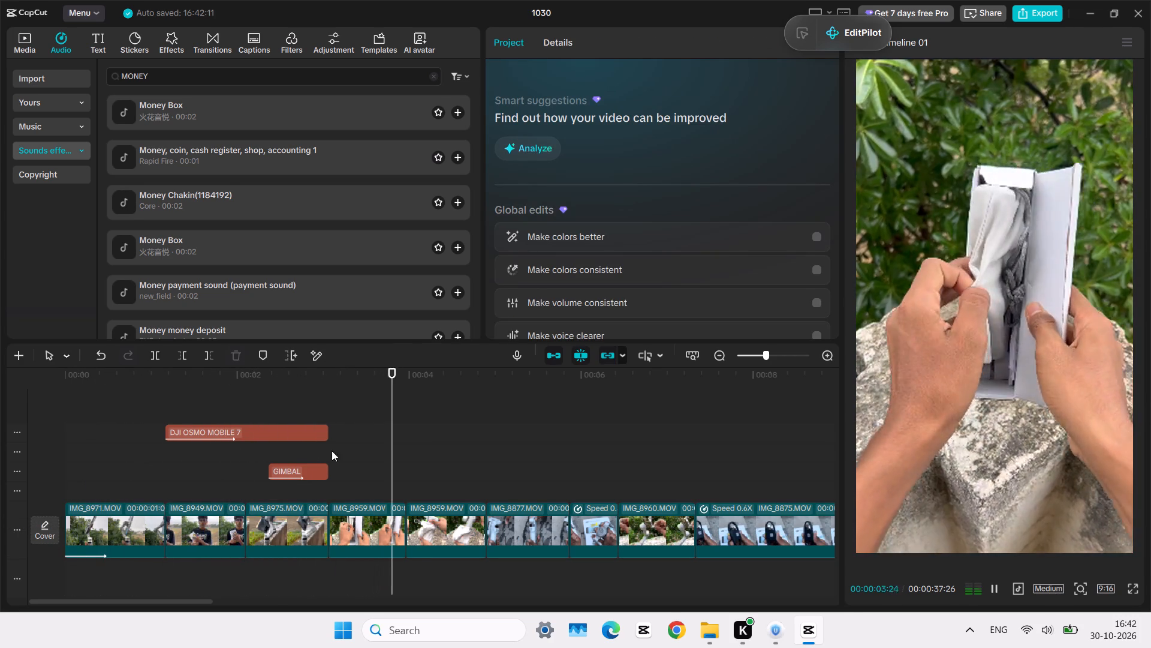
{"action": "left_click", "coordinate": [367, 433]}
{"action": "left_click_drag", "start_coordinate": [367, 433], "coordinate": [0, 395]}
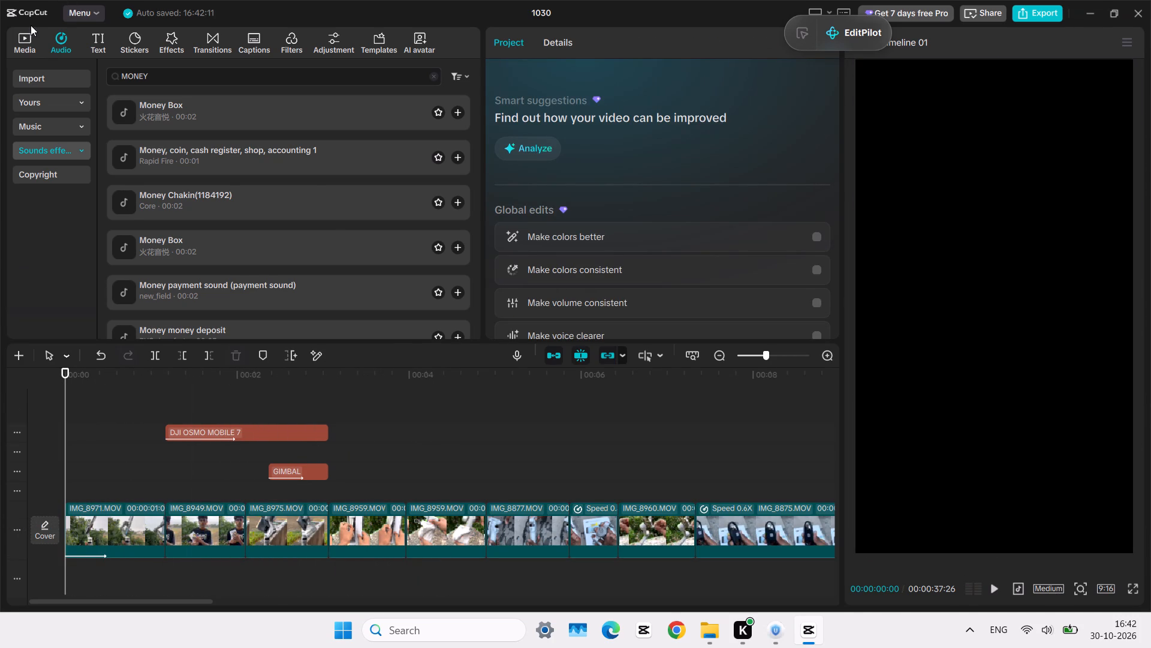
Import all files from the memes folder inside the hang with atul desktop folder into the project media.
{"action": "left_click", "coordinate": [20, 41]}
{"action": "left_click", "coordinate": [128, 72]}
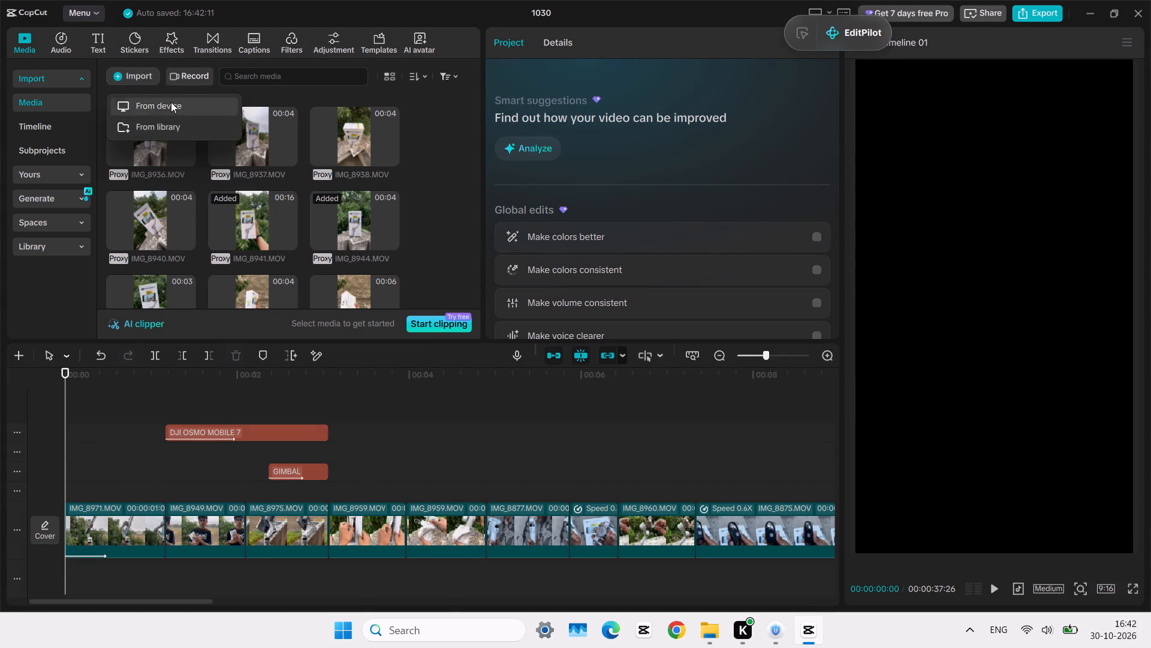
{"action": "left_click", "coordinate": [165, 94]}
{"action": "left_click", "coordinate": [171, 104]}
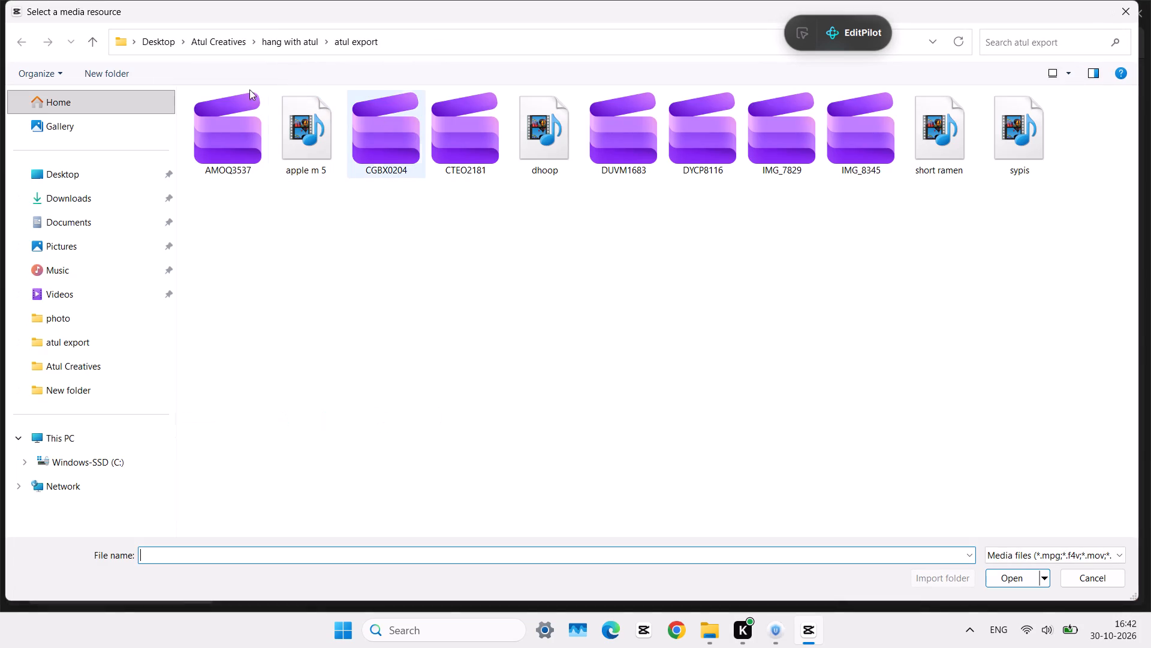
{"action": "left_click", "coordinate": [40, 168]}
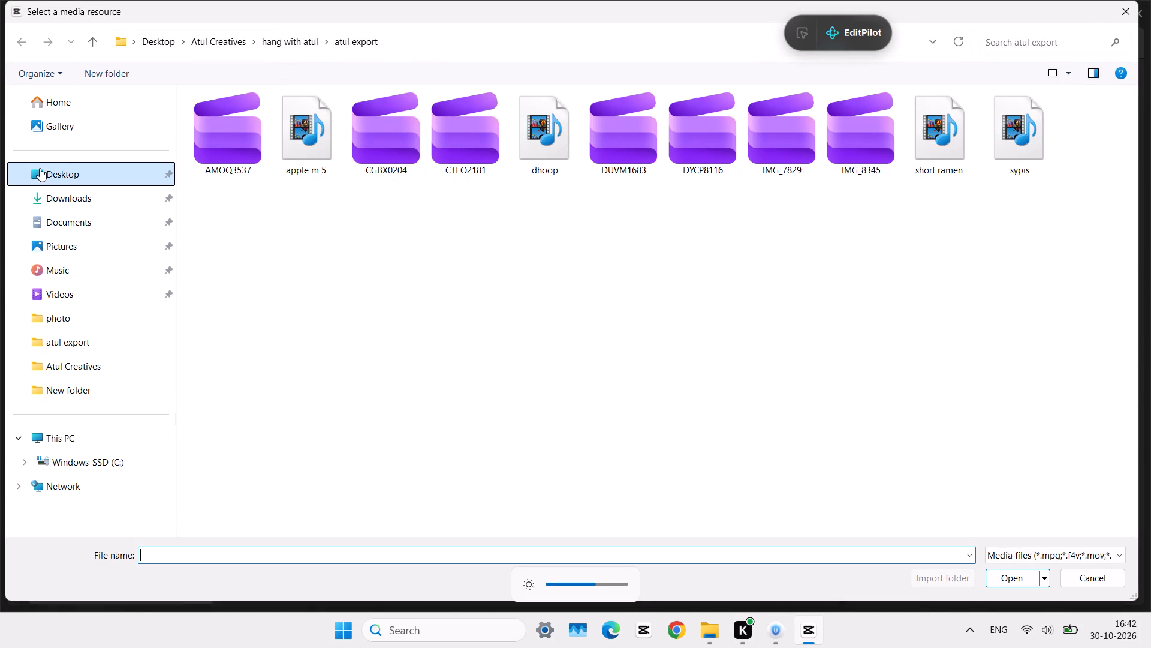
{"action": "double_click", "coordinate": [194, 130]}
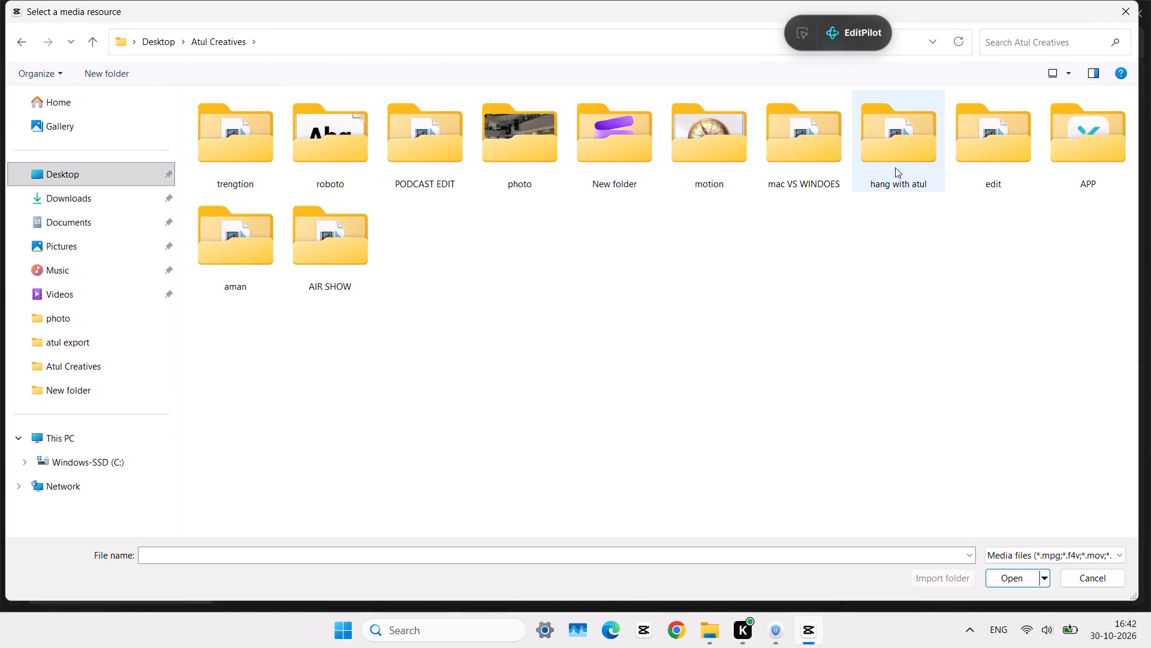
{"action": "double_click", "coordinate": [895, 167]}
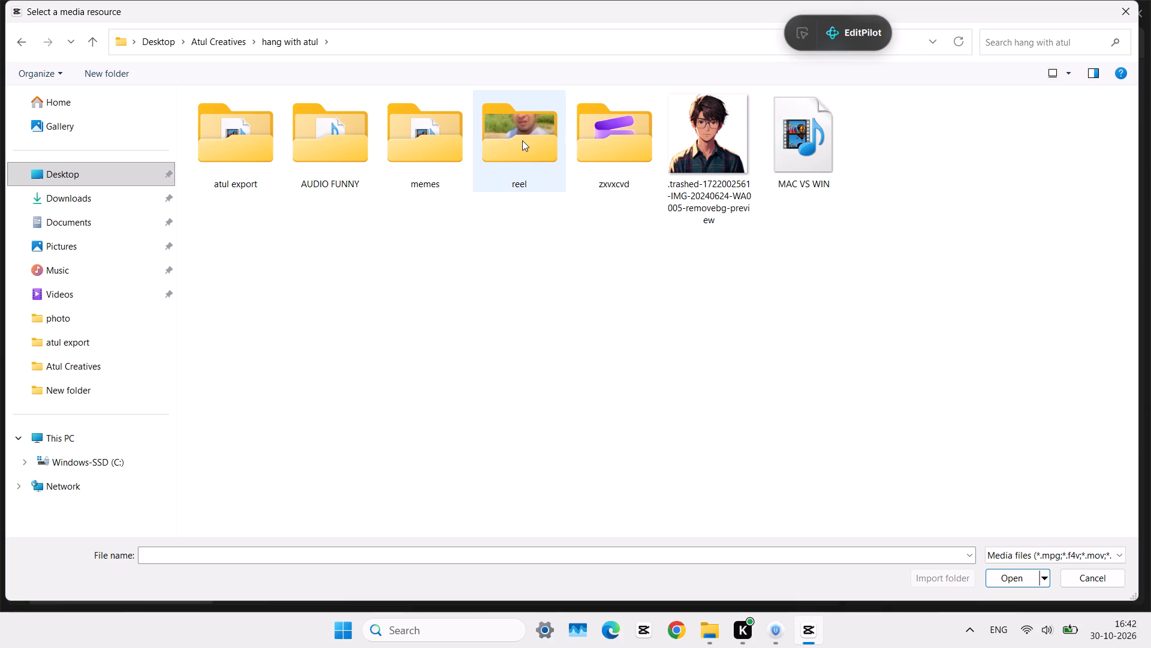
{"action": "double_click", "coordinate": [522, 140]}
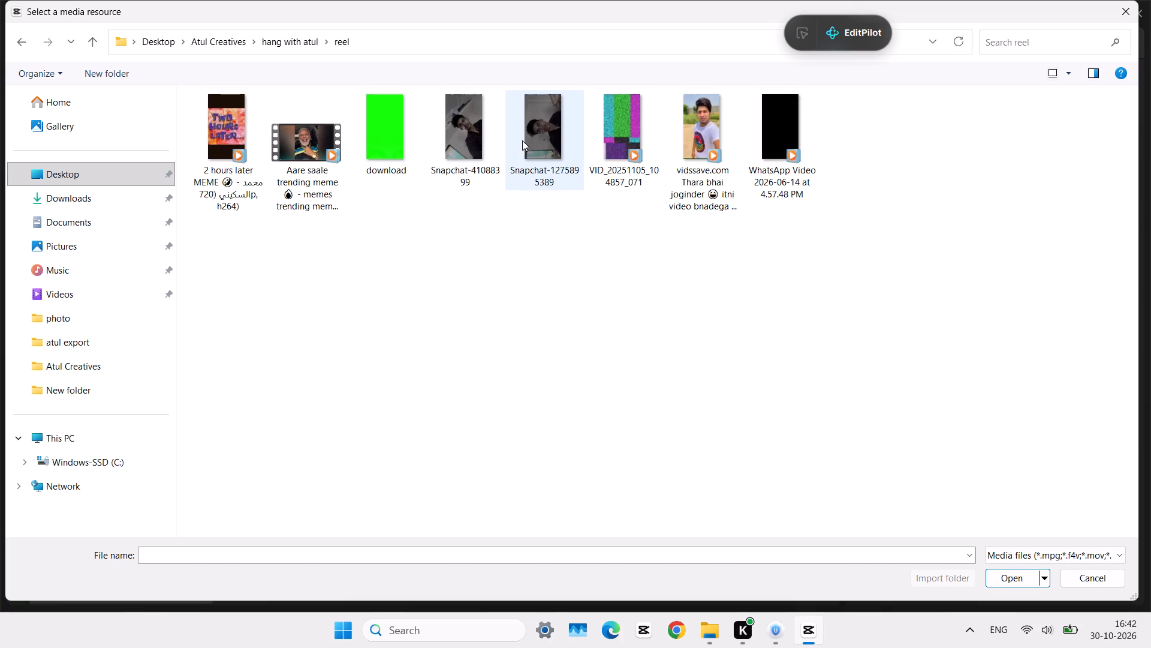
{"action": "key", "text": "ctrl+a"}
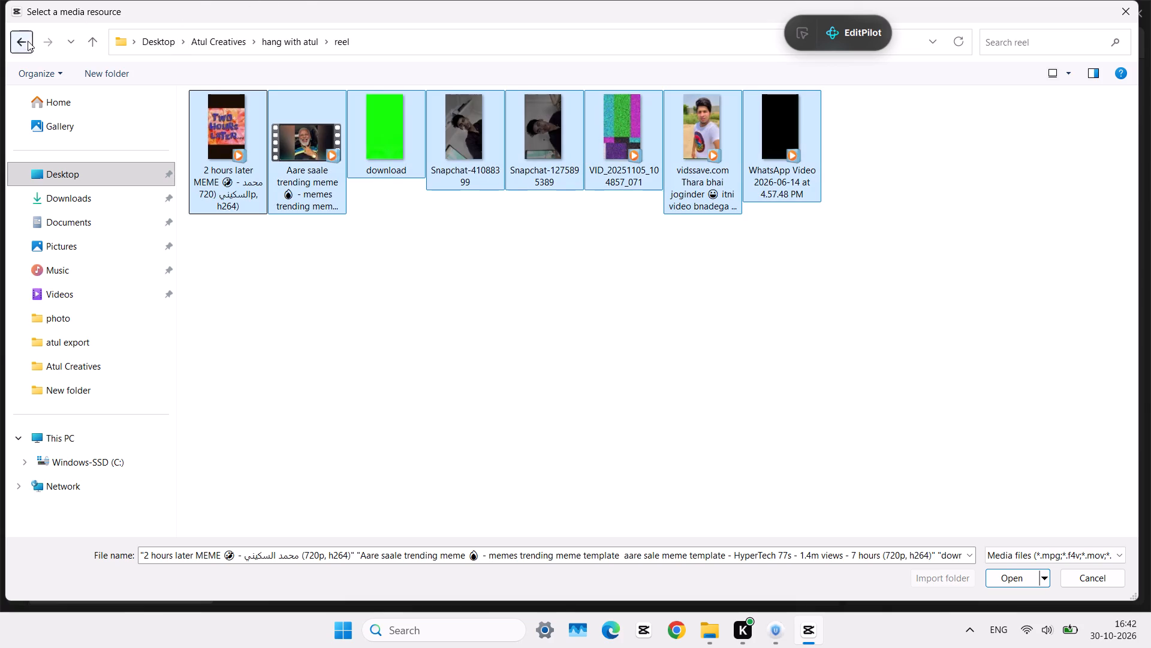
{"action": "left_click", "coordinate": [16, 36]}
{"action": "double_click", "coordinate": [457, 176]}
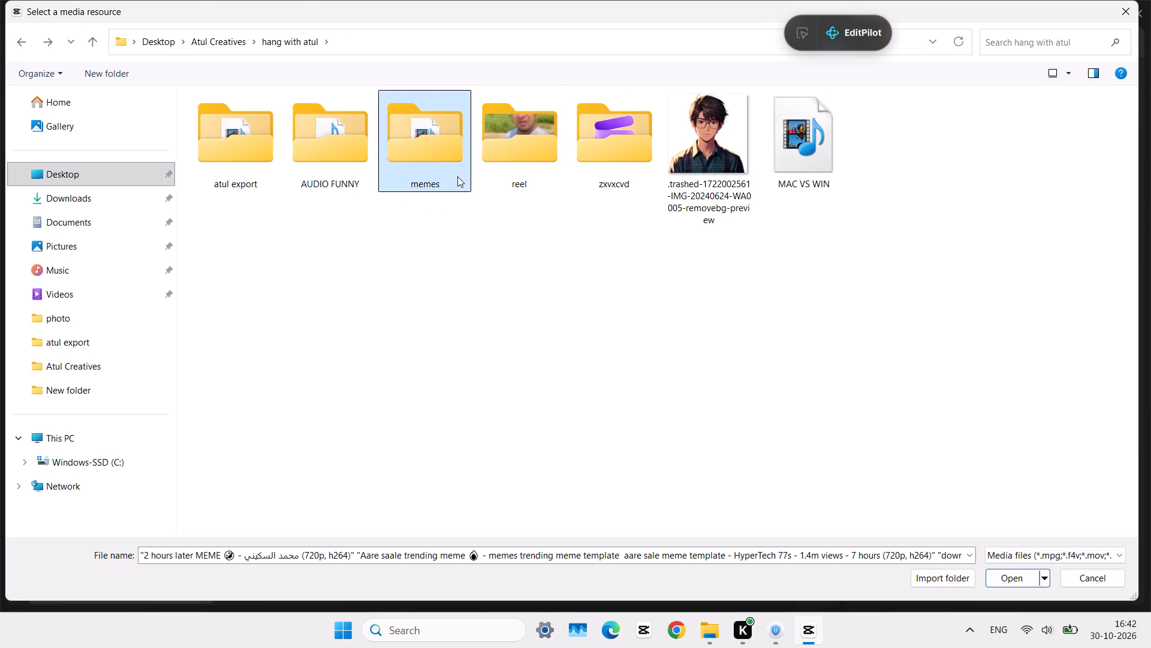
{"action": "key", "text": "ctrl+a"}
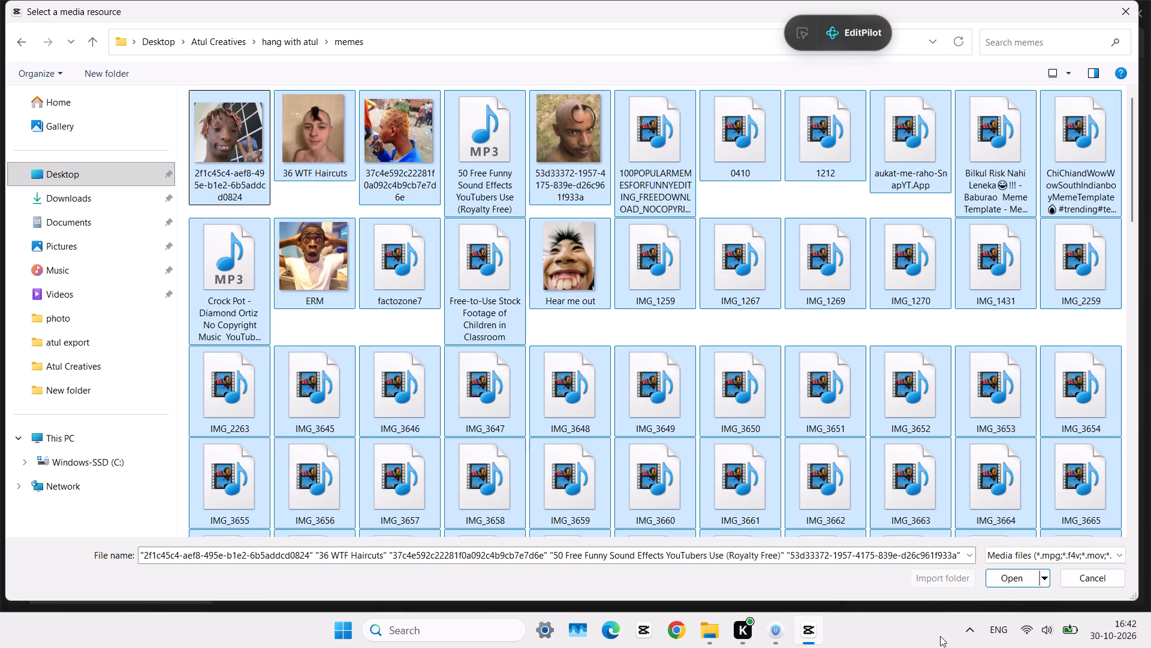
{"action": "left_click", "coordinate": [1003, 578]}
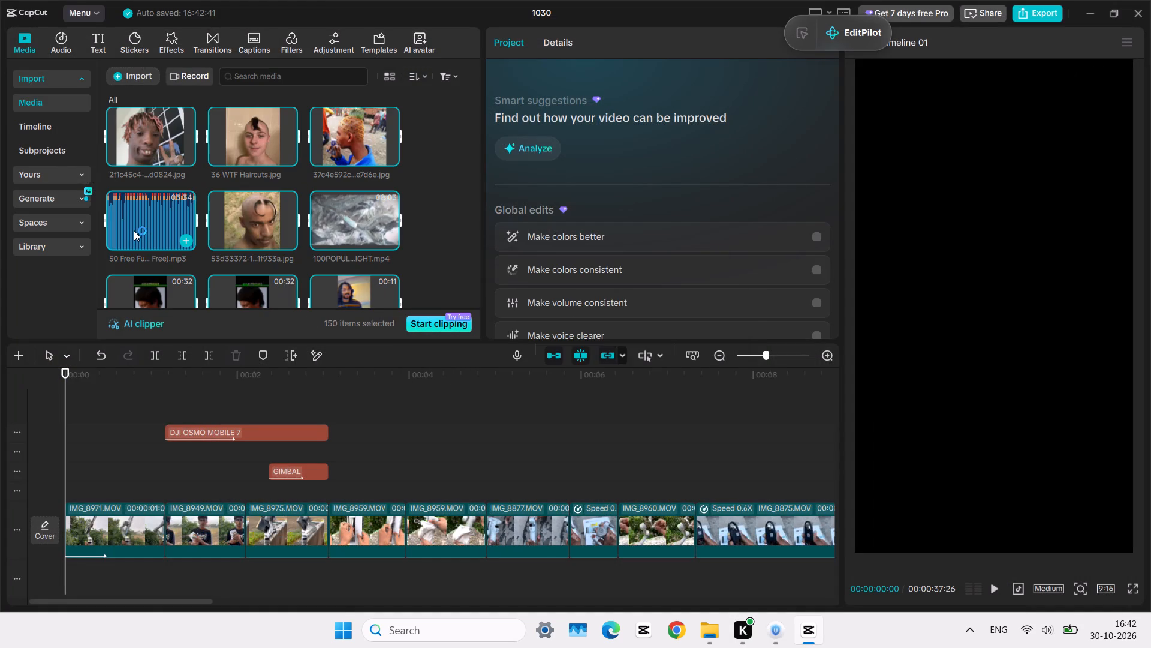
Preview the two imported MP3 audio files and browse through the meme clips in the project media.
{"action": "left_click", "coordinate": [134, 230]}
{"action": "scroll", "coordinate": [134, 230], "scroll_direction": "down", "scroll_amount": 1}
{"action": "scroll", "coordinate": [134, 230], "scroll_direction": "up", "scroll_amount": 1}
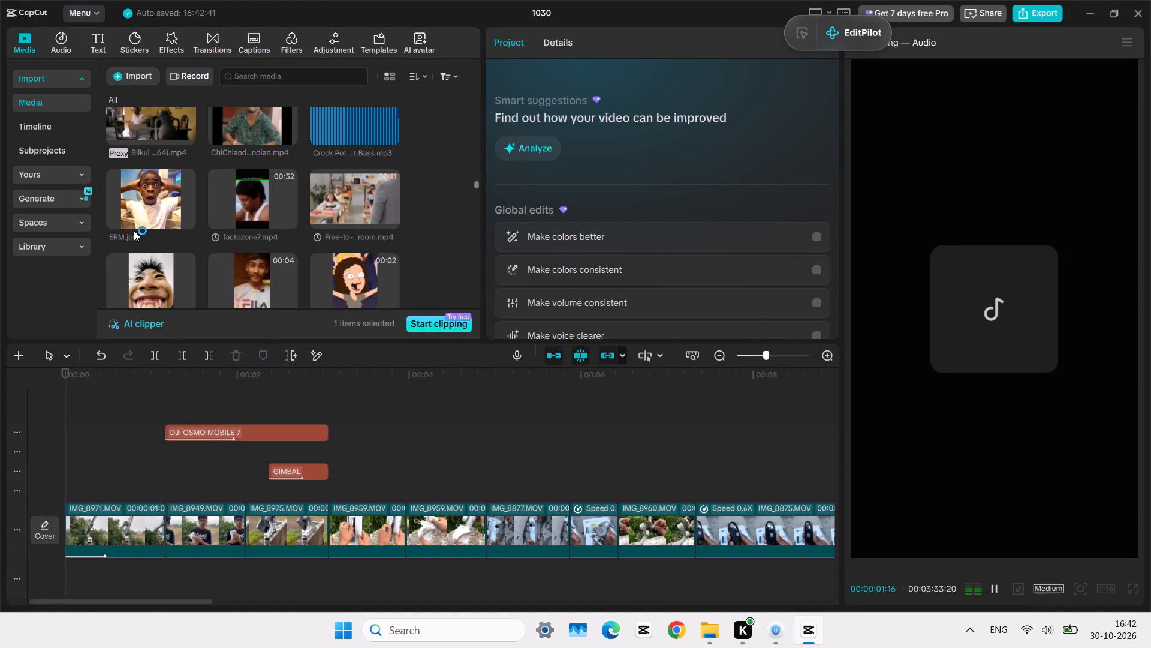
{"action": "scroll", "coordinate": [134, 230], "scroll_direction": "up", "scroll_amount": 1}
{"action": "left_click", "coordinate": [325, 230]}
{"action": "scroll", "coordinate": [325, 230], "scroll_direction": "down", "scroll_amount": 1}
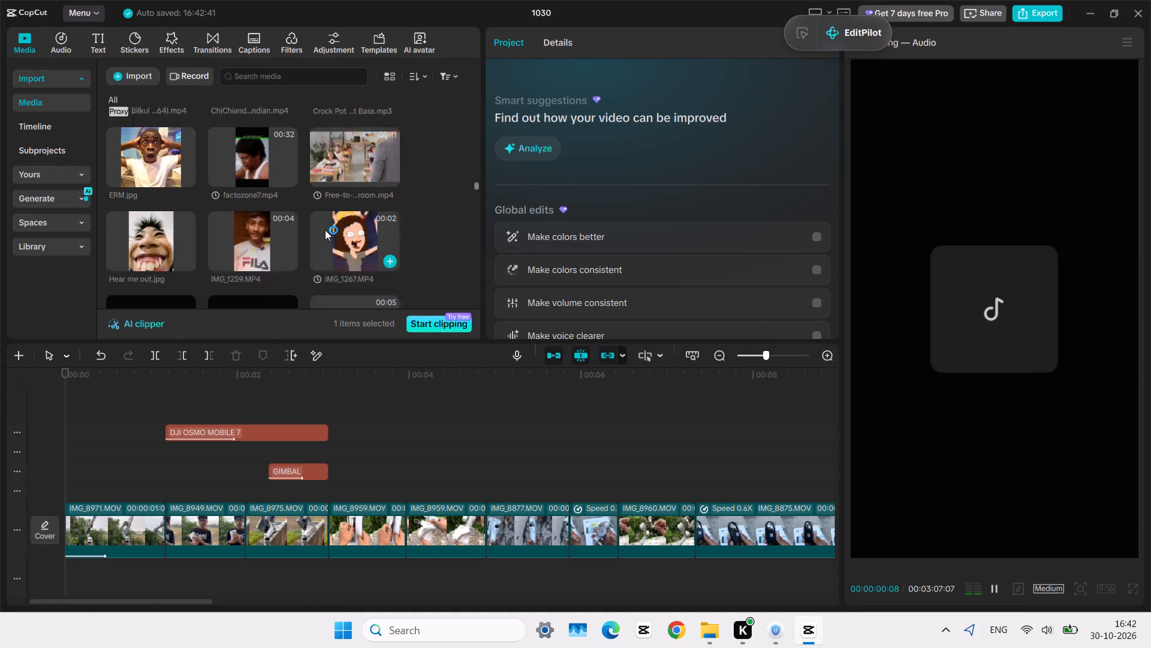
{"action": "scroll", "coordinate": [325, 230], "scroll_direction": "down", "scroll_amount": 4}
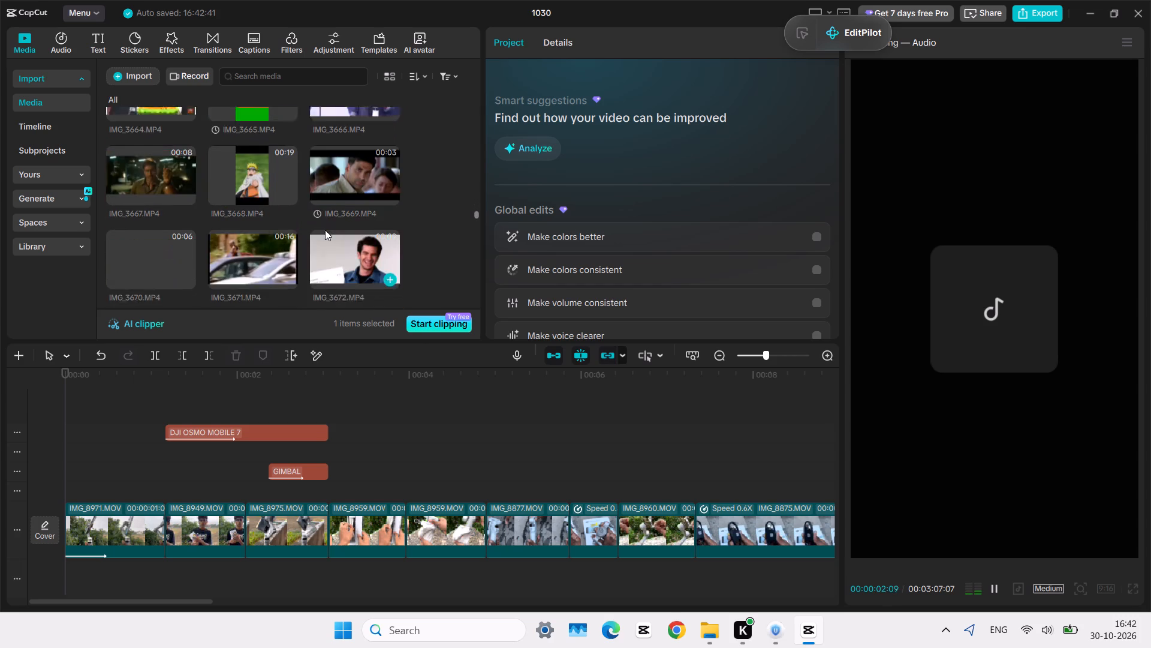
{"action": "scroll", "coordinate": [325, 230], "scroll_direction": "down", "scroll_amount": 2}
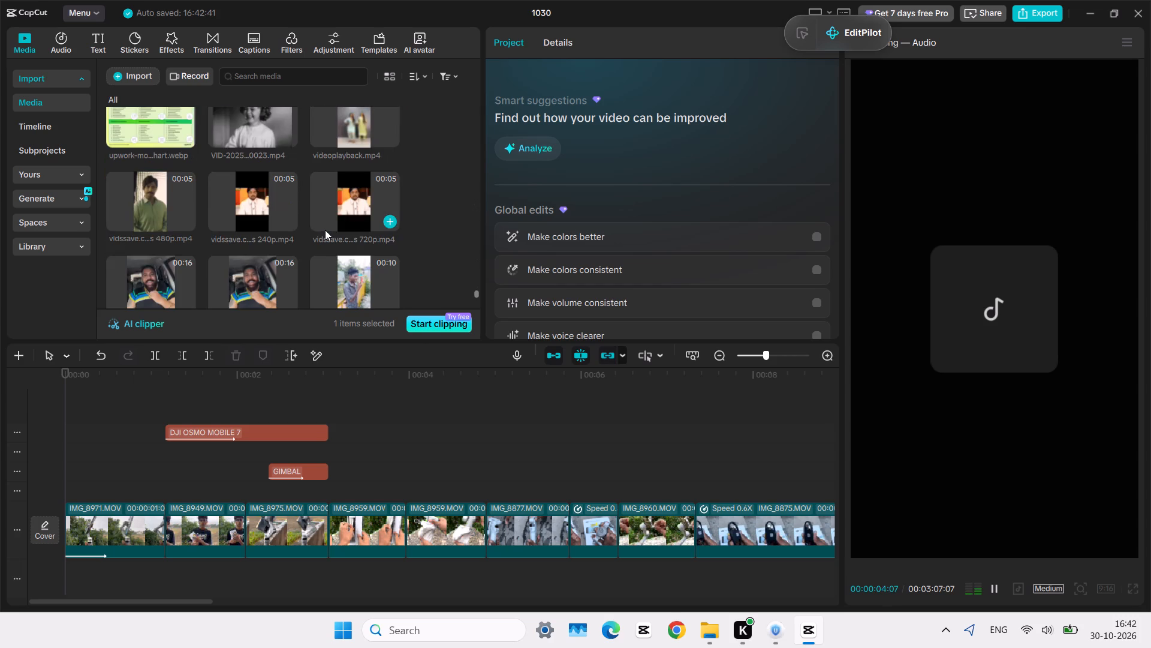
{"action": "scroll", "coordinate": [325, 230], "scroll_direction": "down", "scroll_amount": 6}
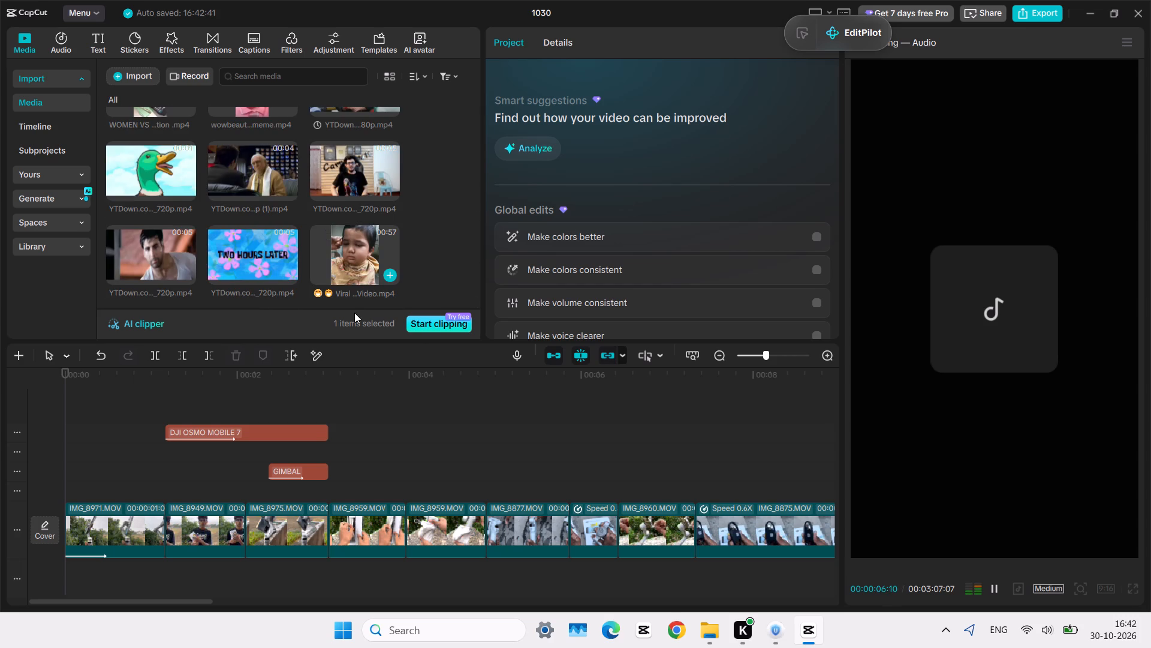
Open the options for importing more media.
{"action": "left_click", "coordinate": [129, 74]}
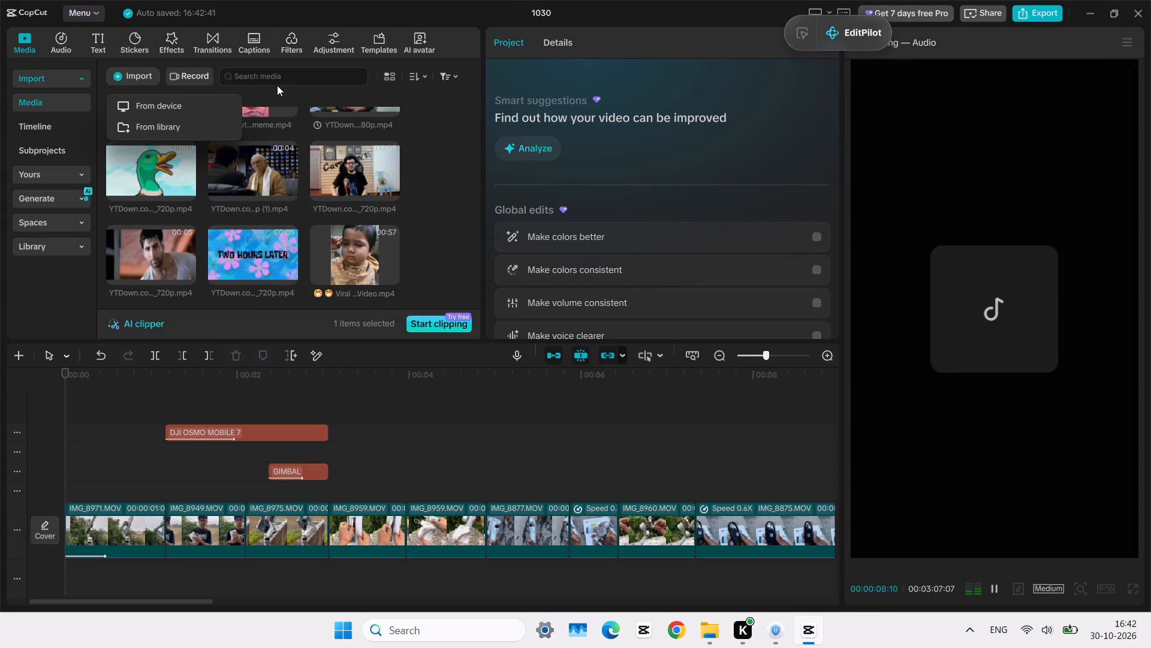
Import all files from the AUDIO FUNNY folder inside the hang with atul folder into the project media.
{"action": "left_click", "coordinate": [150, 106]}
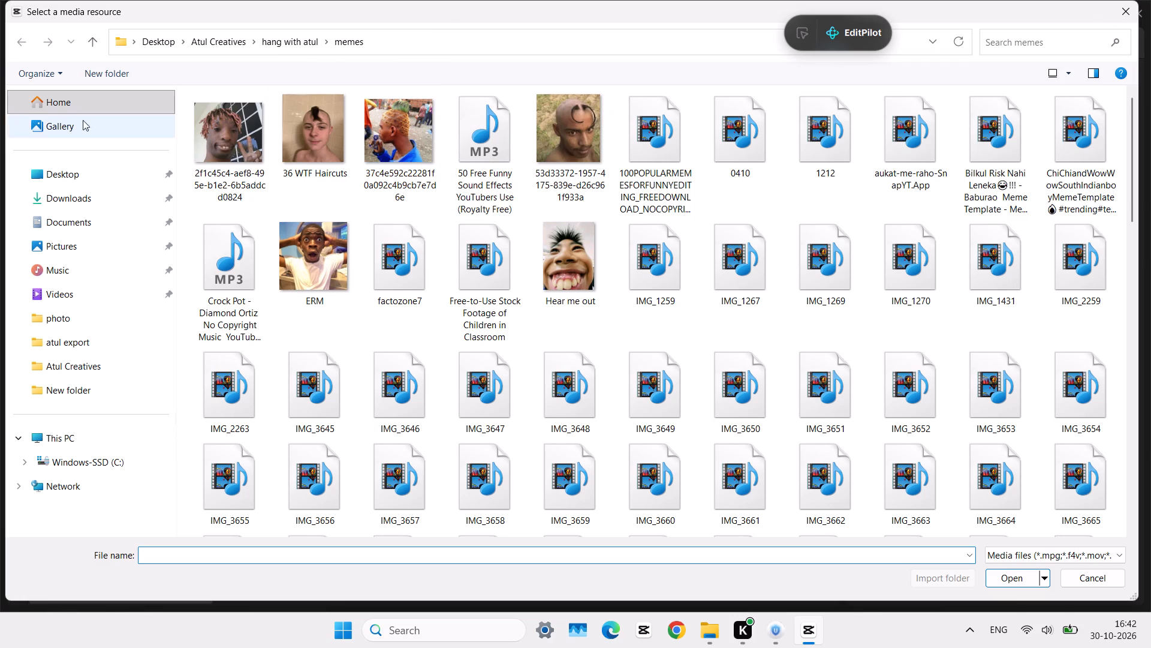
{"action": "left_click", "coordinate": [14, 40]}
{"action": "left_click", "coordinate": [63, 173]}
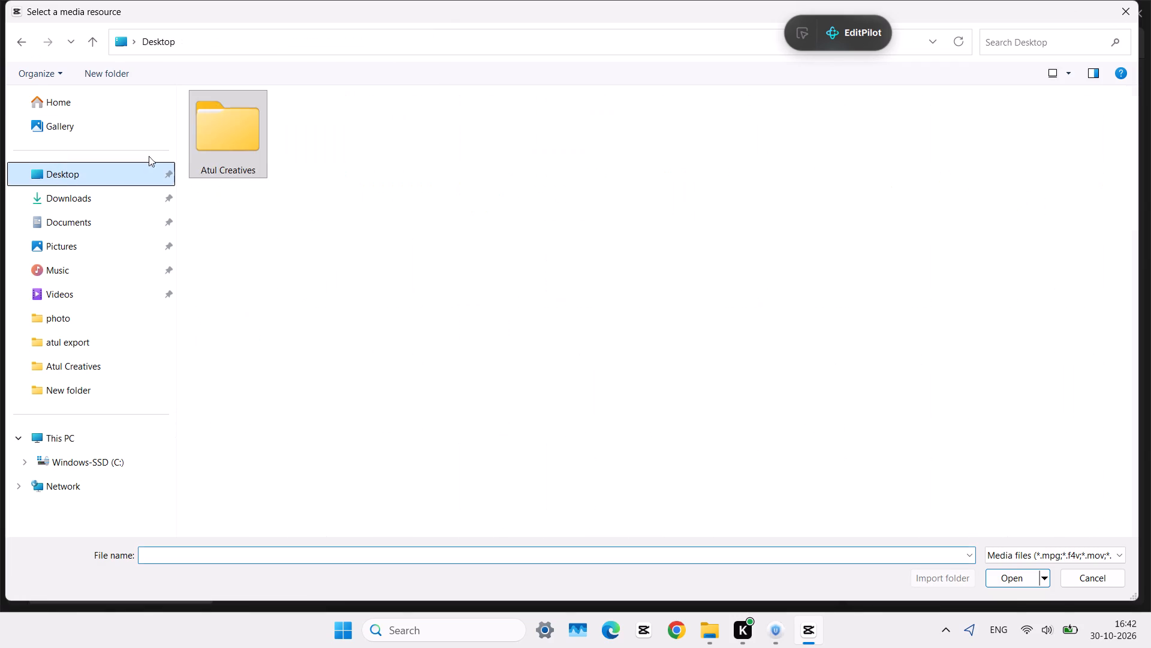
{"action": "double_click", "coordinate": [210, 139]}
{"action": "double_click", "coordinate": [903, 157]}
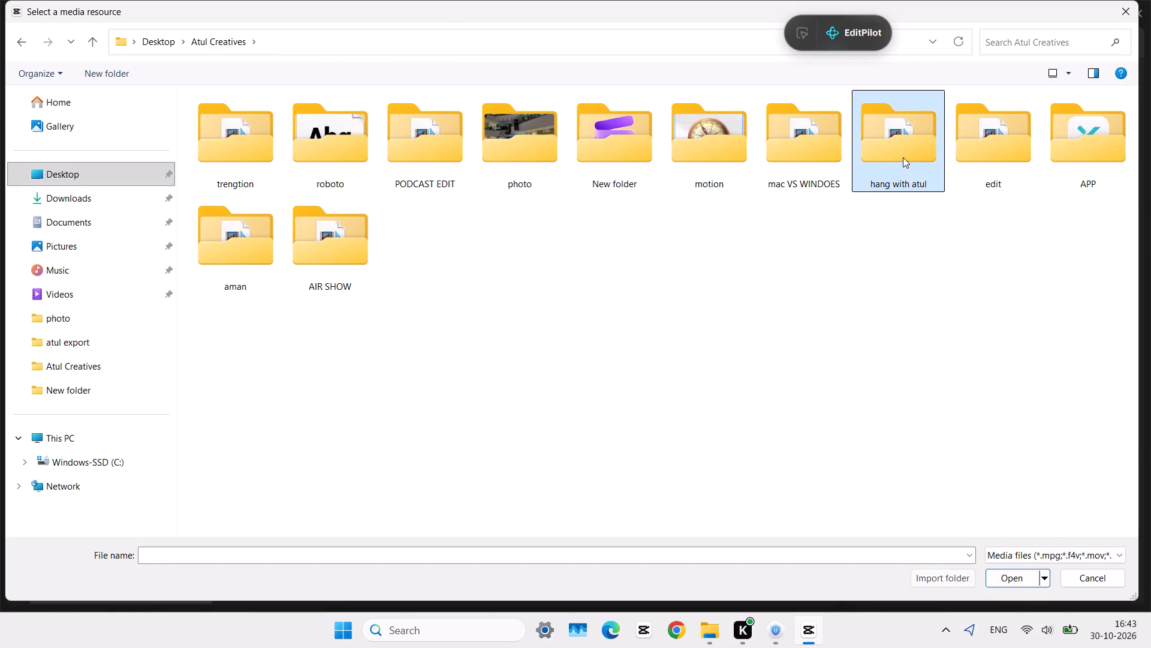
{"action": "double_click", "coordinate": [324, 149]}
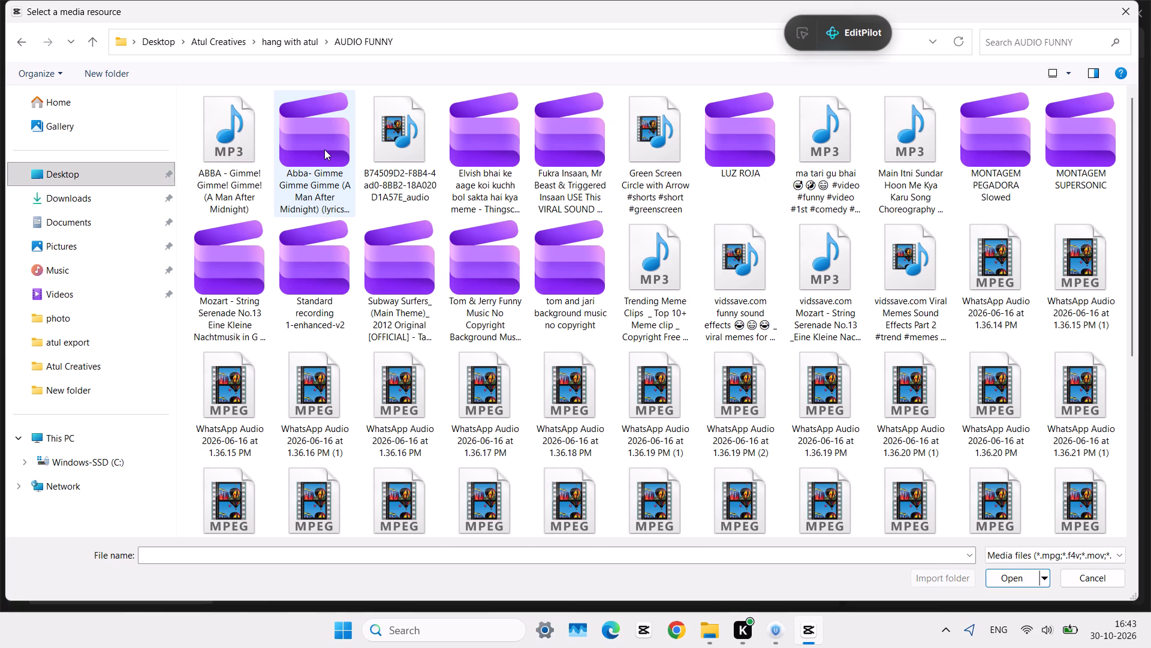
{"action": "key", "text": "ctrl+a"}
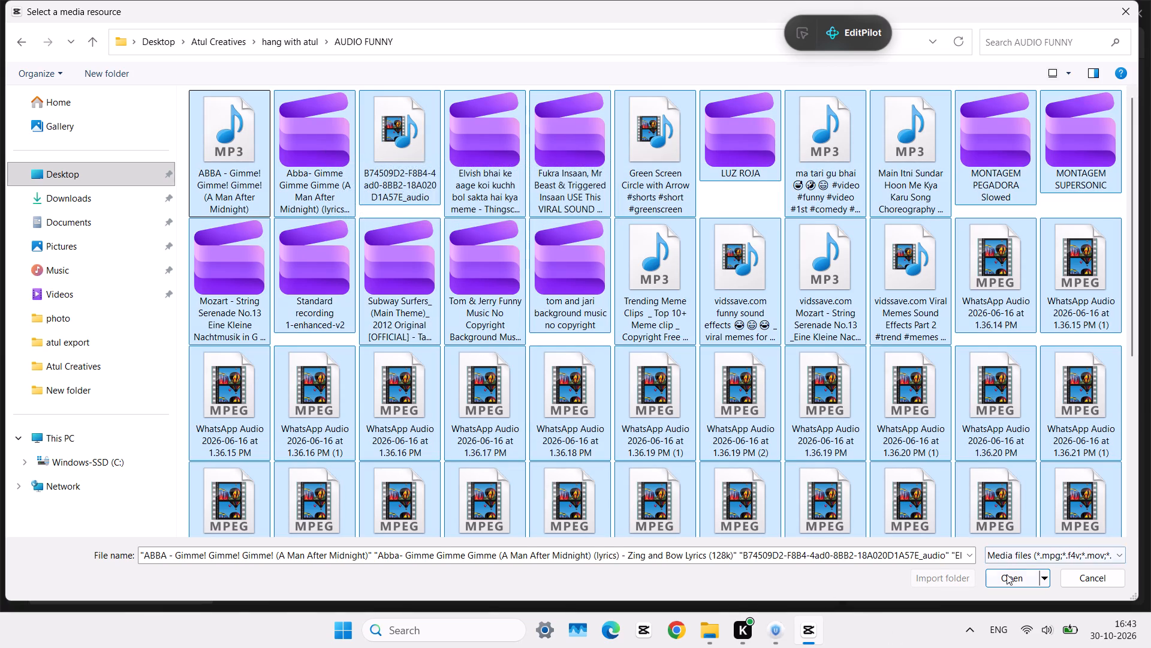
{"action": "left_click", "coordinate": [1006, 574]}
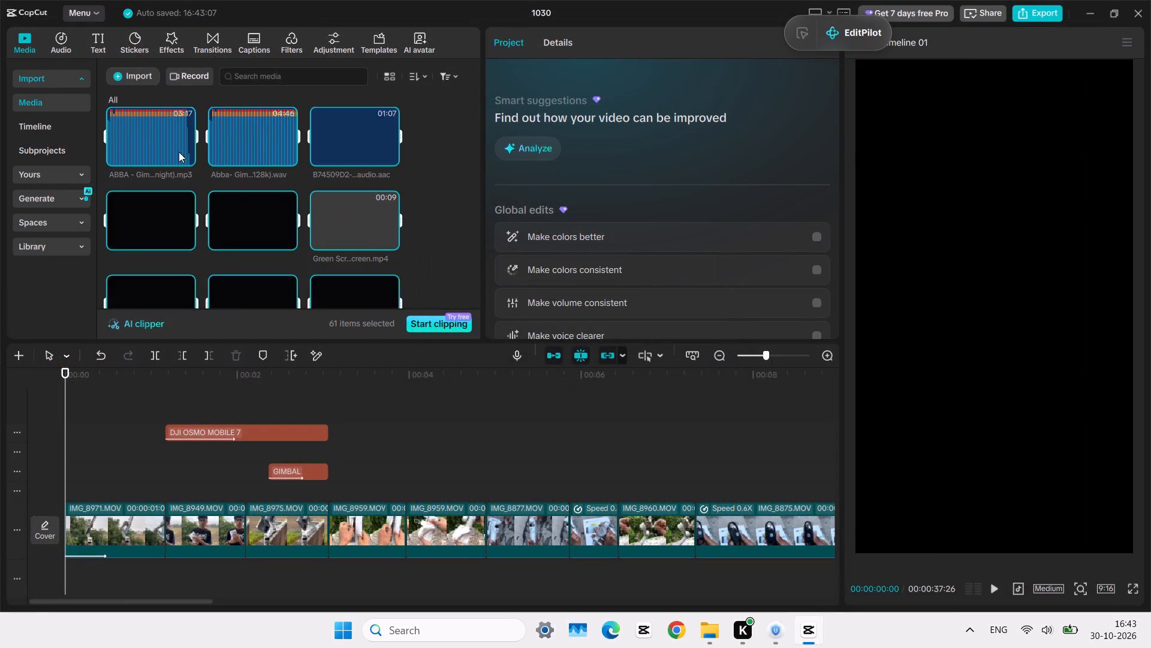
Place the 16-second WhatsApp Video 2026-05-08 clip on a track above the titles, starting at about 3.7 s.
{"action": "scroll", "coordinate": [147, 133], "scroll_direction": "down", "scroll_amount": 7}
{"action": "left_click", "coordinate": [371, 149]}
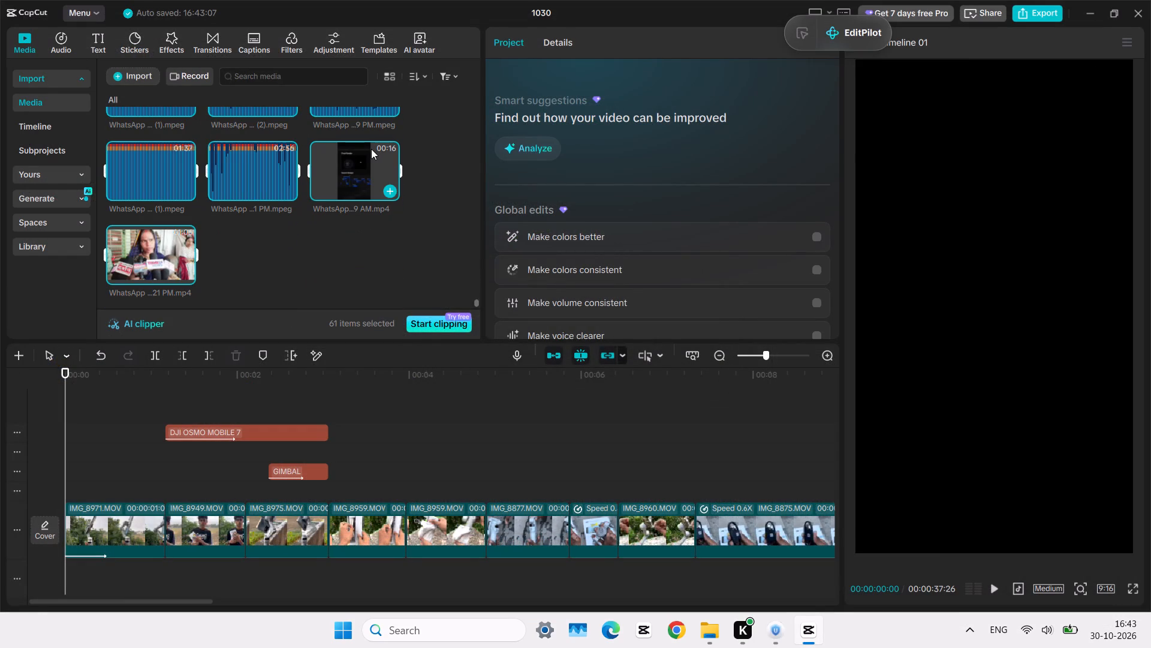
{"action": "left_click_drag", "start_coordinate": [371, 149], "coordinate": [382, 383]}
{"action": "left_click", "coordinate": [403, 428]}
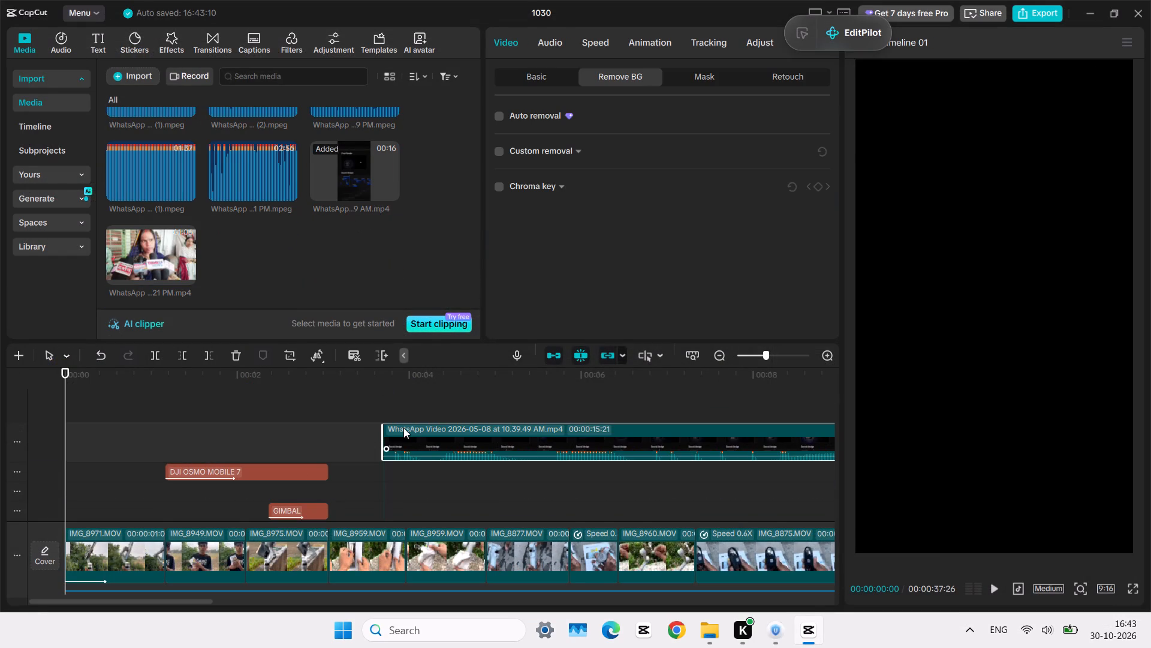
Play through the placed WhatsApp video and examine its sound design for a usable sound effect.
{"action": "left_click", "coordinate": [426, 410]}
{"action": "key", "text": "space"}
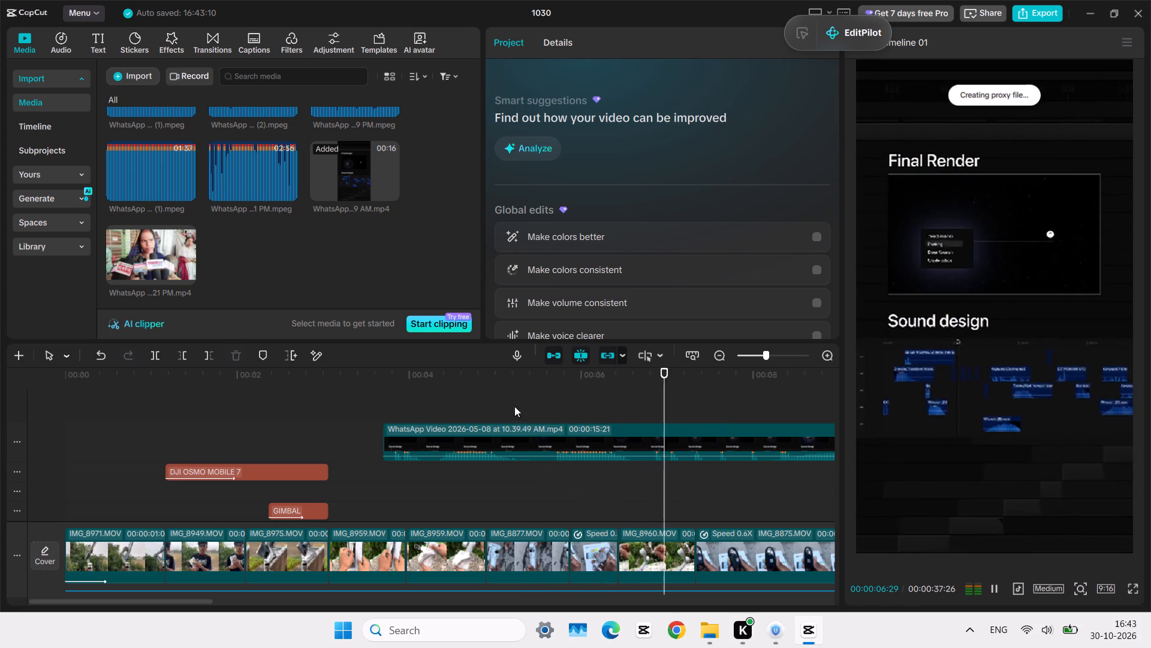
{"action": "scroll", "coordinate": [640, 418], "scroll_direction": "left", "scroll_amount": 1}
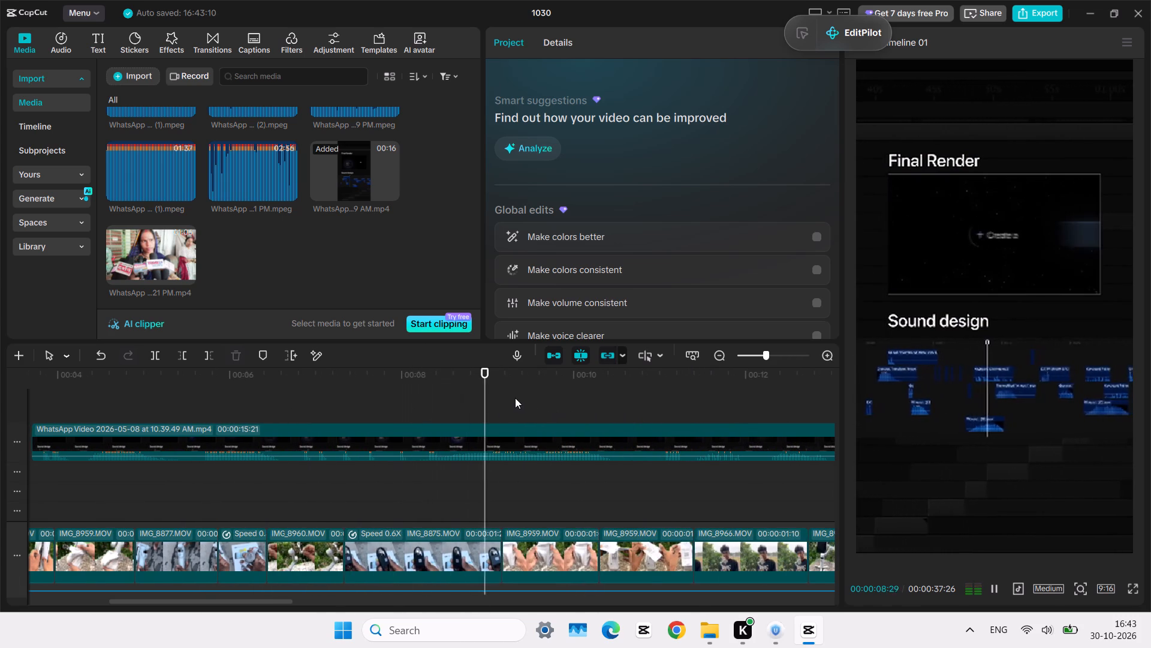
{"action": "scroll", "coordinate": [514, 398], "scroll_direction": "left", "scroll_amount": 1}
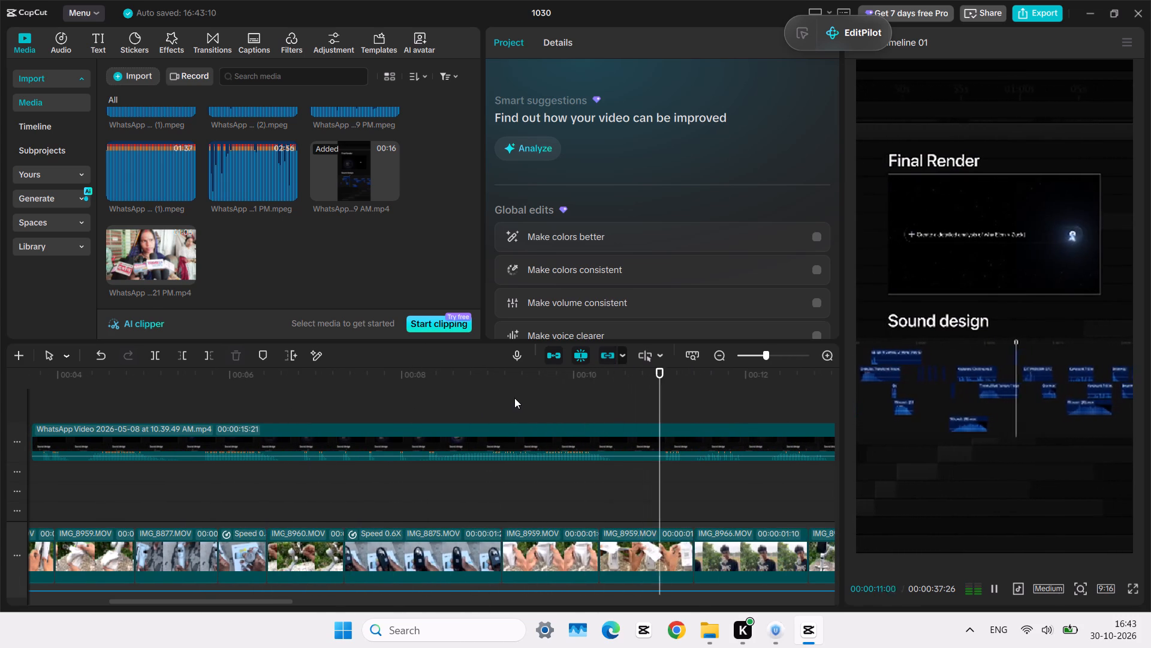
{"action": "scroll", "coordinate": [514, 398], "scroll_direction": "left", "scroll_amount": 1}
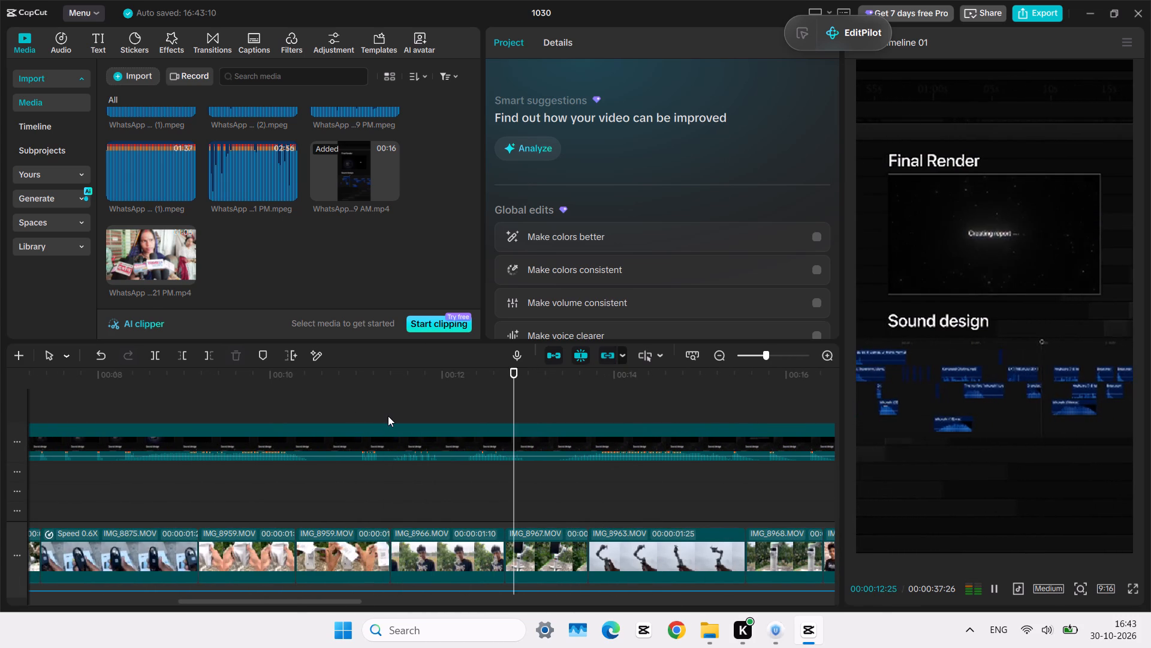
{"action": "left_click", "coordinate": [394, 414]}
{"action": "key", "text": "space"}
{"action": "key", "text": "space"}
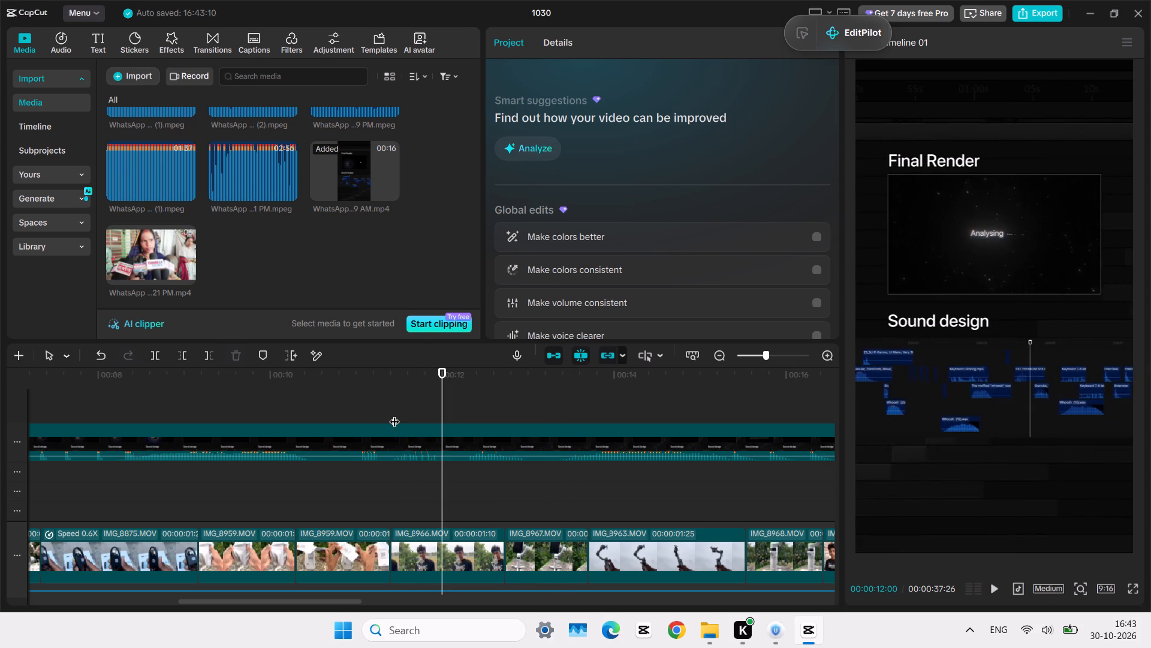
{"action": "left_click", "coordinate": [394, 414]}
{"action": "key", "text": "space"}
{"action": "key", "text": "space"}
{"action": "left_click", "coordinate": [394, 414]}
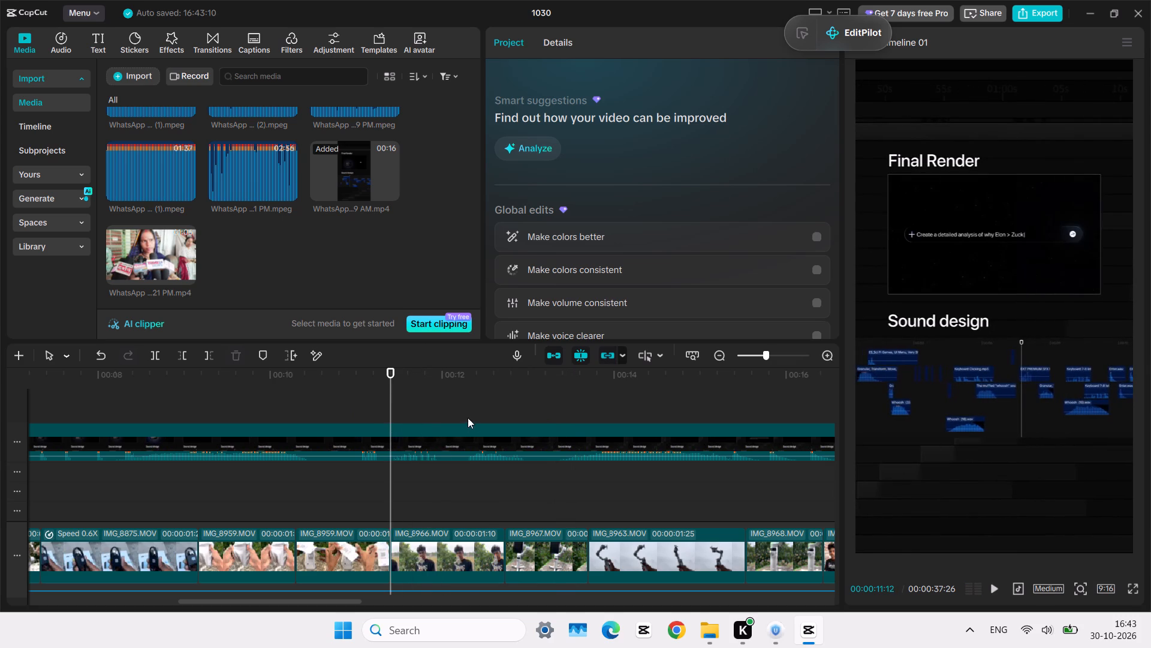
{"action": "left_click", "coordinate": [468, 418]}
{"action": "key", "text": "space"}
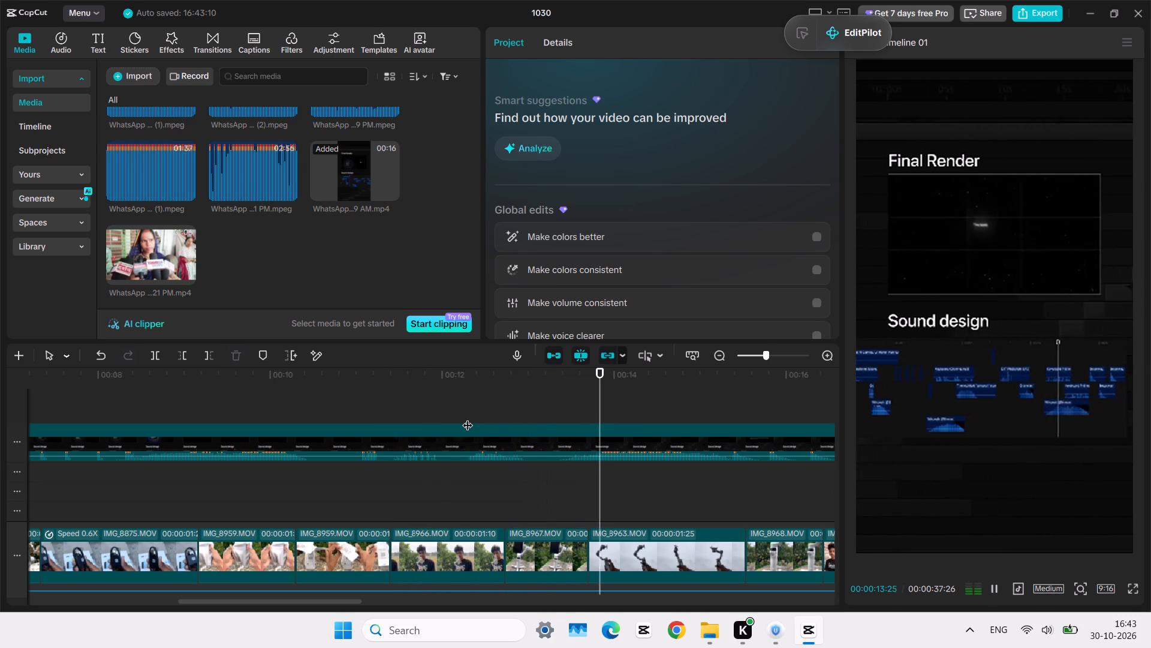
{"action": "scroll", "coordinate": [544, 421], "scroll_direction": "left", "scroll_amount": 1}
{"action": "scroll", "coordinate": [544, 421], "scroll_direction": "right", "scroll_amount": 1}
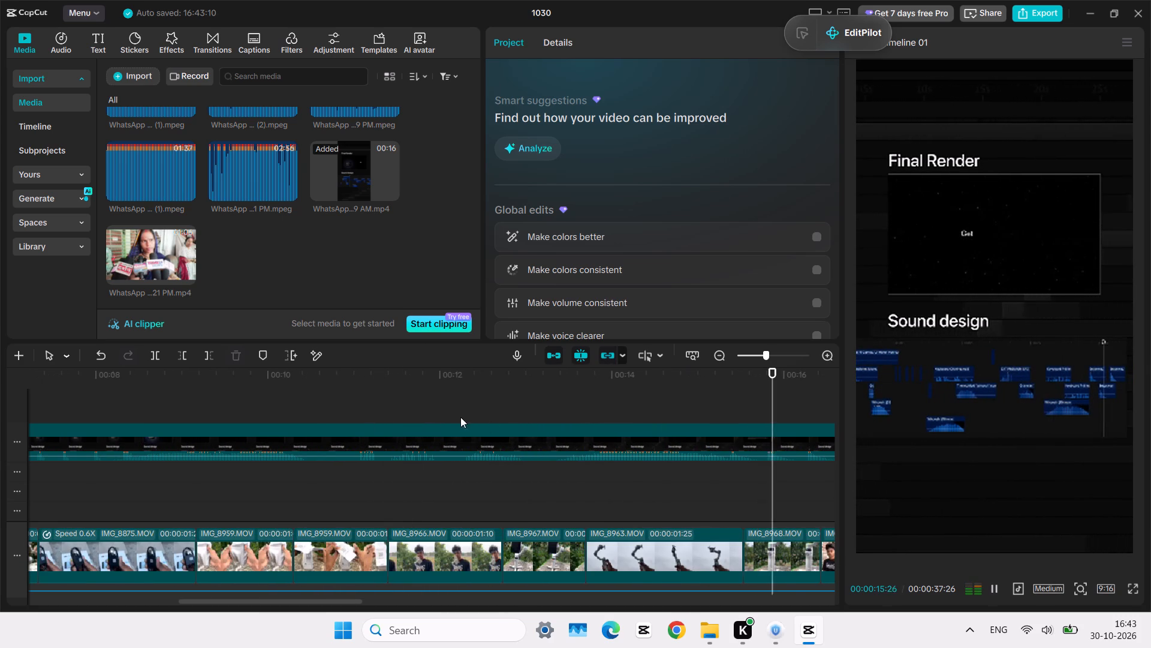
Replay the "Analysing" passage and split the WhatsApp video clip just before its sound, at 00:00:11:12.
{"action": "left_click", "coordinate": [321, 409]}
{"action": "left_click", "coordinate": [230, 413]}
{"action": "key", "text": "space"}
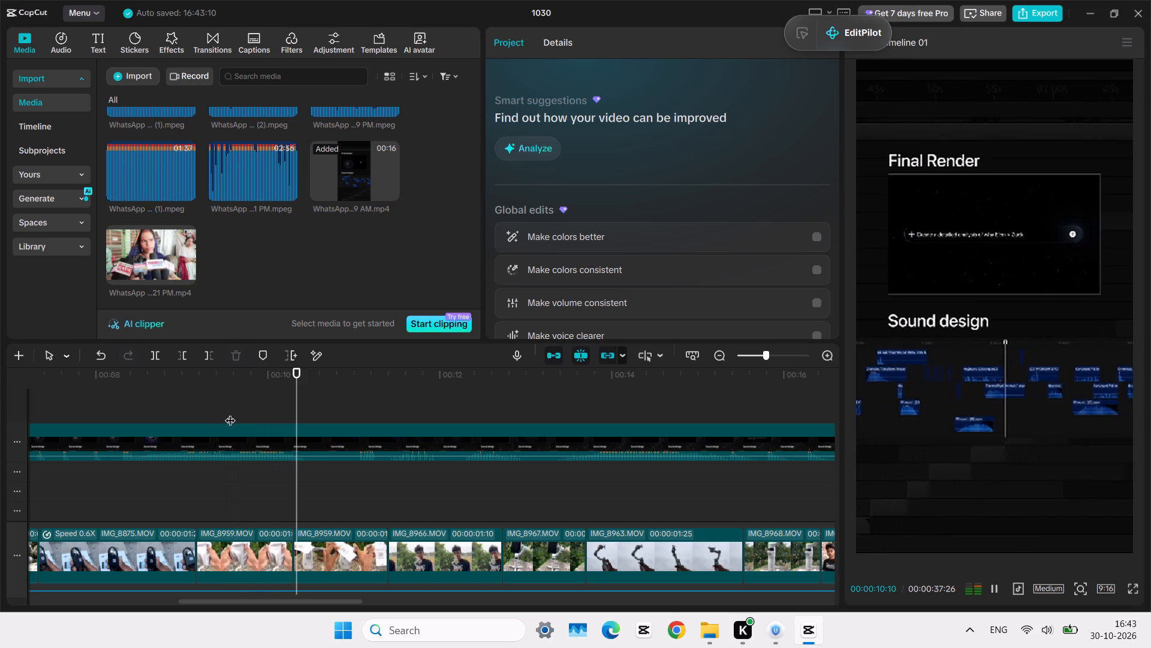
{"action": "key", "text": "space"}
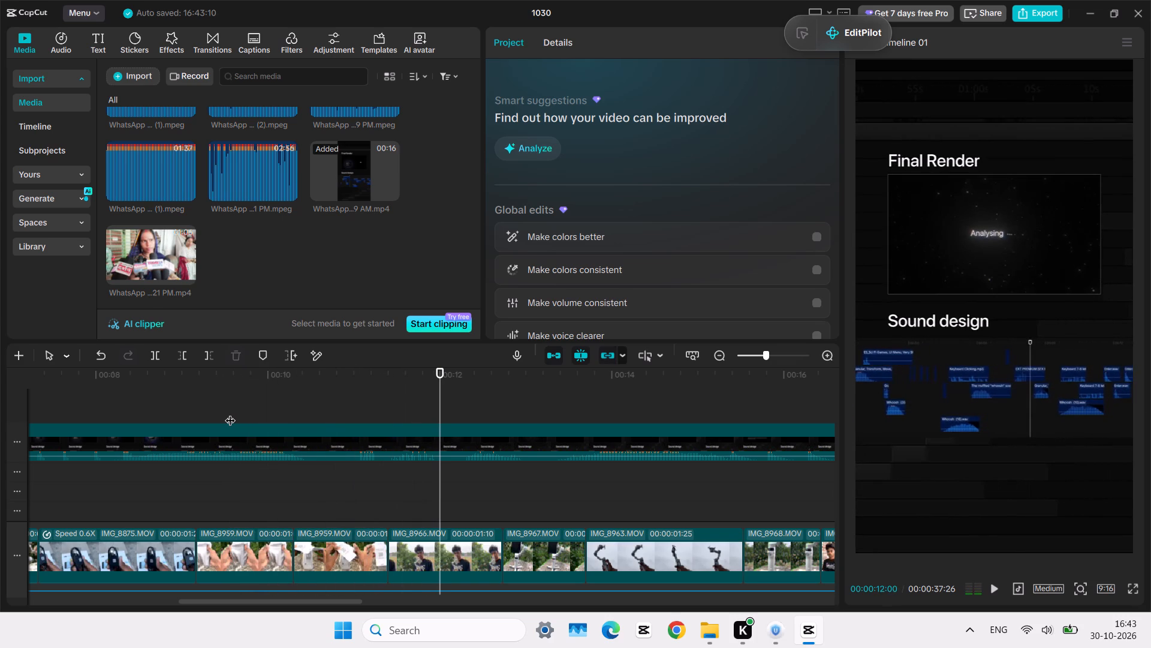
{"action": "left_click", "coordinate": [393, 415]}
{"action": "left_click", "coordinate": [395, 470]}
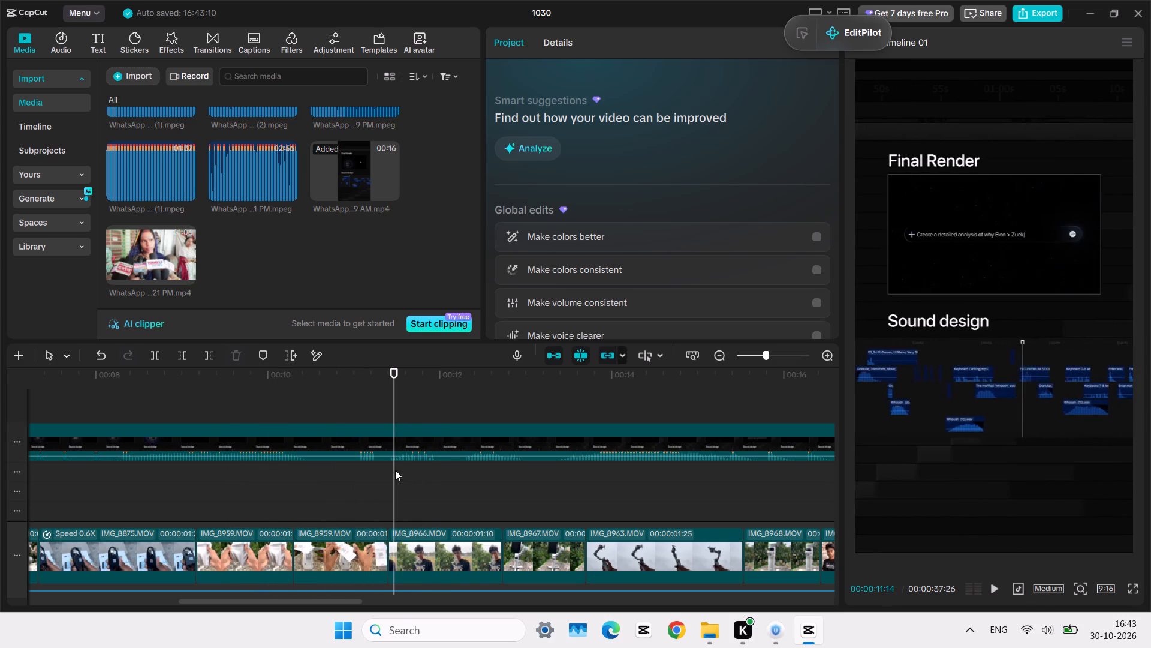
{"action": "left_click", "coordinate": [390, 416]}
{"action": "left_click", "coordinate": [392, 415]}
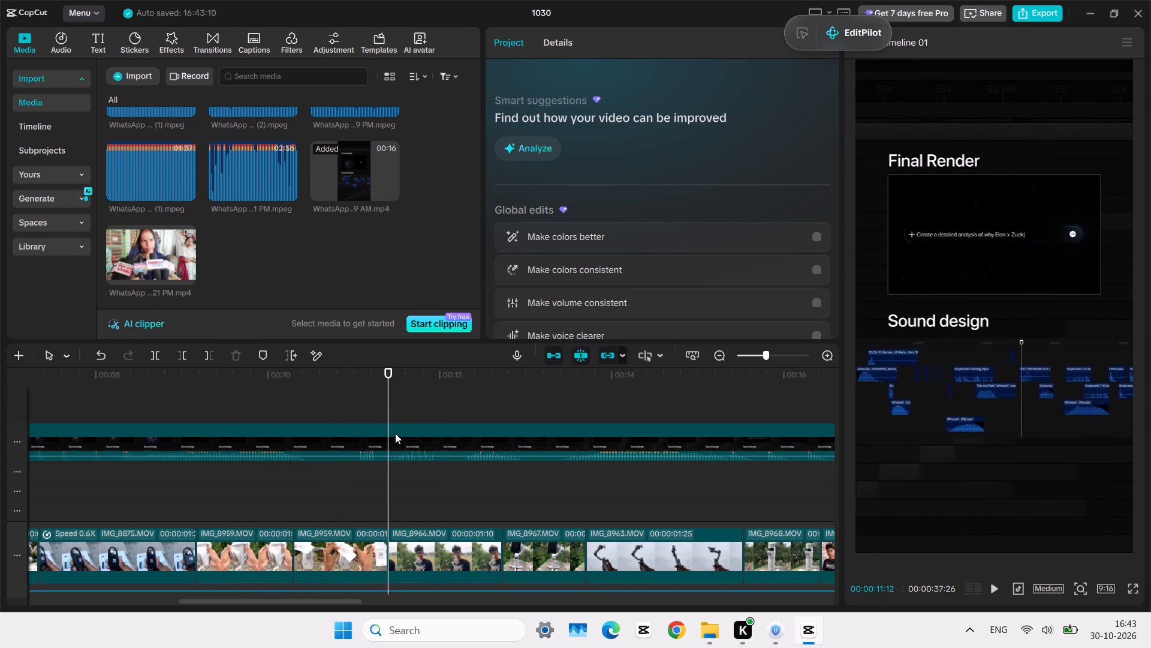
{"action": "left_click", "coordinate": [395, 433]}
{"action": "key", "text": "ctrl+b"}
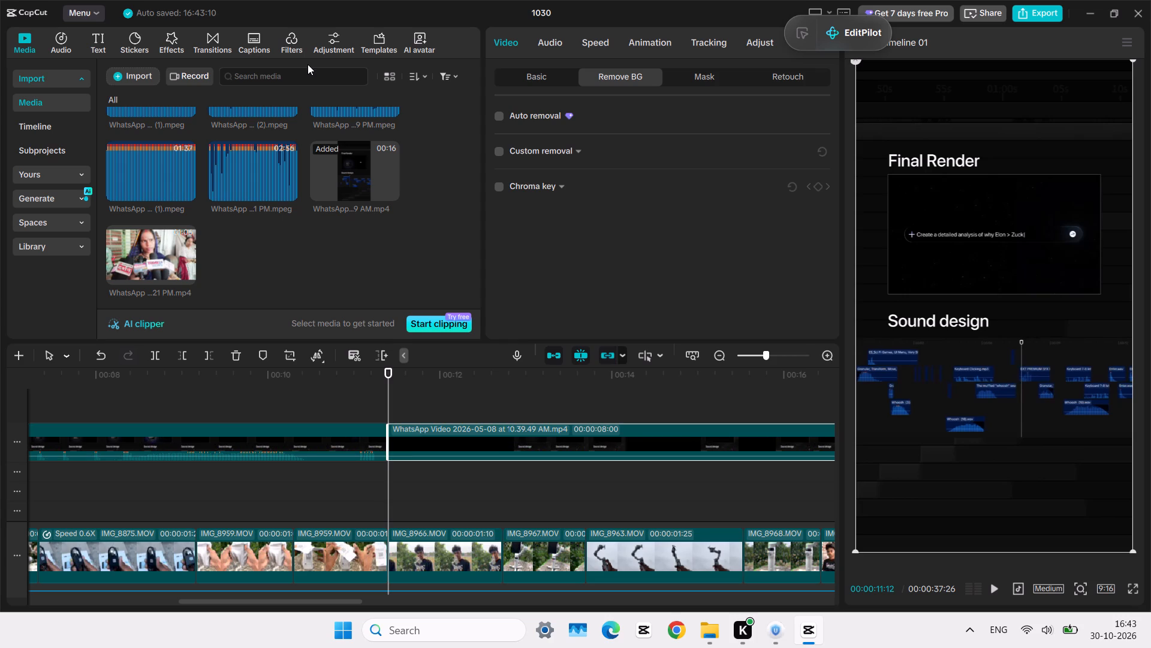
Trim away everything after 00:00:12:01 from the second part of the split WhatsApp video clip.
{"action": "left_click", "coordinate": [418, 393]}
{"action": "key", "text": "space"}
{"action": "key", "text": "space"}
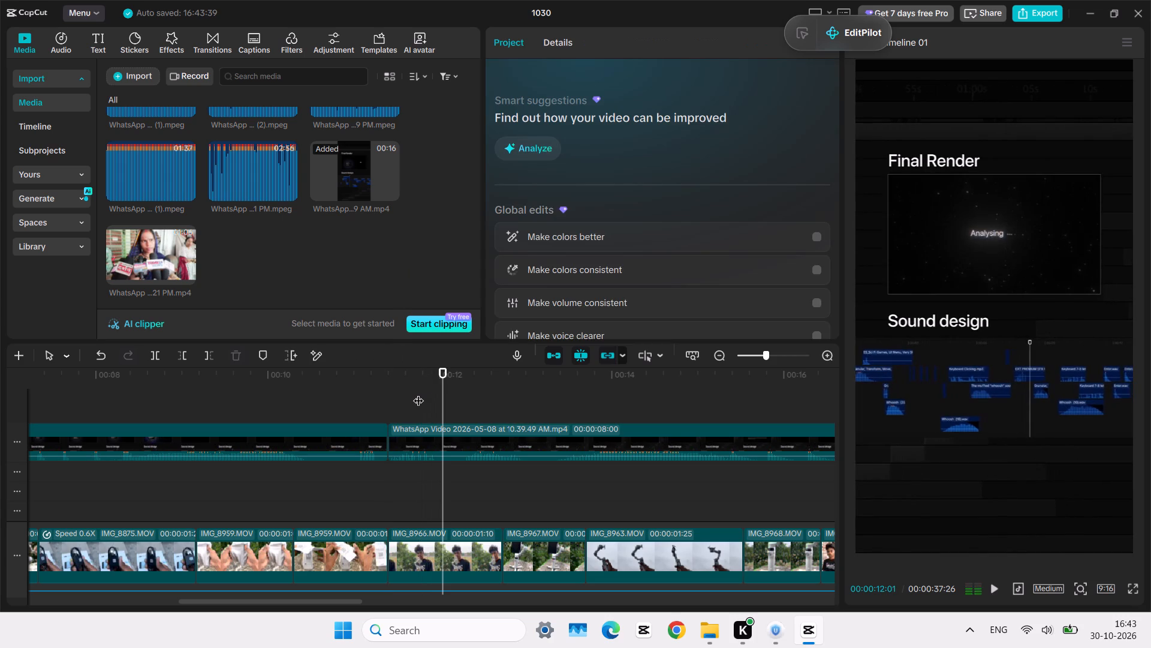
{"action": "left_click", "coordinate": [424, 432]}
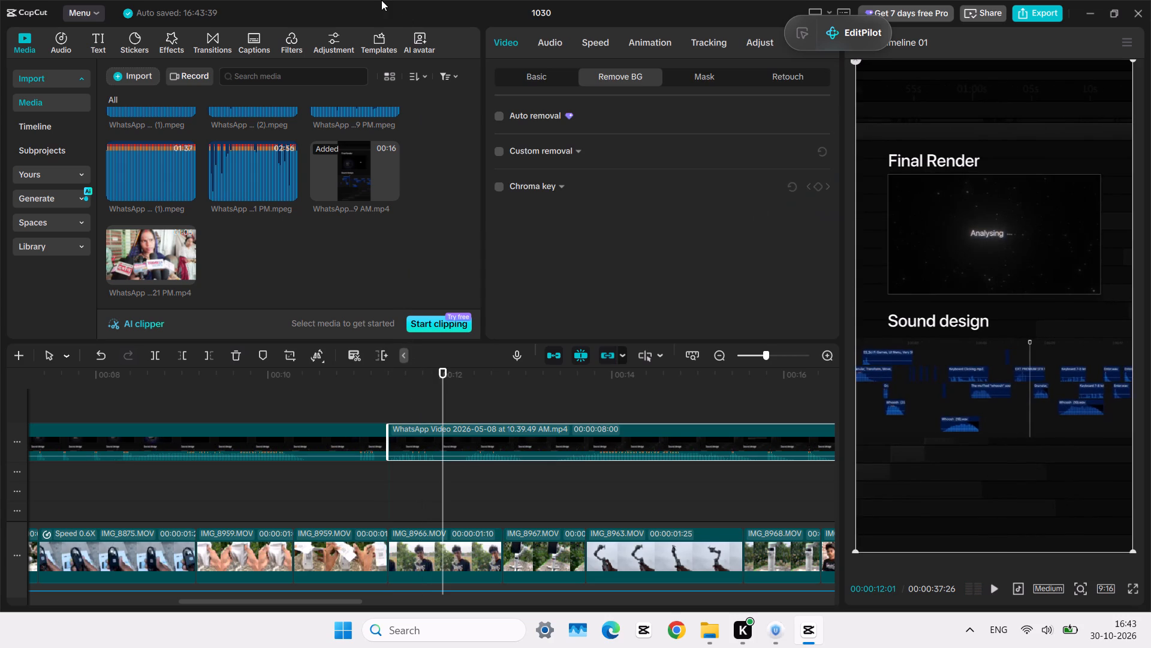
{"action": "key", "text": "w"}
Move the short WhatsApp sound clip along the timeline to start with the TIMELAPSE title, at about 00:00:21:00.
{"action": "left_click", "coordinate": [511, 480]}
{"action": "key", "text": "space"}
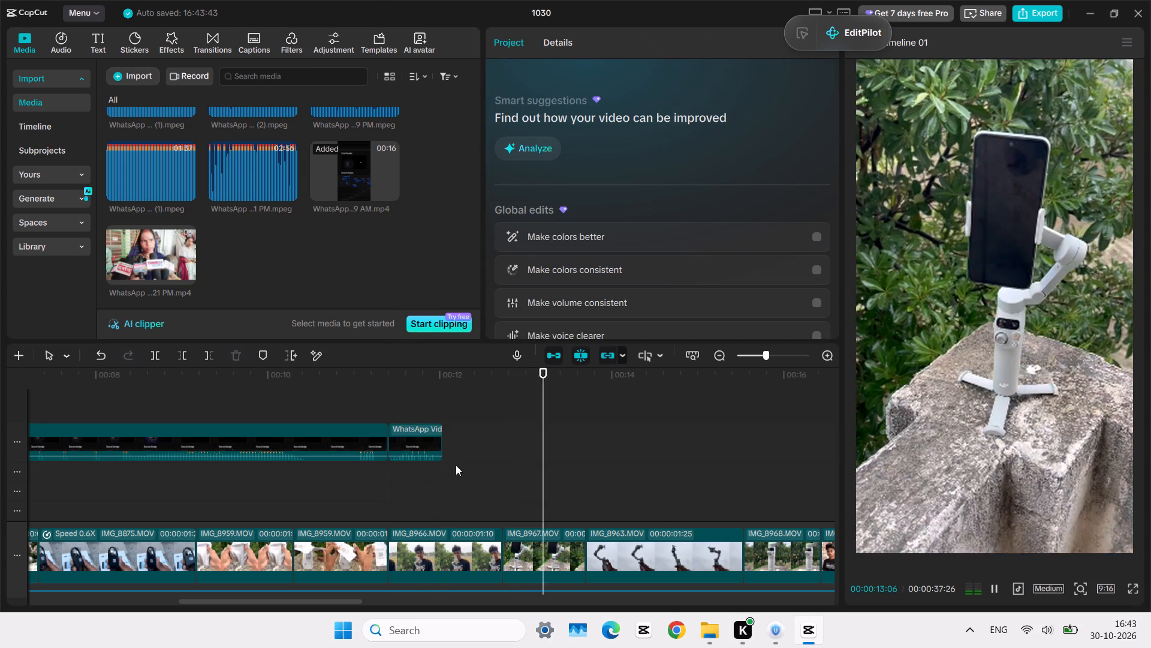
{"action": "left_click_drag", "start_coordinate": [409, 444], "coordinate": [568, 473]}
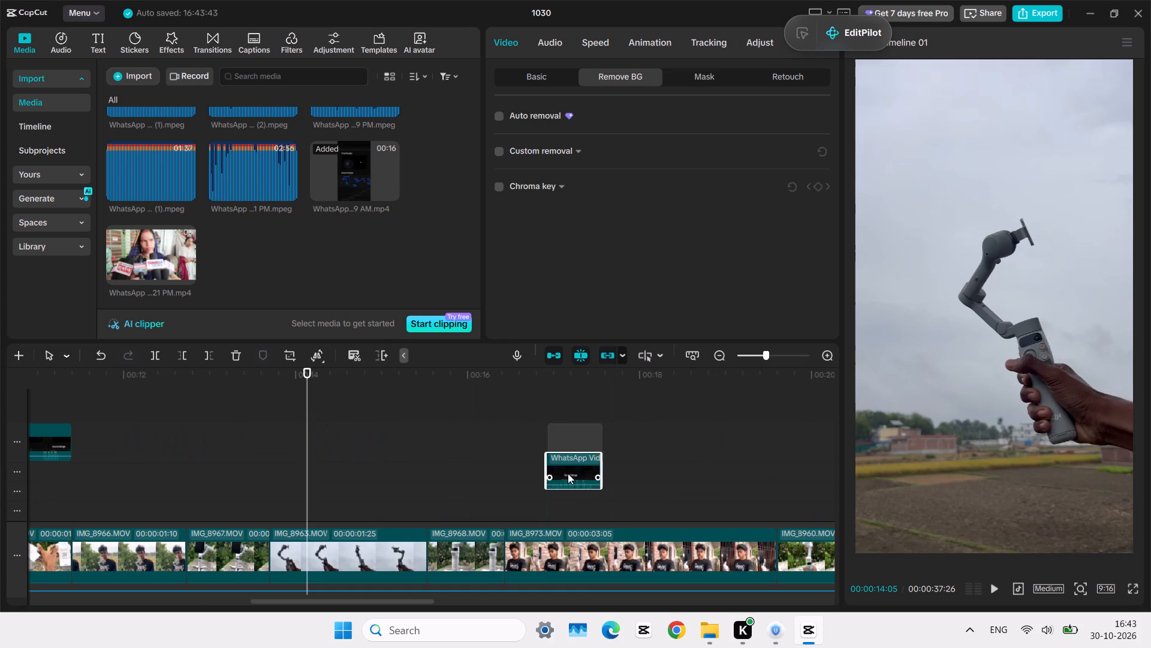
{"action": "left_click", "coordinate": [472, 470]}
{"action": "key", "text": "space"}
{"action": "scroll", "coordinate": [472, 470], "scroll_direction": "left", "scroll_amount": 1}
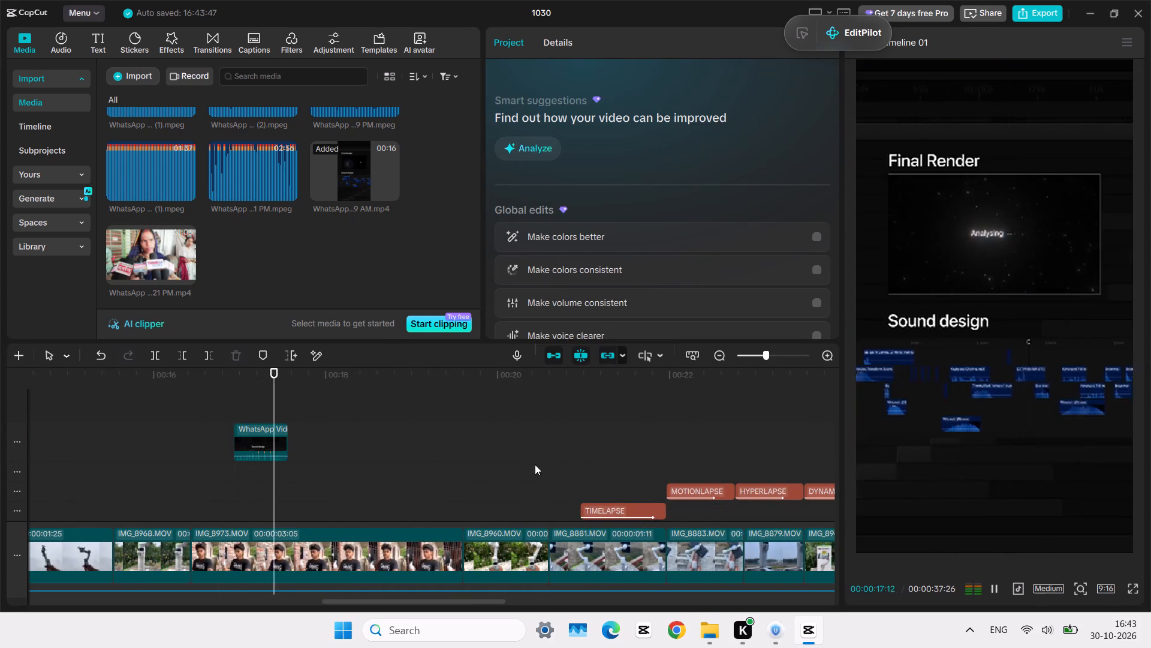
{"action": "left_click_drag", "start_coordinate": [252, 437], "coordinate": [593, 469]}
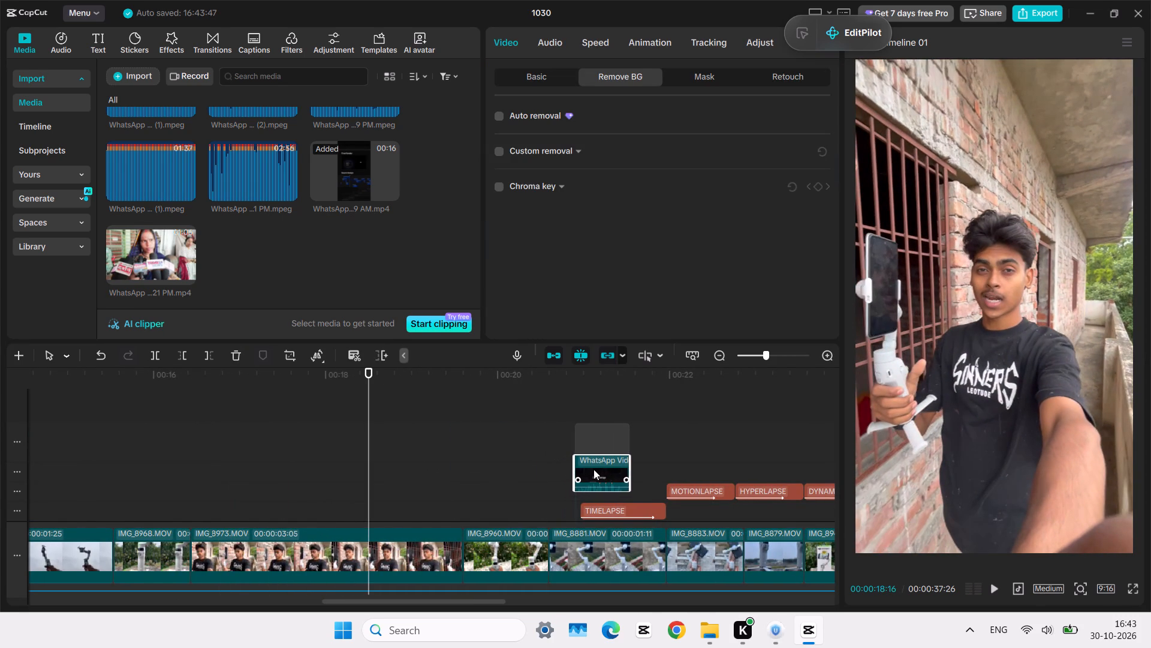
{"action": "left_click_drag", "start_coordinate": [593, 469], "coordinate": [599, 465]}
{"action": "left_click", "coordinate": [592, 442]}
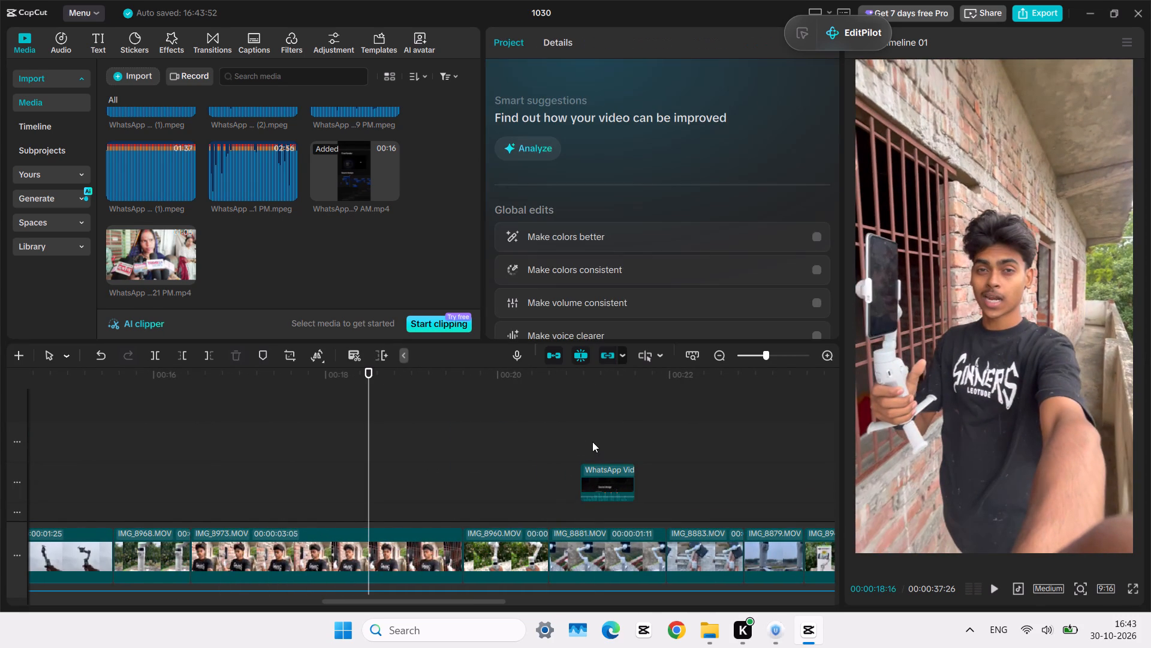
{"action": "left_click", "coordinate": [587, 443]}
{"action": "left_click", "coordinate": [609, 491]}
{"action": "left_click_drag", "start_coordinate": [978, 236], "coordinate": [538, 388]}
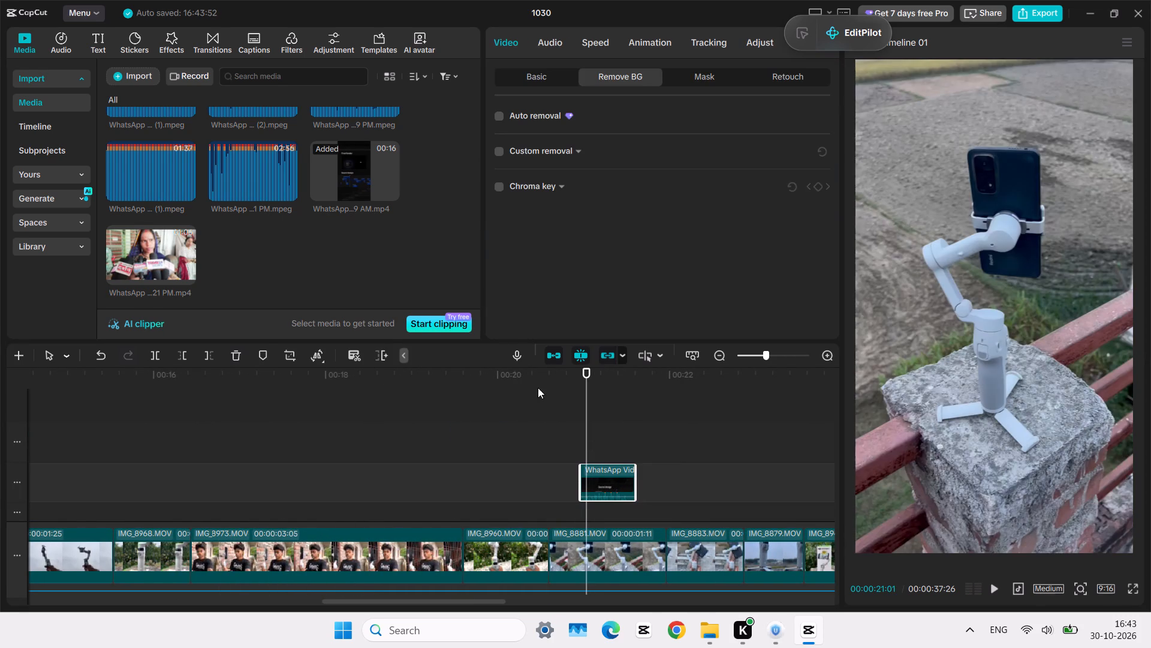
Nudge the short WhatsApp clip to start at about 00:00:21:02 and play the TIMELAPSE title with its sound.
{"action": "left_click", "coordinate": [447, 408]}
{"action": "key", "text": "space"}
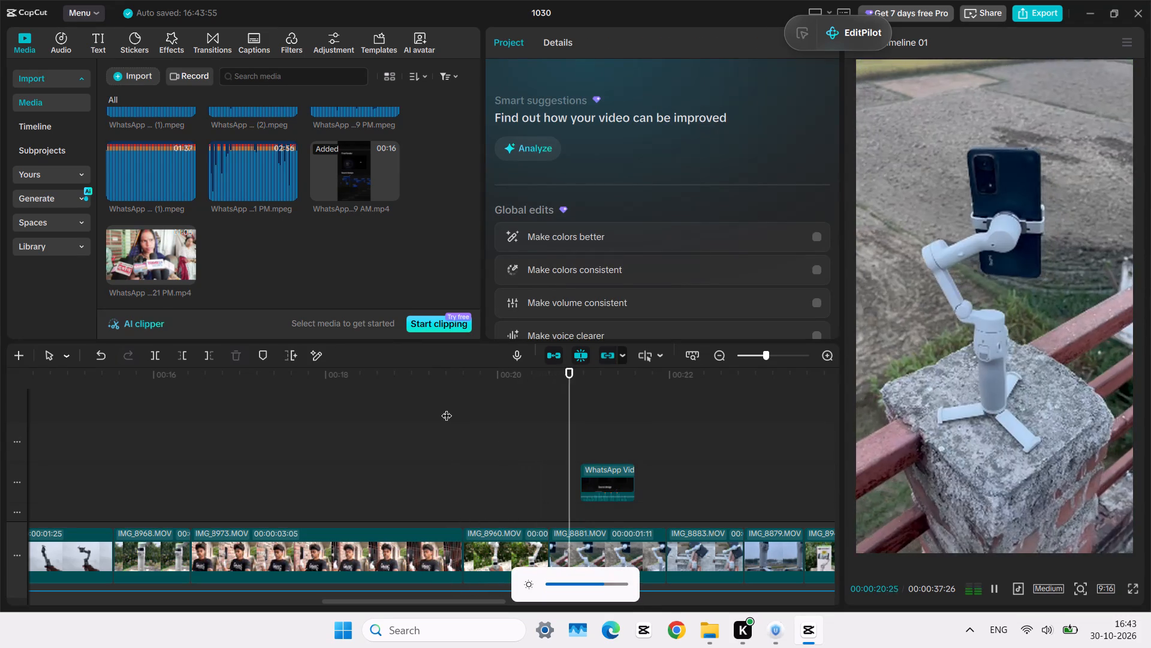
{"action": "left_click", "coordinate": [589, 440]}
{"action": "scroll", "coordinate": [589, 440], "scroll_direction": "down", "scroll_amount": 1}
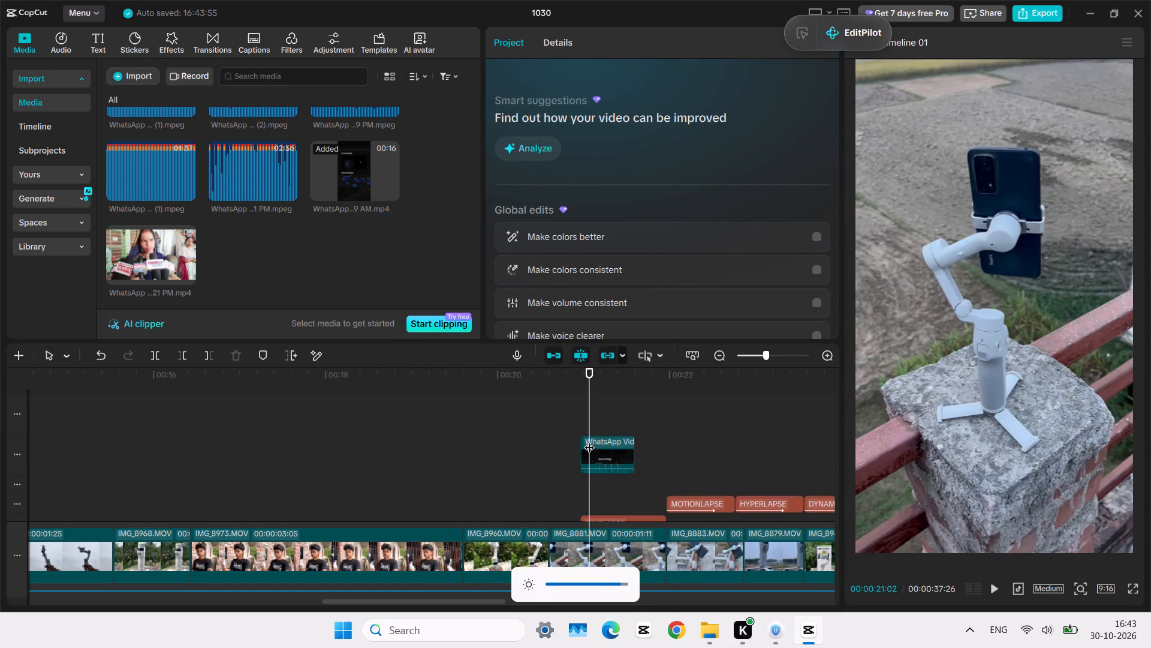
{"action": "left_click_drag", "start_coordinate": [592, 442], "coordinate": [599, 441]}
{"action": "left_click", "coordinate": [537, 424]}
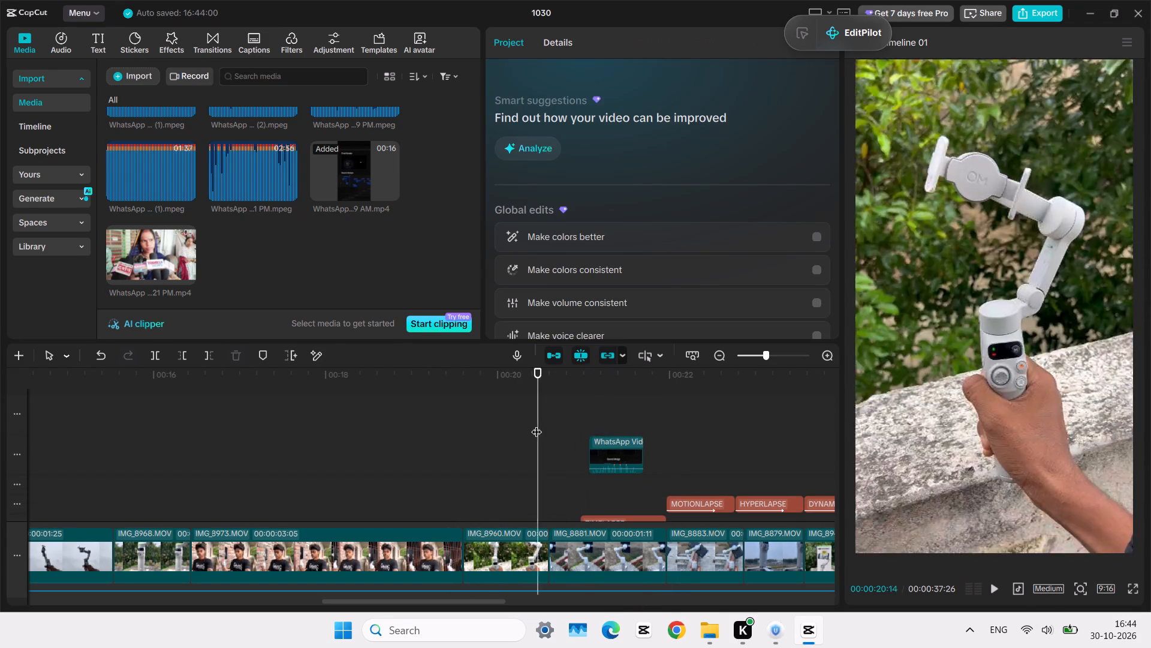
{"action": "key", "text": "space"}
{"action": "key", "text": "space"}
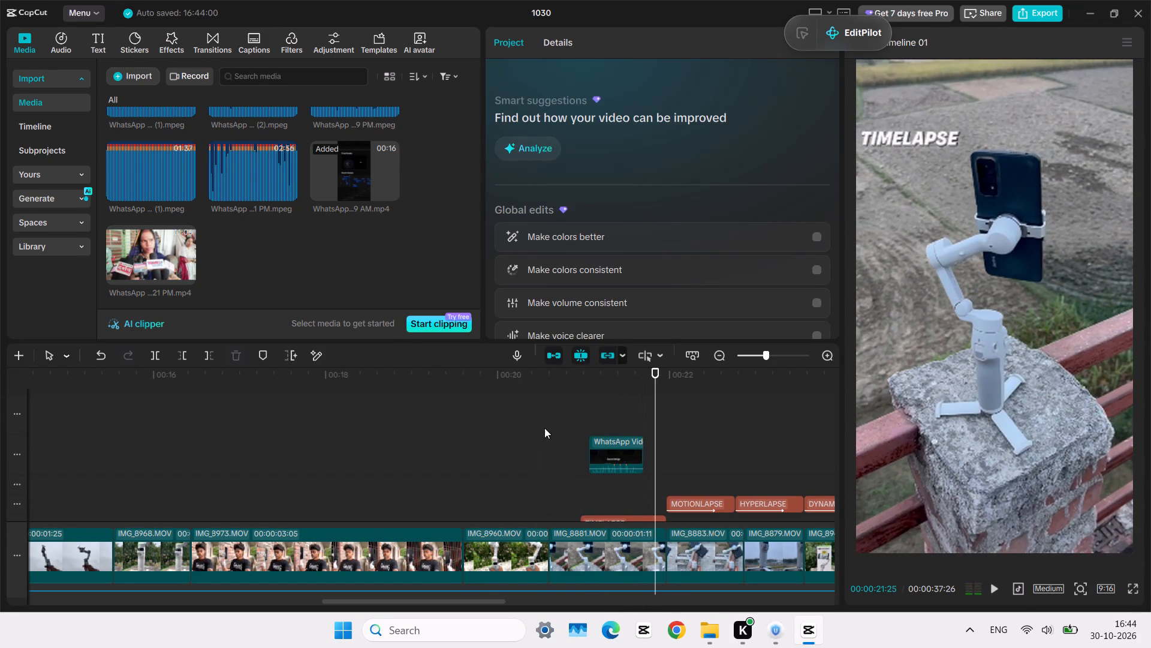
Lower the volume of the short WhatsApp clip above the TIMELAPSE title to -7.4 dB and replay the passage.
{"action": "left_click", "coordinate": [604, 468]}
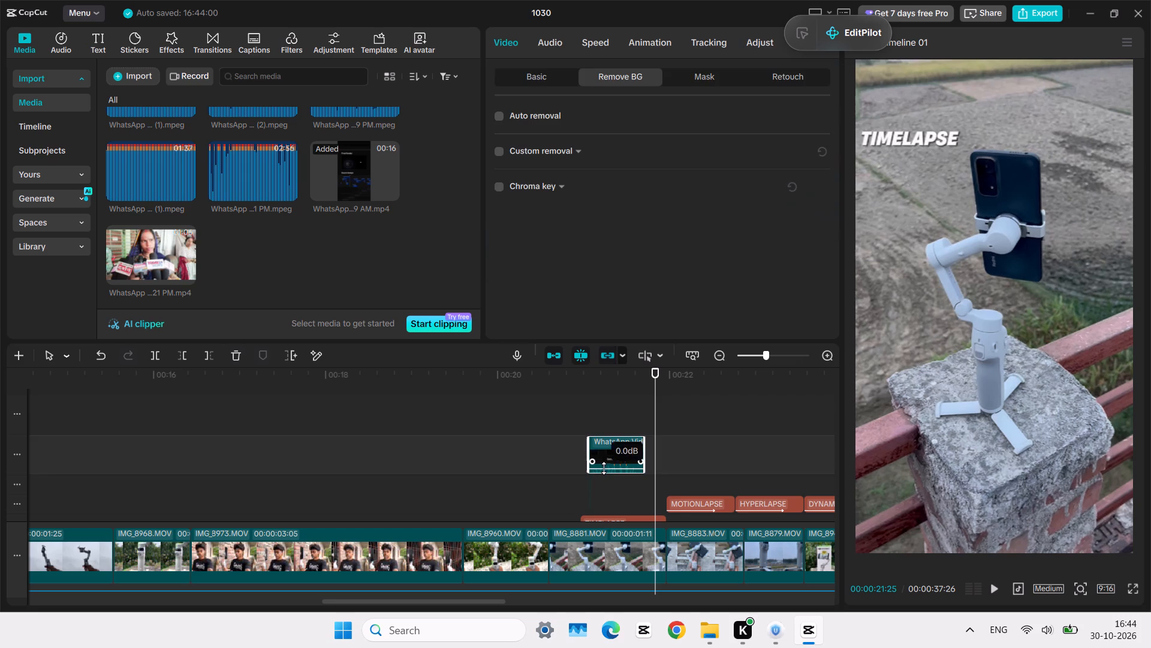
{"action": "left_click", "coordinate": [593, 43]}
{"action": "left_click", "coordinate": [552, 41]}
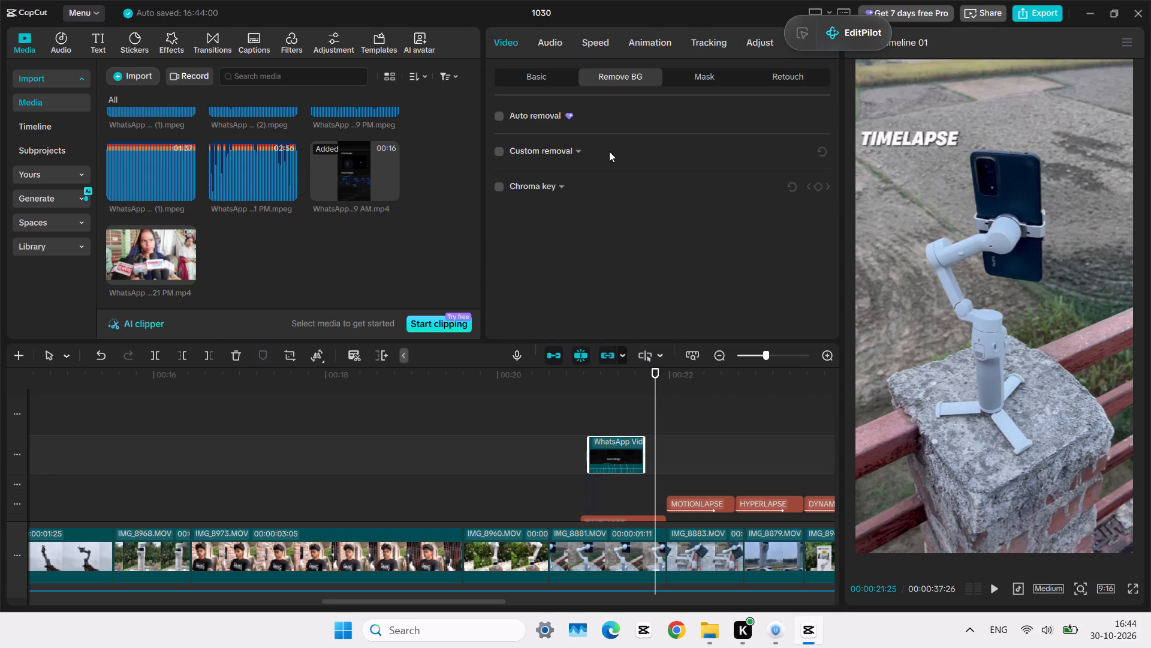
{"action": "left_click", "coordinate": [649, 155]}
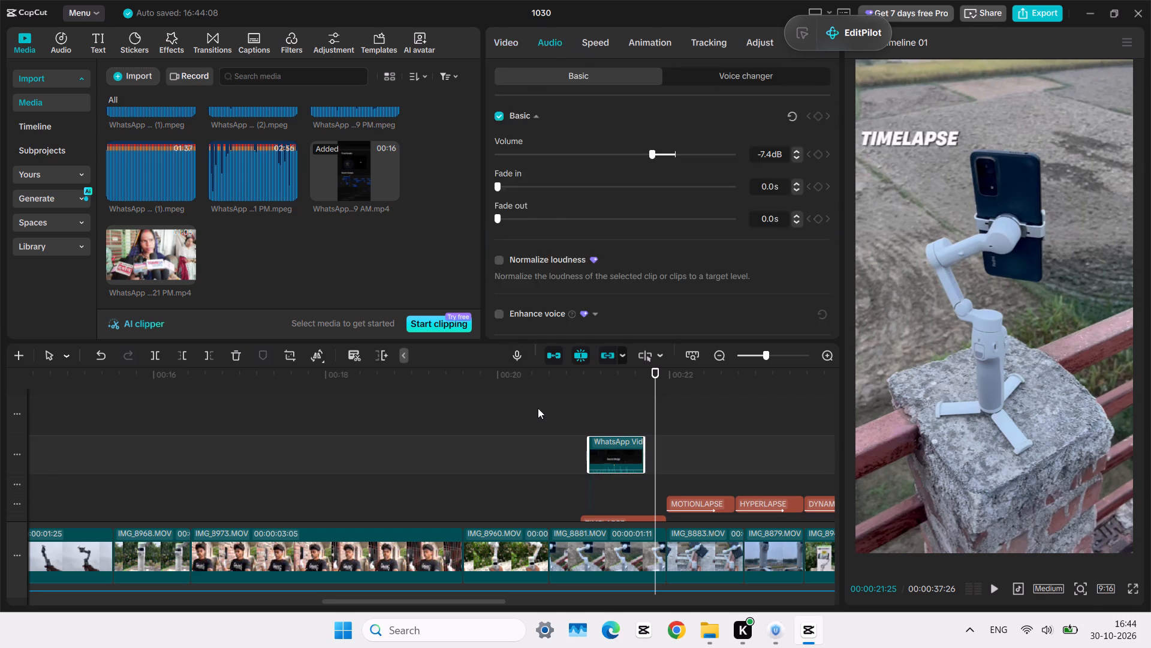
{"action": "left_click", "coordinate": [538, 408]}
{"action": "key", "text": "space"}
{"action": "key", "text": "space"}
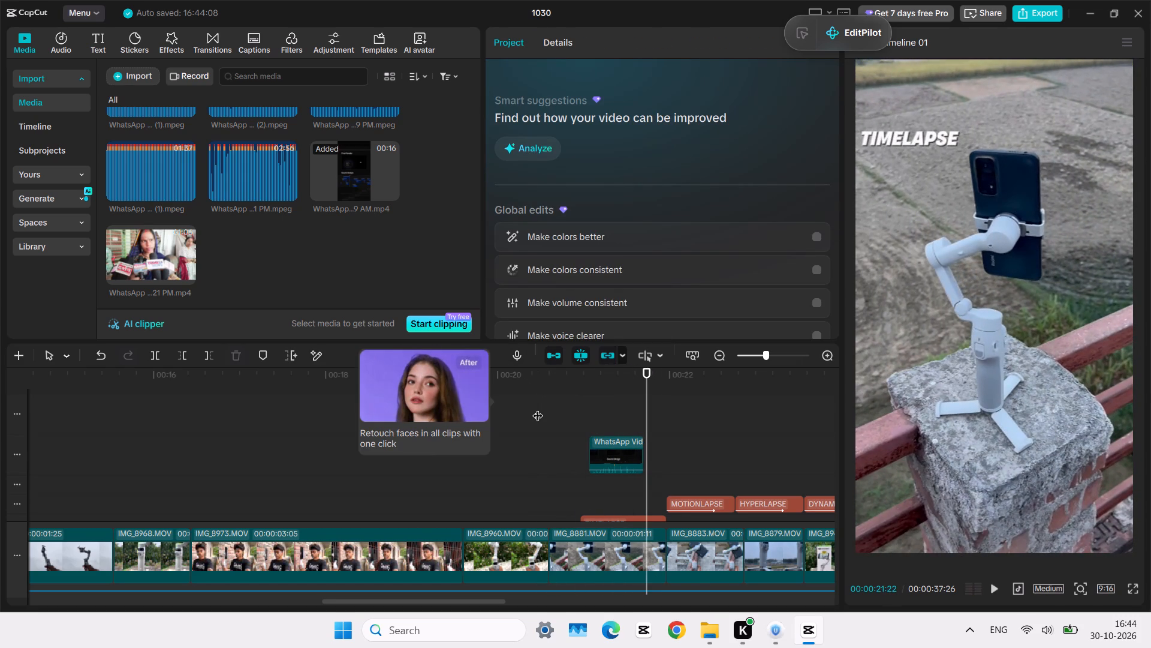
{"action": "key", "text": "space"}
Copy the short WhatsApp clip, paste it at 00:00:22:03 for the MOTIONLAPSE title, and play the passage.
{"action": "left_click", "coordinate": [677, 417]}
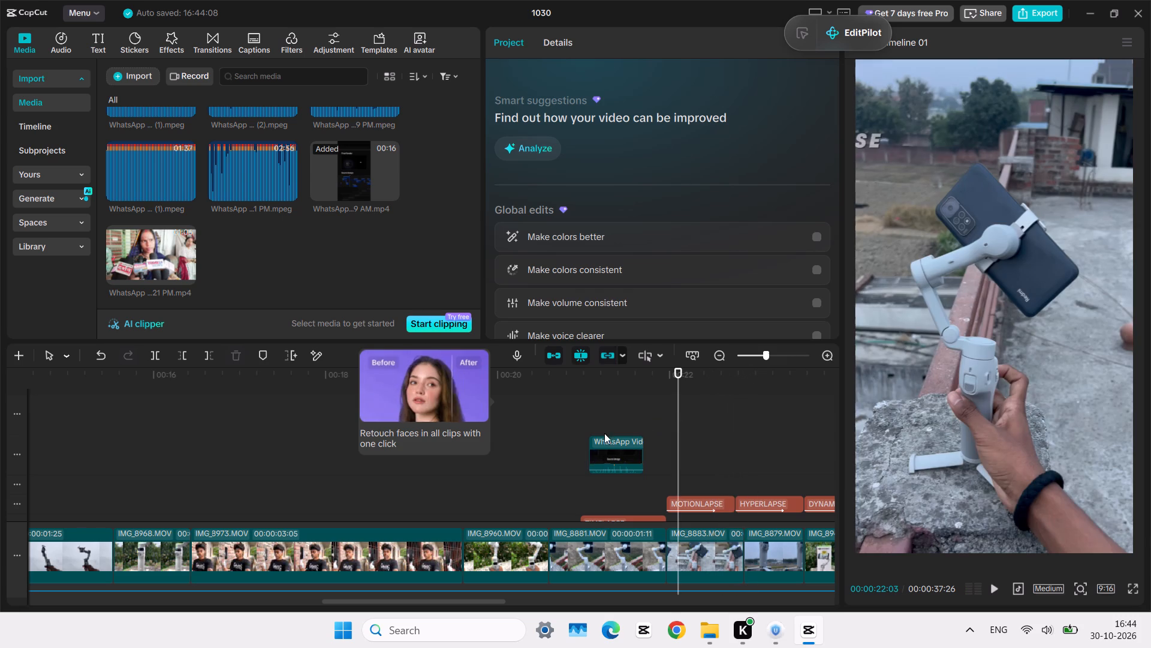
{"action": "left_click", "coordinate": [605, 449]}
{"action": "key", "text": "ctrl+c"}
{"action": "key", "text": "ctrl+v"}
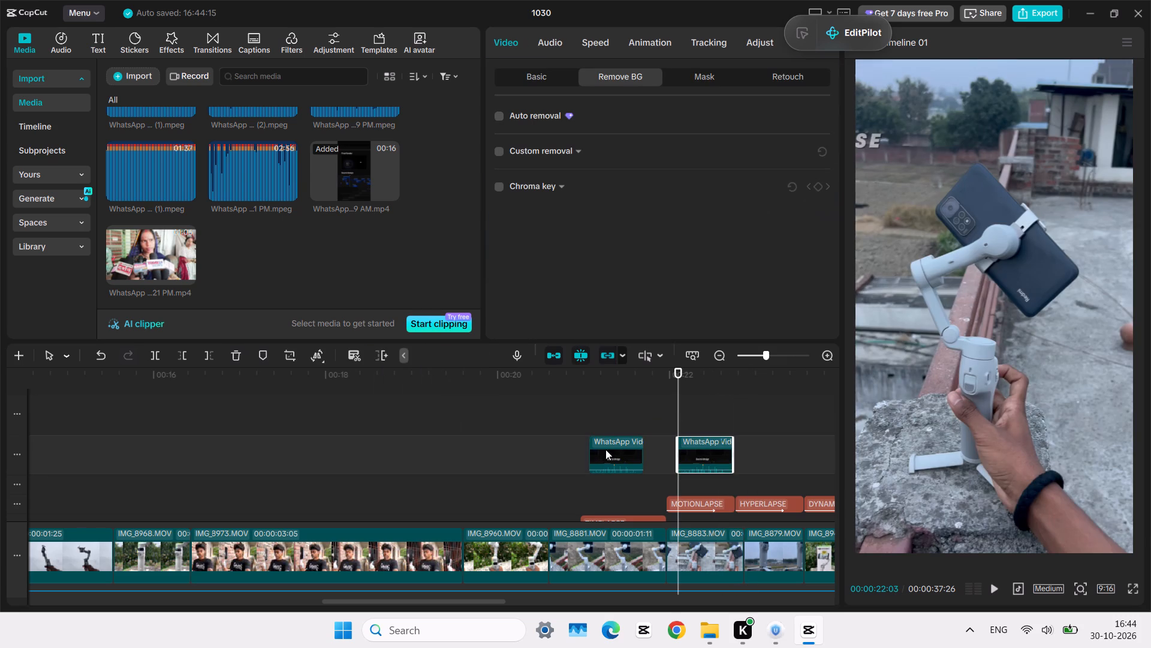
{"action": "left_click", "coordinate": [599, 460]}
{"action": "left_click", "coordinate": [527, 443]}
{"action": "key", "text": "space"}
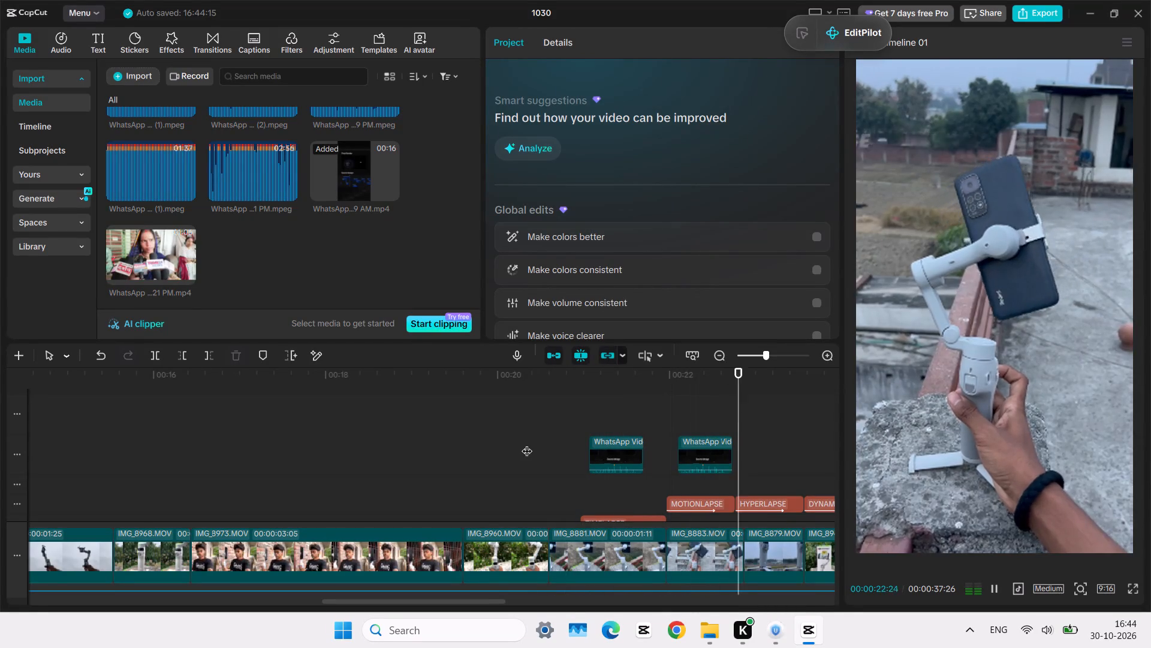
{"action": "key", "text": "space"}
Paste another copy of the short WhatsApp clip at 00:00:22:26 for the HYPERLAPSE title and play it.
{"action": "scroll", "coordinate": [695, 469], "scroll_direction": "left", "scroll_amount": 1}
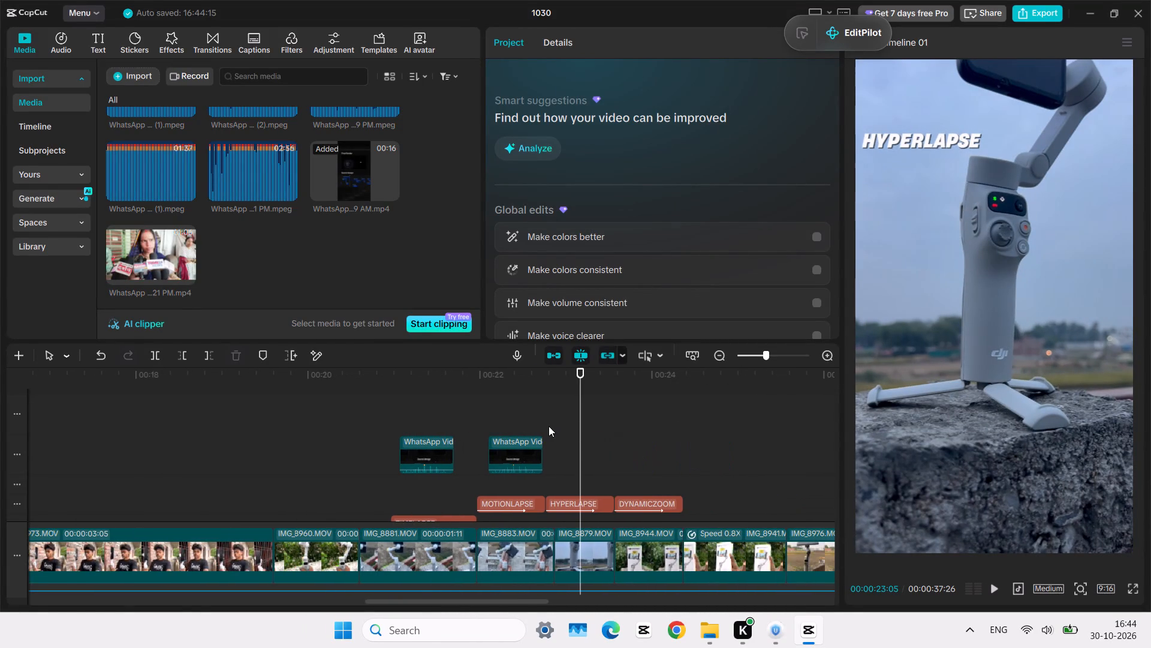
{"action": "left_click", "coordinate": [547, 422]}
{"action": "left_click", "coordinate": [555, 421]}
{"action": "left_click", "coordinate": [529, 441]}
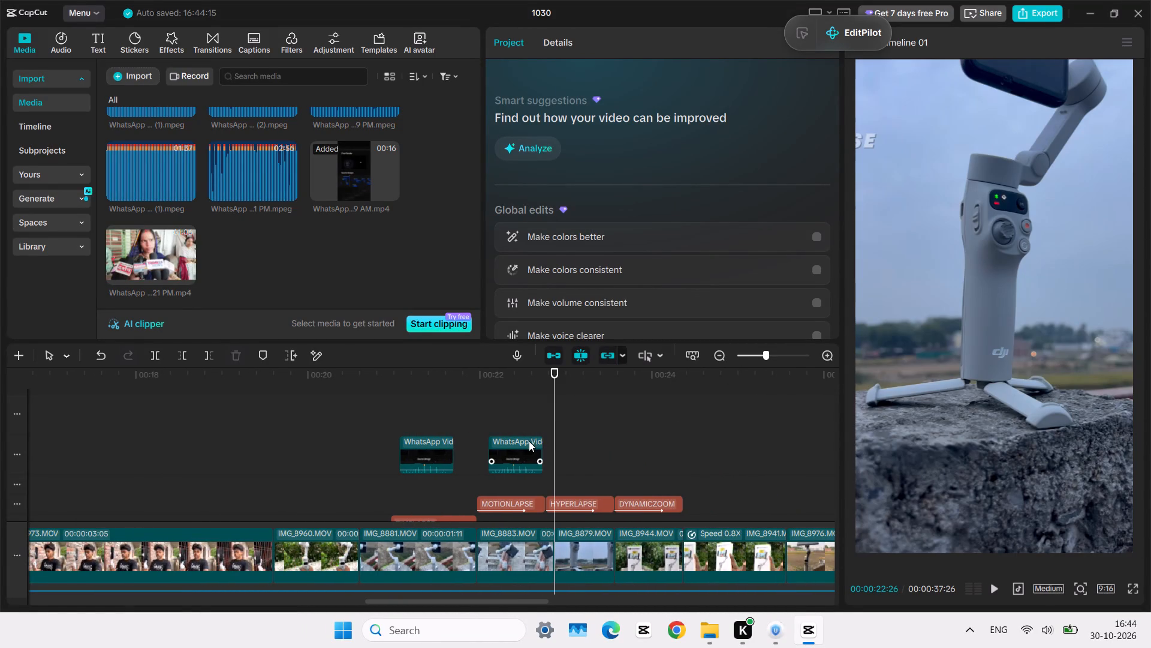
{"action": "key", "text": "ctrl+c"}
{"action": "key", "text": "ctrl+v"}
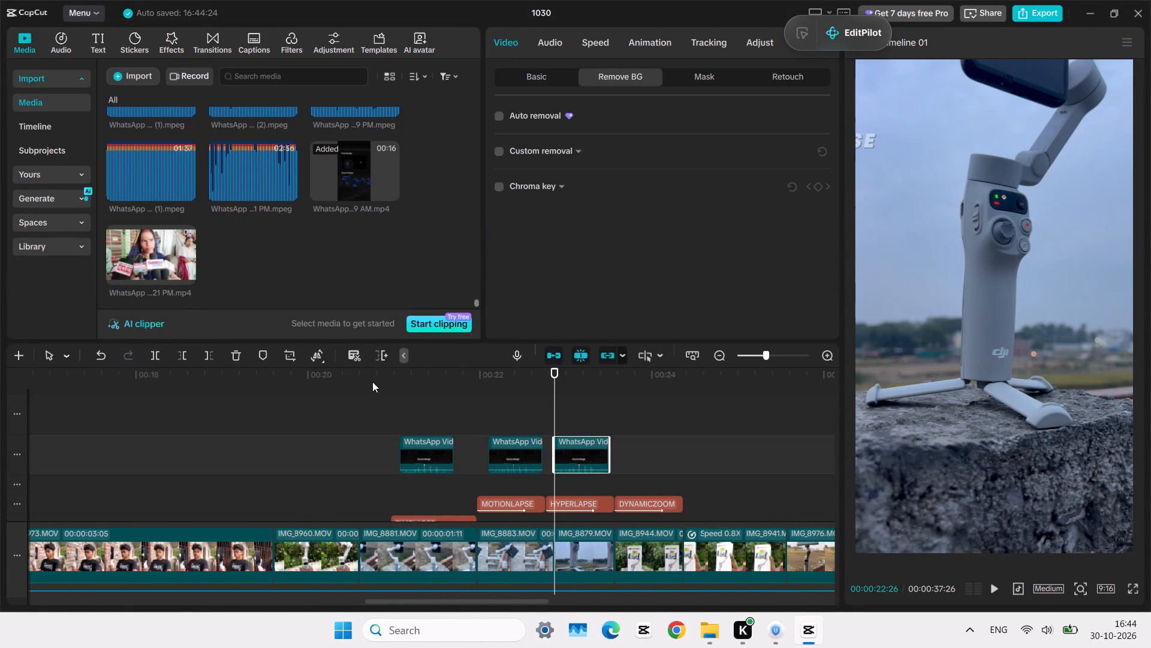
{"action": "left_click", "coordinate": [364, 412]}
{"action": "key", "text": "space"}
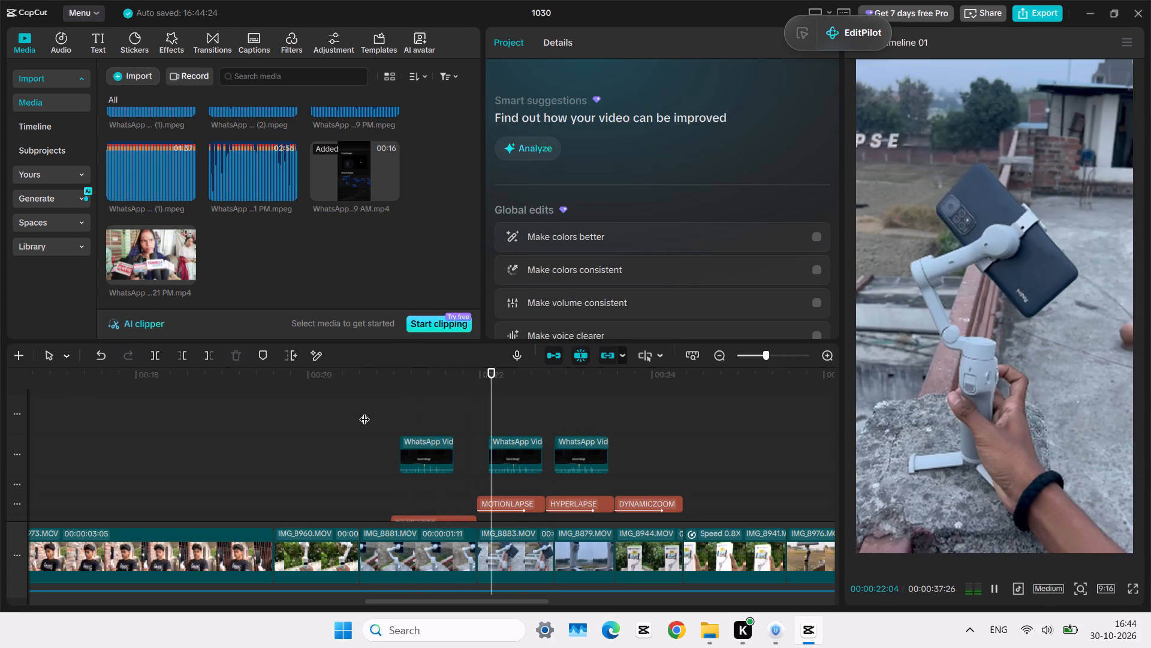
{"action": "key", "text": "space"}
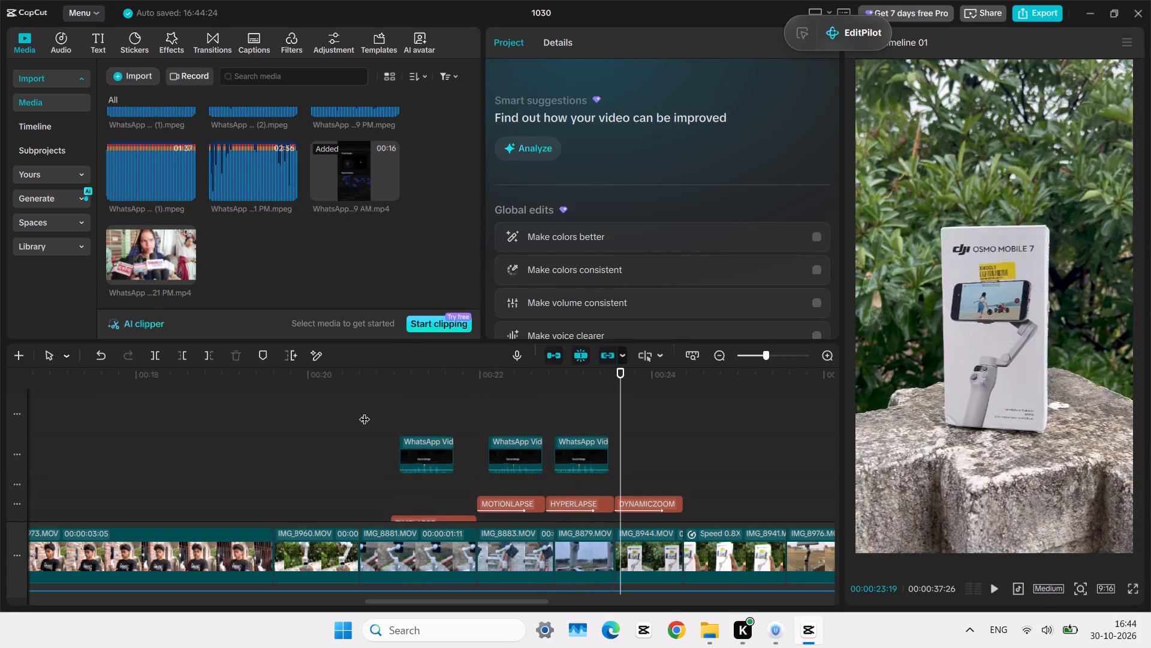
Nudge the WhatsApp clip above the MOTIONLAPSE title slightly earlier and play through to the DYNAMICZOOM title.
{"action": "left_click", "coordinate": [561, 458]}
{"action": "left_click", "coordinate": [507, 443]}
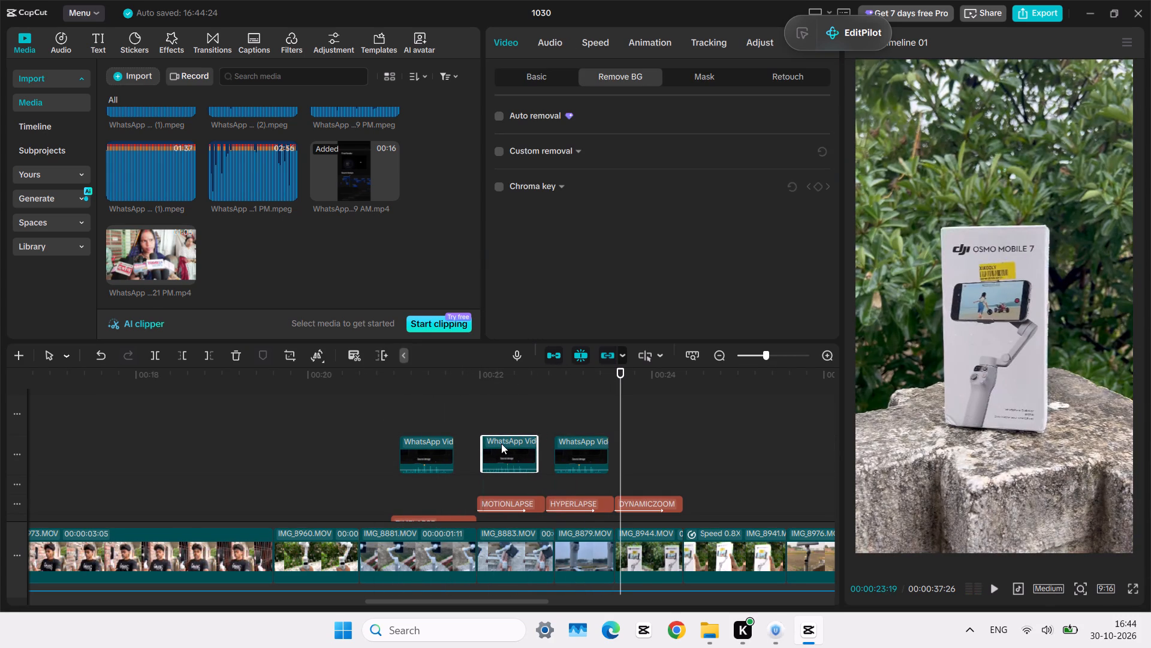
{"action": "left_click", "coordinate": [473, 429]}
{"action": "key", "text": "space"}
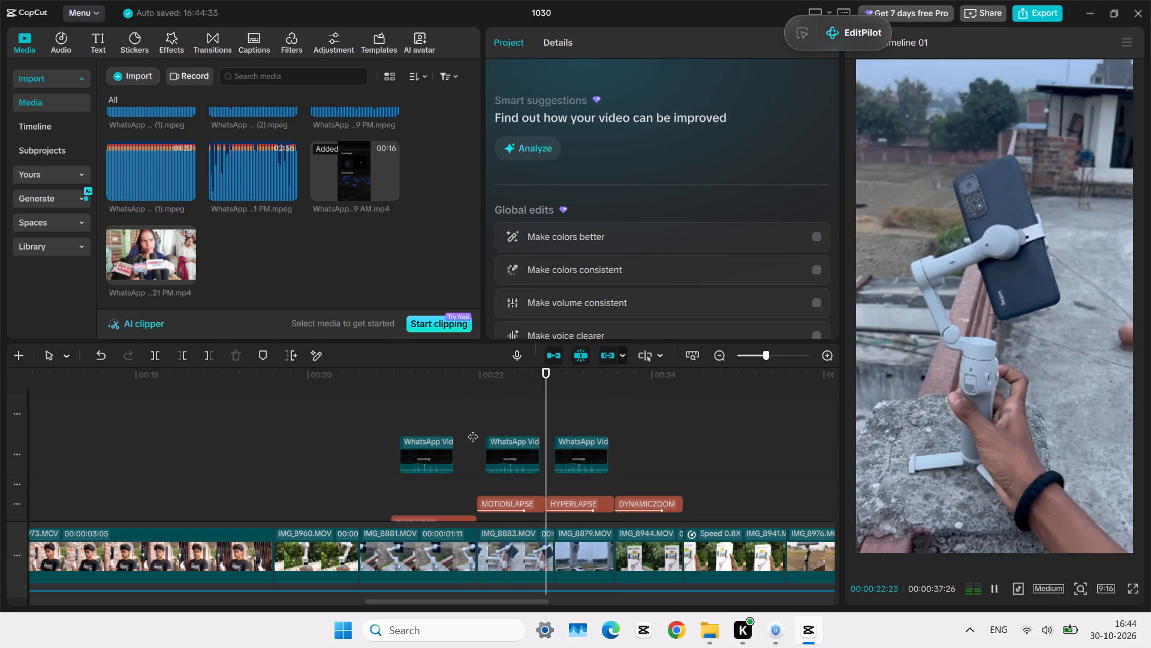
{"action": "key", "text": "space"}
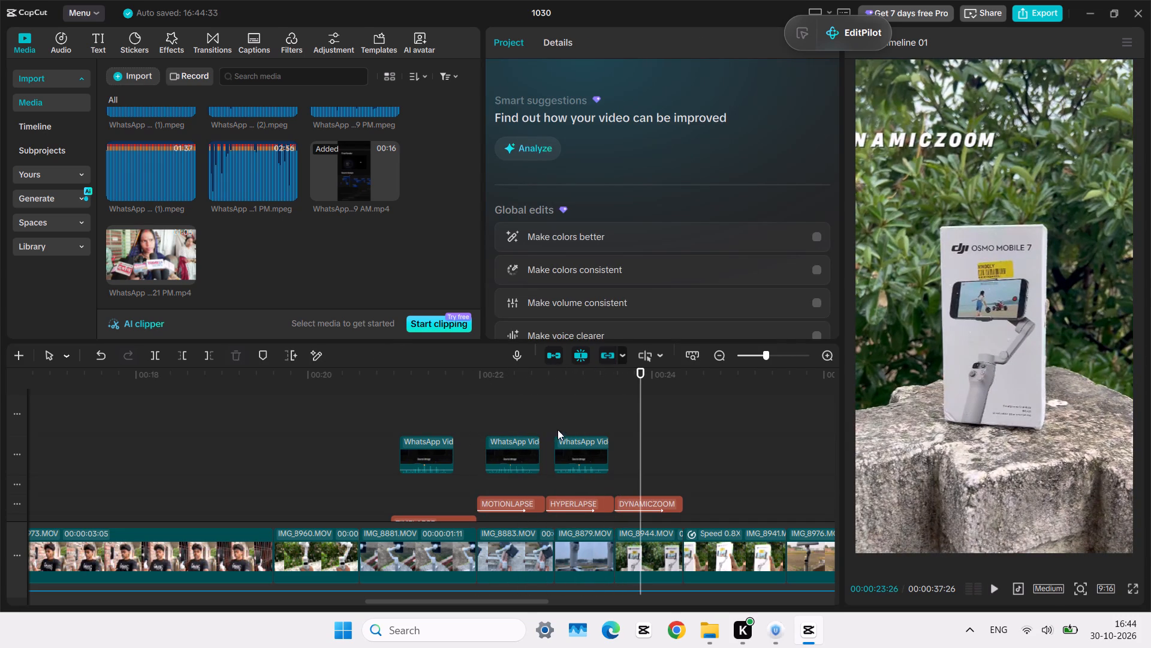
Paste another copy of the short WhatsApp clip at 00:00:23:19 for the DYNAMICZOOM title and replay the feature titles.
{"action": "left_click", "coordinate": [622, 419]}
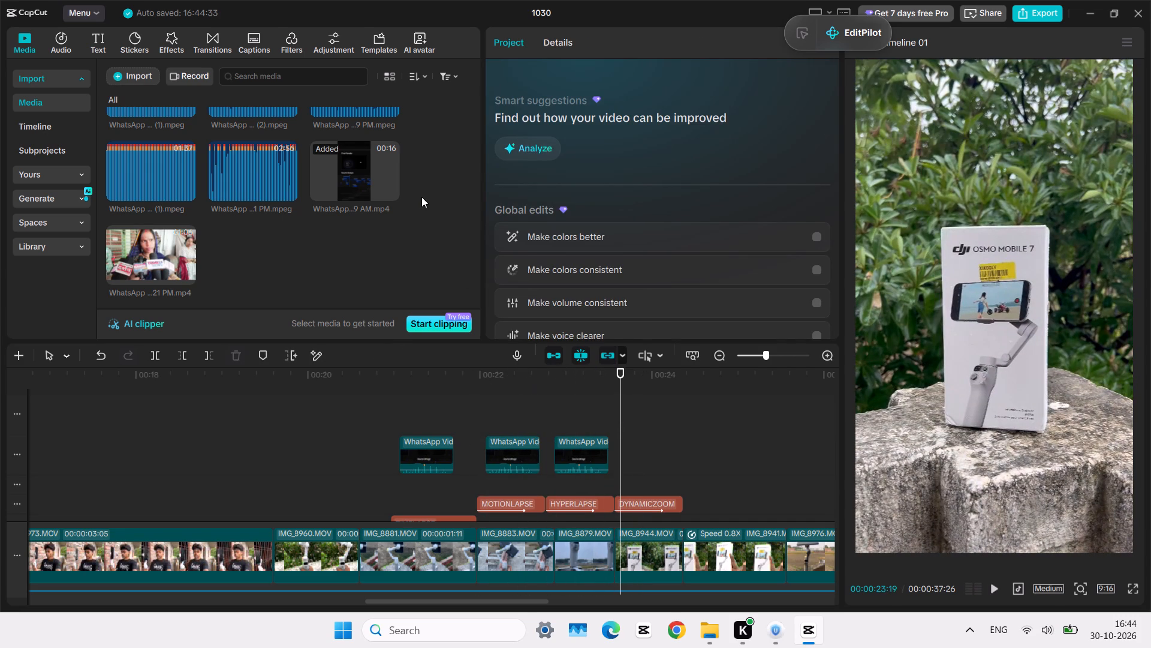
{"action": "key", "text": "ctrl+c"}
{"action": "key", "text": "ctrl+v"}
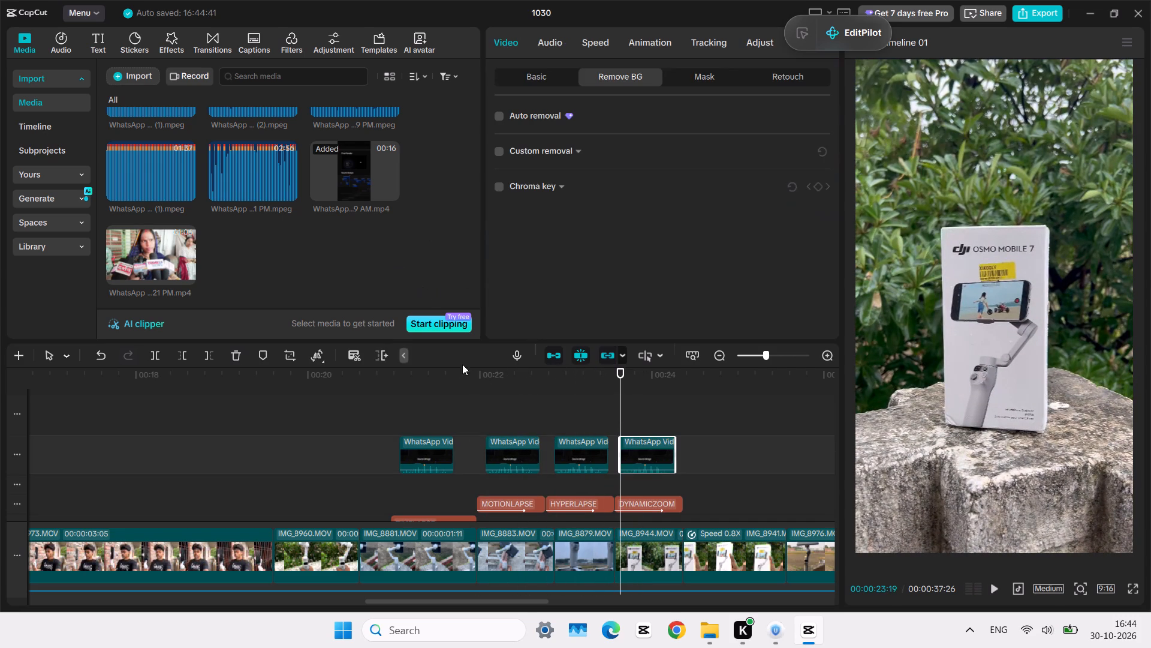
{"action": "left_click", "coordinate": [561, 422]}
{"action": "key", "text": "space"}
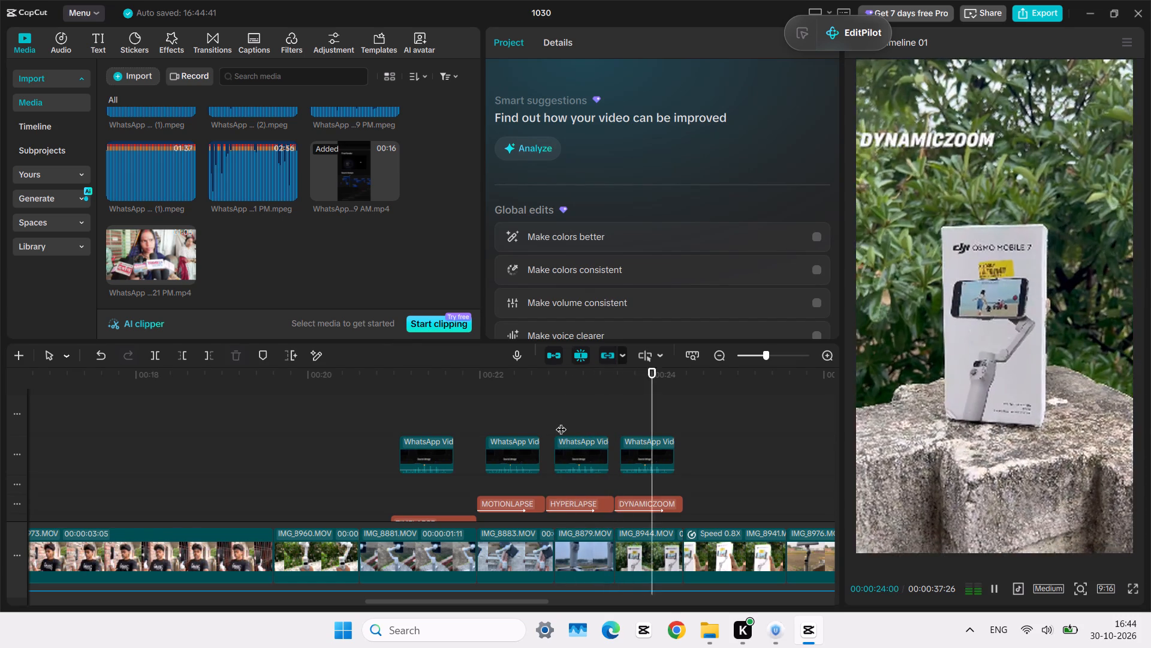
{"action": "left_click", "coordinate": [615, 419]}
{"action": "left_click_drag", "start_coordinate": [615, 419], "coordinate": [111, 396]}
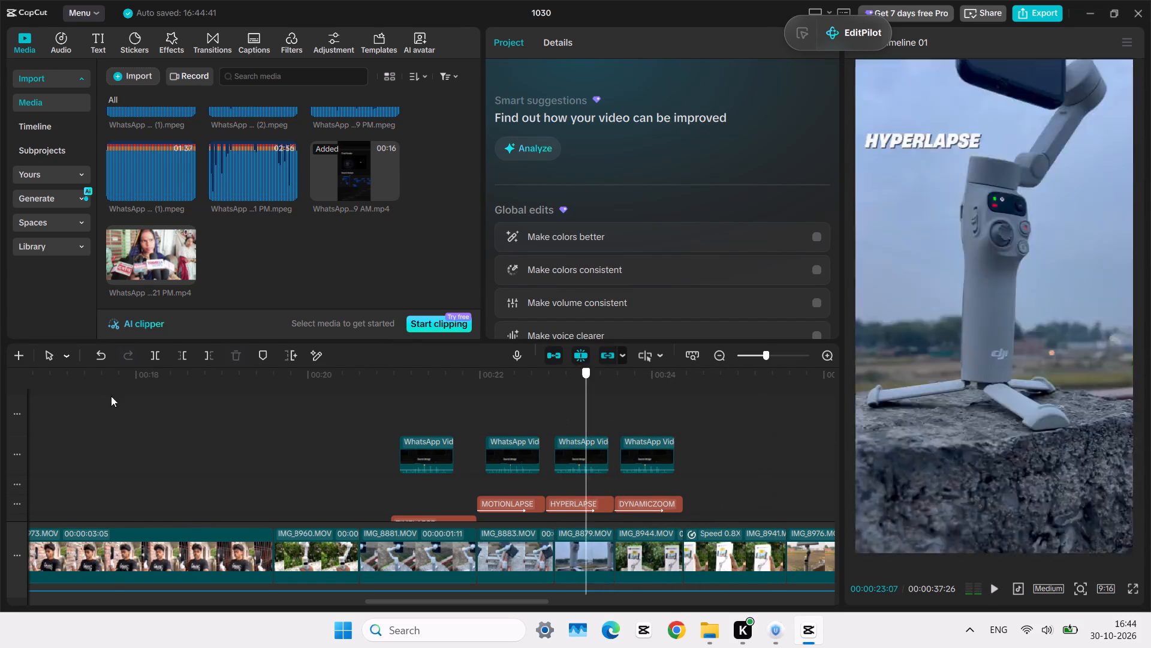
{"action": "left_click_drag", "start_coordinate": [111, 396], "coordinate": [104, 394]}
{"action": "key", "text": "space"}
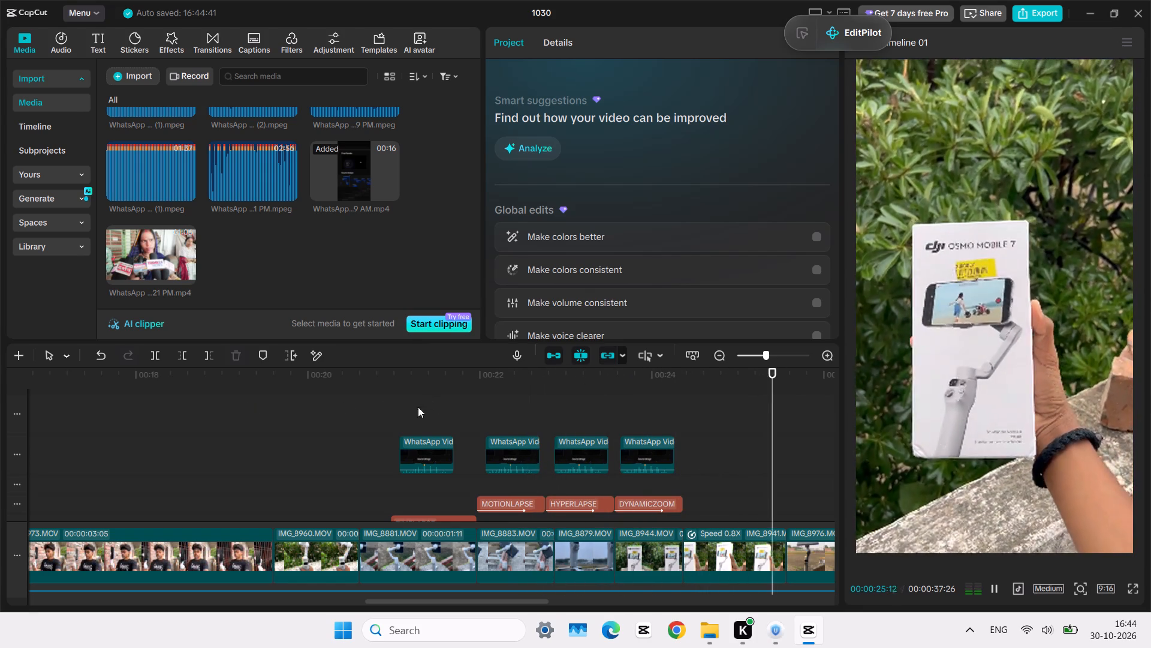
Play the video's opening and go to the start of the DJI OSMO MOBILE 7 title, at 00:00:01:05.
{"action": "left_click", "coordinate": [423, 410]}
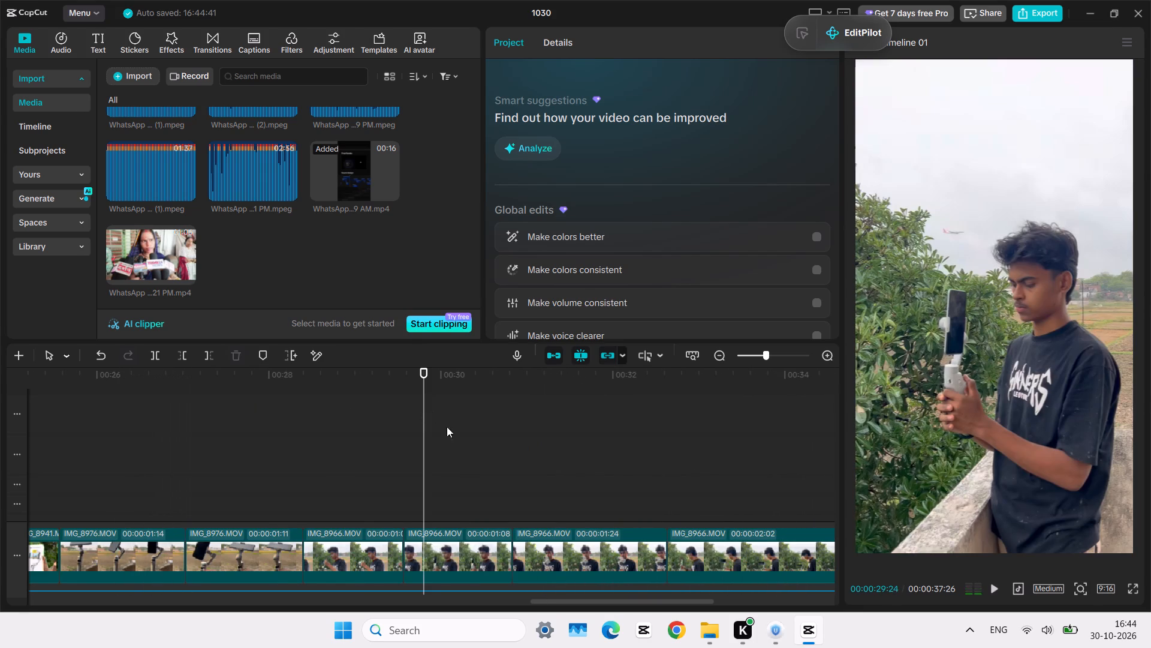
{"action": "scroll", "coordinate": [457, 436], "scroll_direction": "down", "scroll_amount": 7, "text": "ctrl"}
{"action": "left_click", "coordinate": [371, 439]}
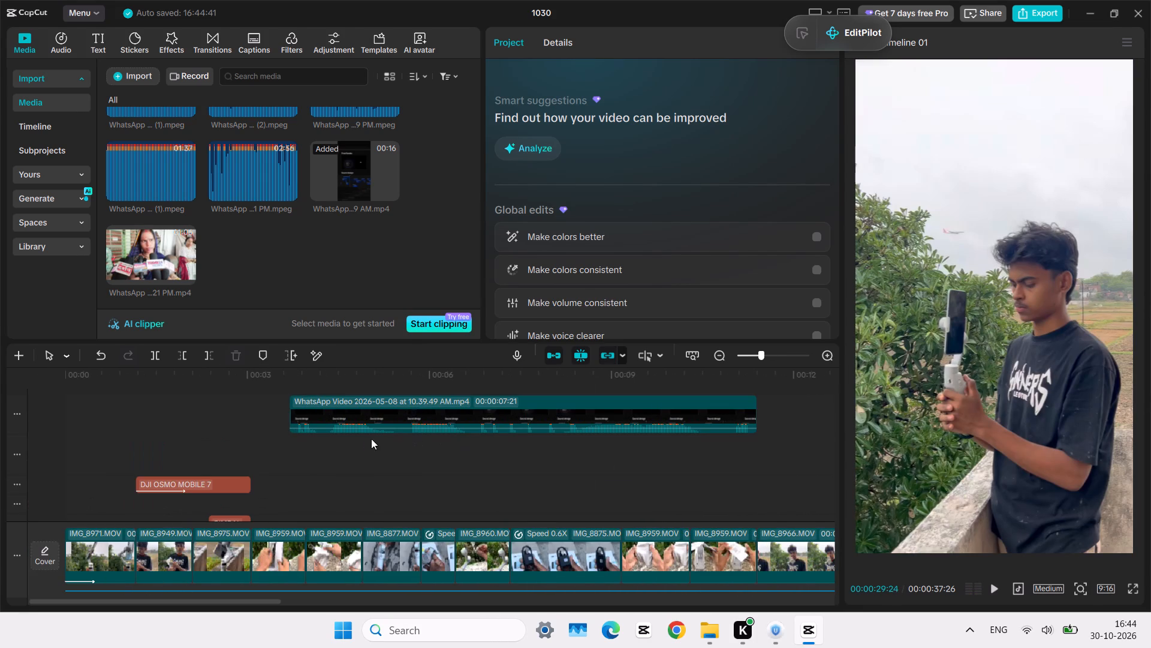
{"action": "left_click_drag", "start_coordinate": [371, 439], "coordinate": [0, 436]}
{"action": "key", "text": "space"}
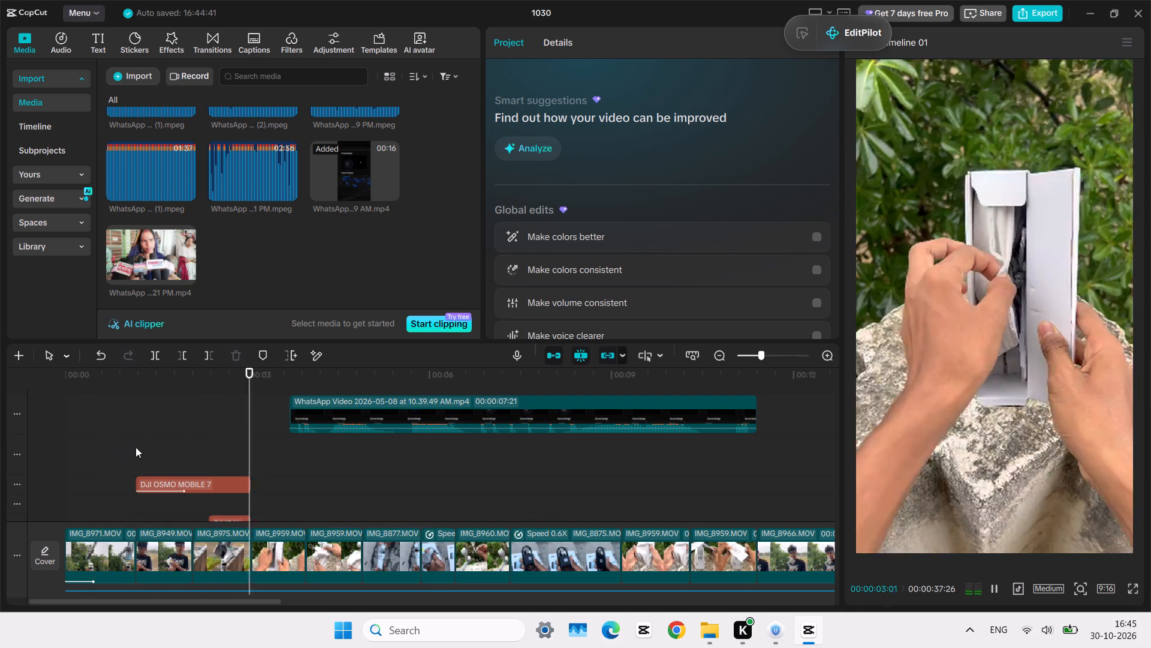
{"action": "left_click", "coordinate": [135, 447]}
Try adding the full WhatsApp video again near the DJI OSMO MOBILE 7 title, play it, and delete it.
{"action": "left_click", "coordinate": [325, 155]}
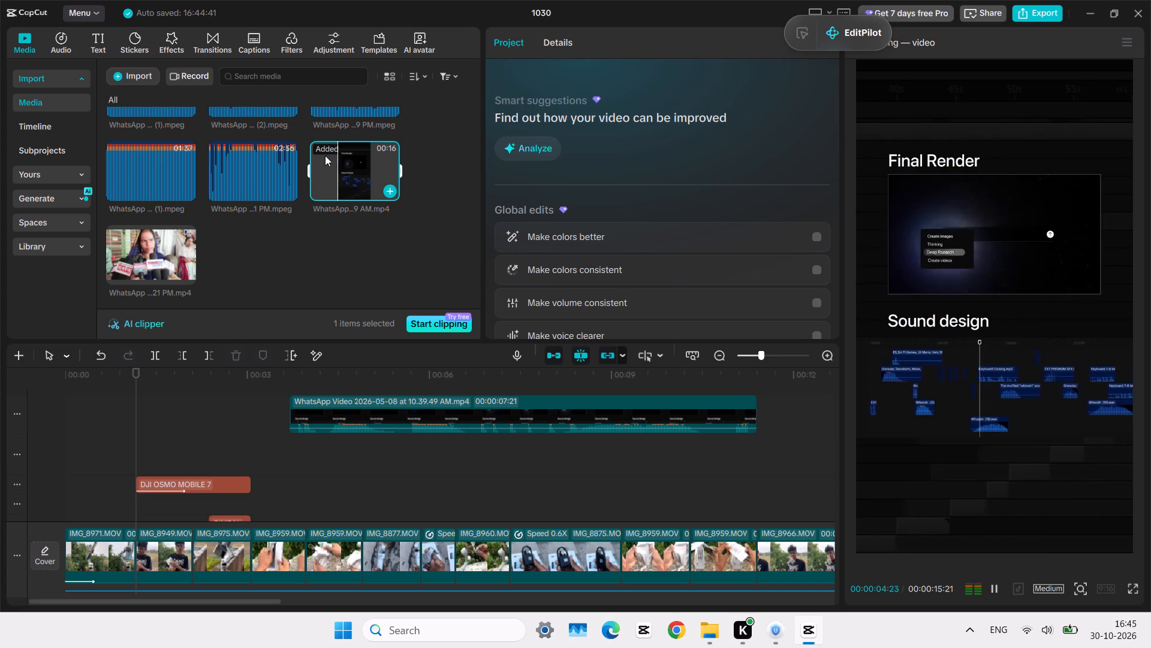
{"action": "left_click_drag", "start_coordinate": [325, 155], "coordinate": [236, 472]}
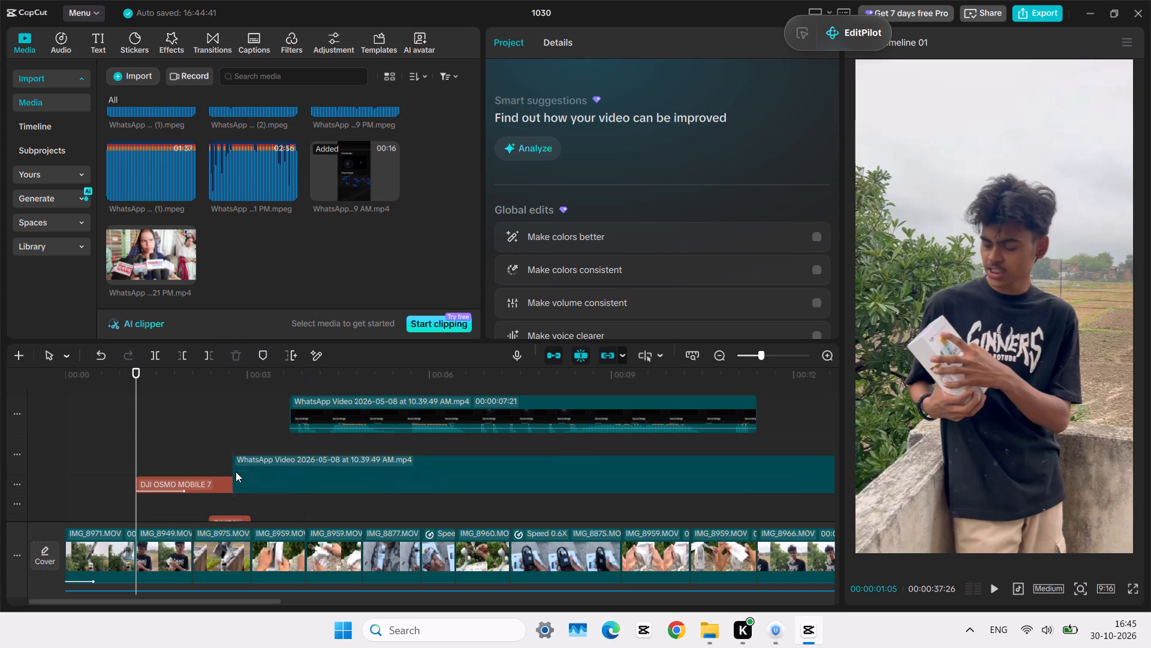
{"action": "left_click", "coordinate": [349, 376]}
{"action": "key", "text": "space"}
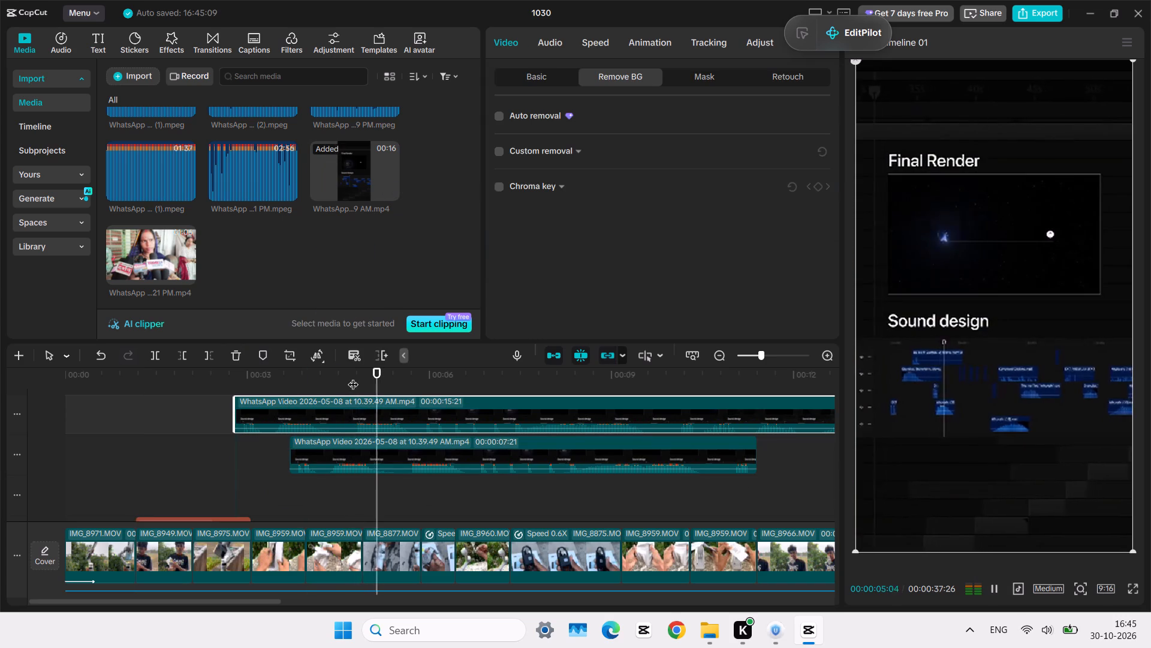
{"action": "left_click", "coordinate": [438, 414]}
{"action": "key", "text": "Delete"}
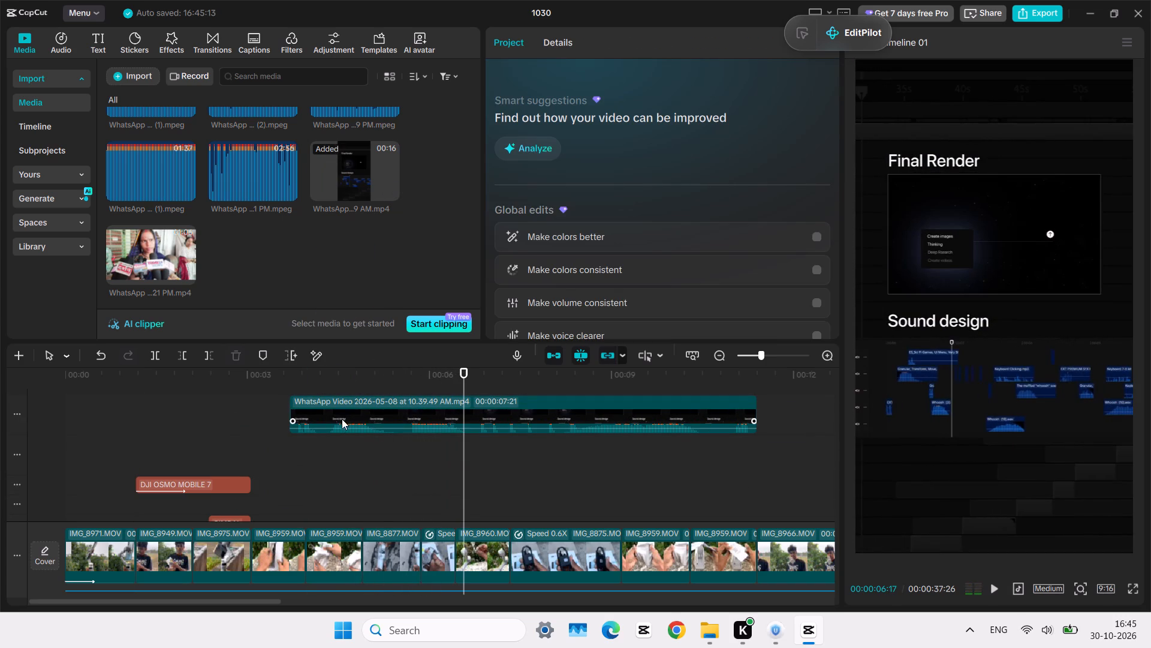
Replay parts of the remaining long WhatsApp video clip to find the wanted sound and trim away everything before 00:00:08:16.
{"action": "left_click", "coordinate": [382, 383]}
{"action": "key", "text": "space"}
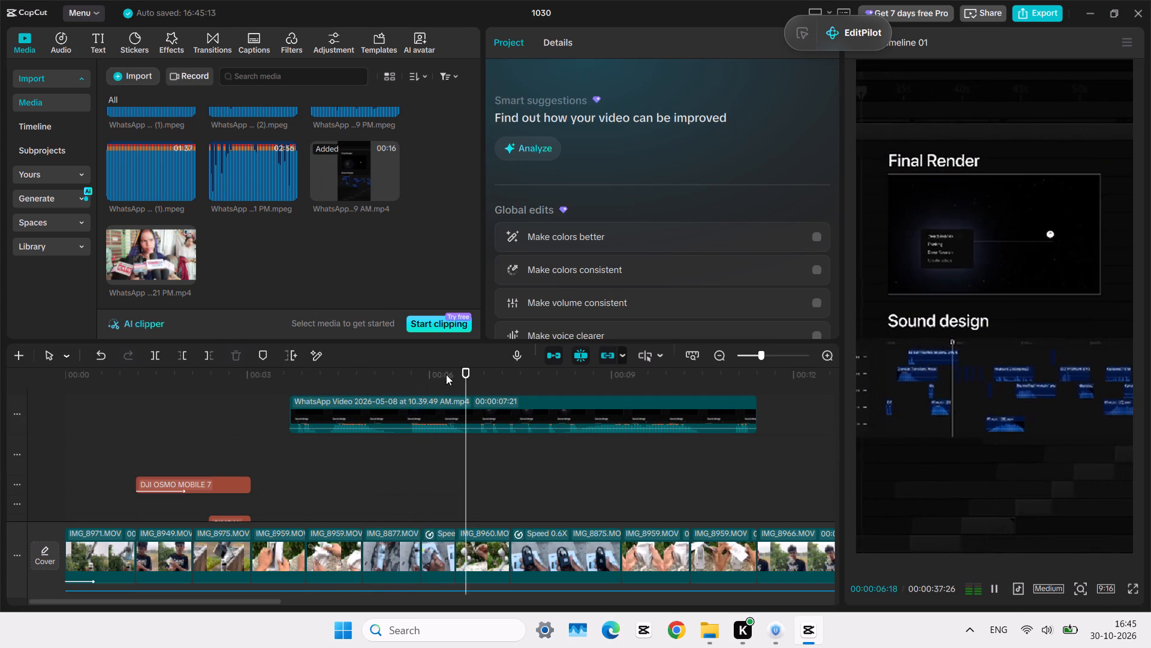
{"action": "left_click", "coordinate": [589, 379]}
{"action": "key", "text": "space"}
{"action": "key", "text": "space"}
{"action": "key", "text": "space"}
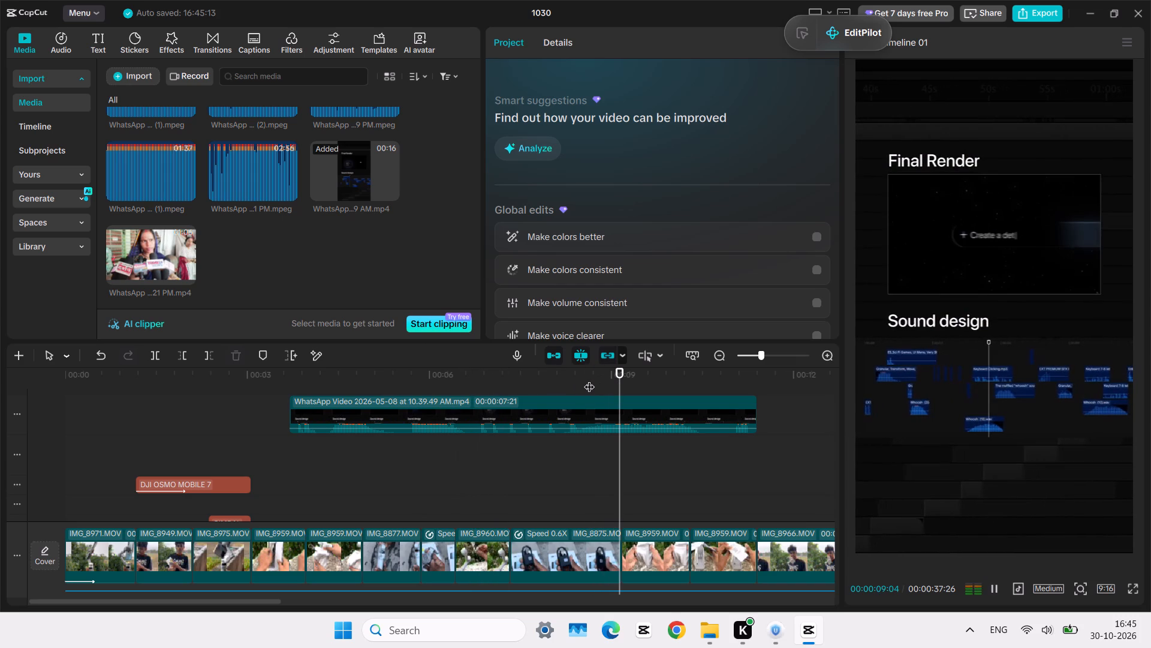
{"action": "left_click", "coordinate": [602, 381]}
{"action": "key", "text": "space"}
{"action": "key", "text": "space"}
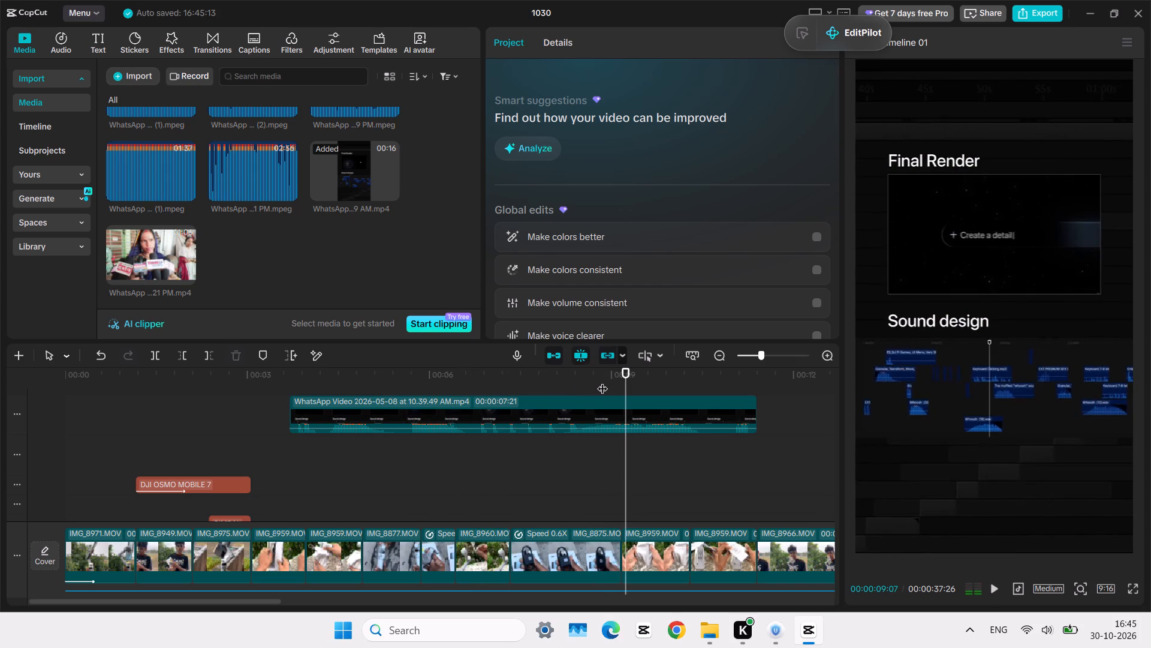
{"action": "left_click", "coordinate": [602, 381]}
{"action": "left_click", "coordinate": [583, 382]}
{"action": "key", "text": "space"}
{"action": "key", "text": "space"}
{"action": "left_click", "coordinate": [583, 382]}
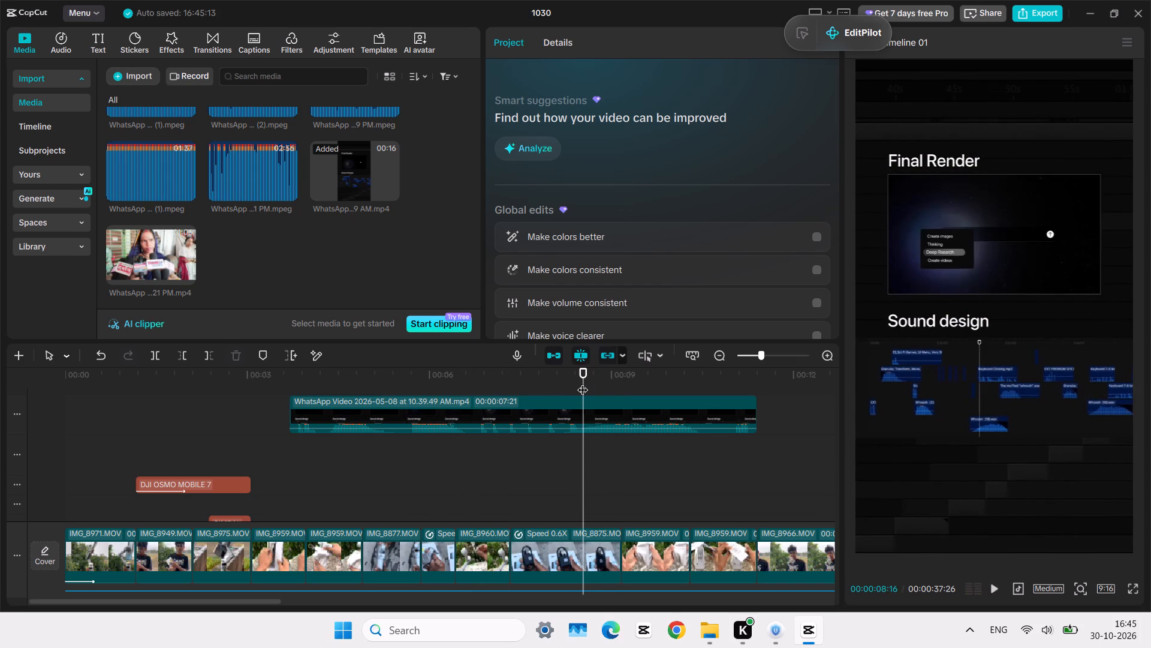
{"action": "left_click", "coordinate": [581, 420]}
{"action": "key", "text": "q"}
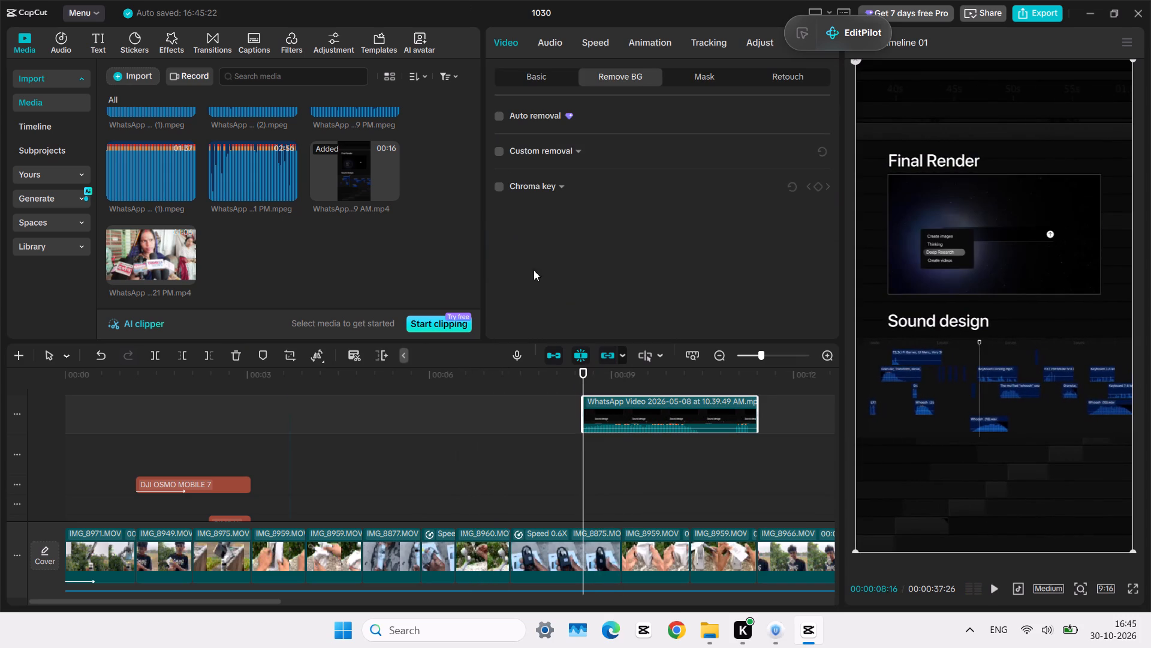
Move the trimmed WhatsApp clip to start with the DJI OSMO MOBILE 7 title and lower its volume.
{"action": "left_click_drag", "start_coordinate": [610, 410], "coordinate": [162, 426]}
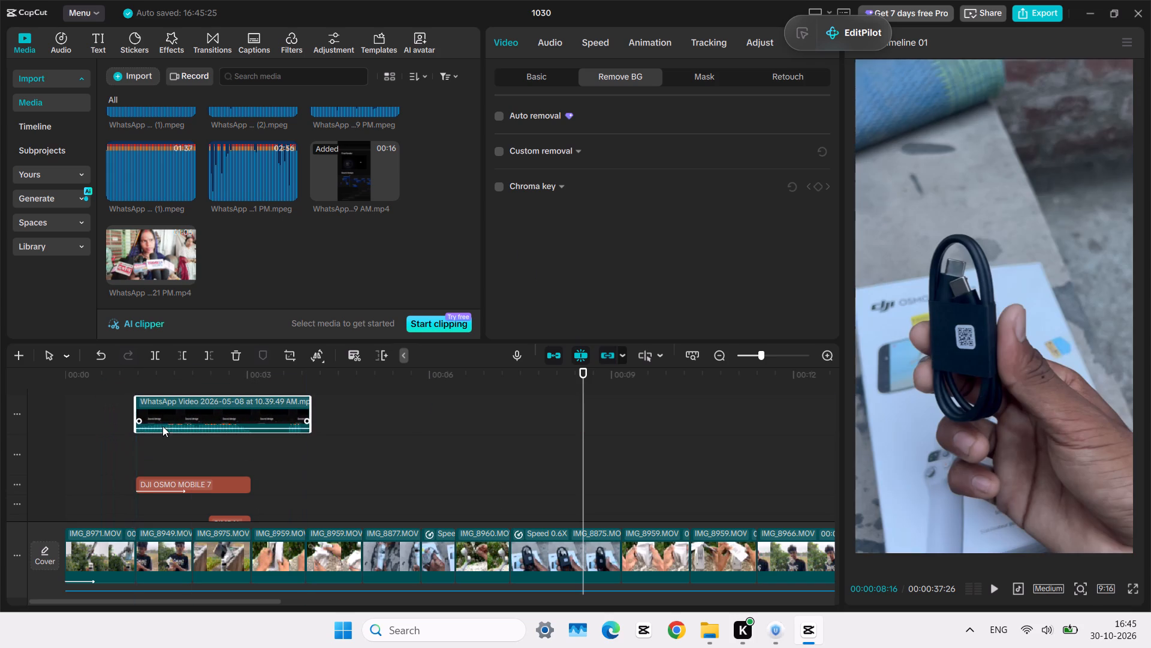
{"action": "left_click", "coordinate": [176, 427]}
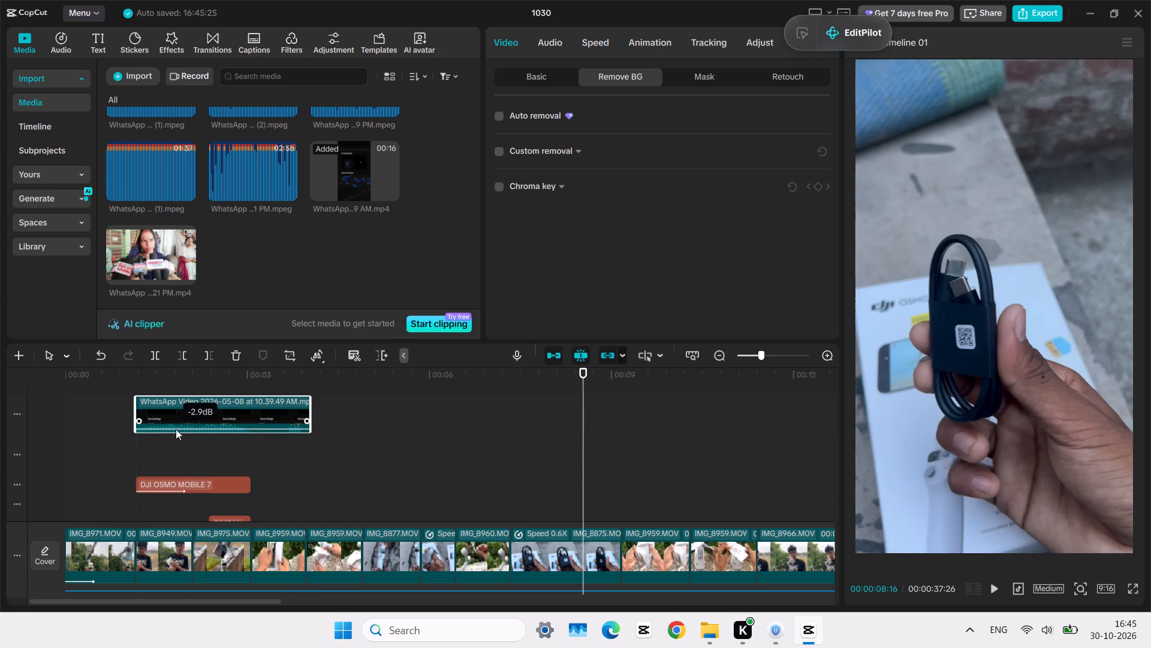
Check the DJI OSMO MOBILE 7 title passage under the moved WhatsApp clip, from 00:00:01:00 to 00:00:02:06.
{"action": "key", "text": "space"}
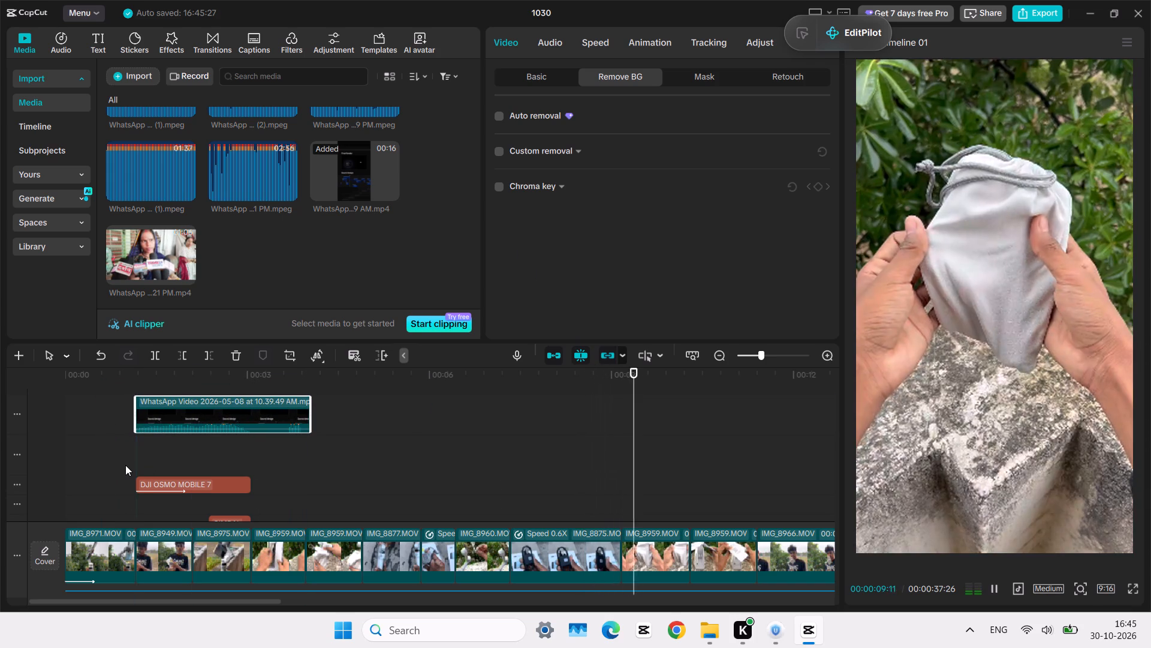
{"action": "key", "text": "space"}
{"action": "left_click", "coordinate": [125, 465]}
{"action": "left_click", "coordinate": [192, 400]}
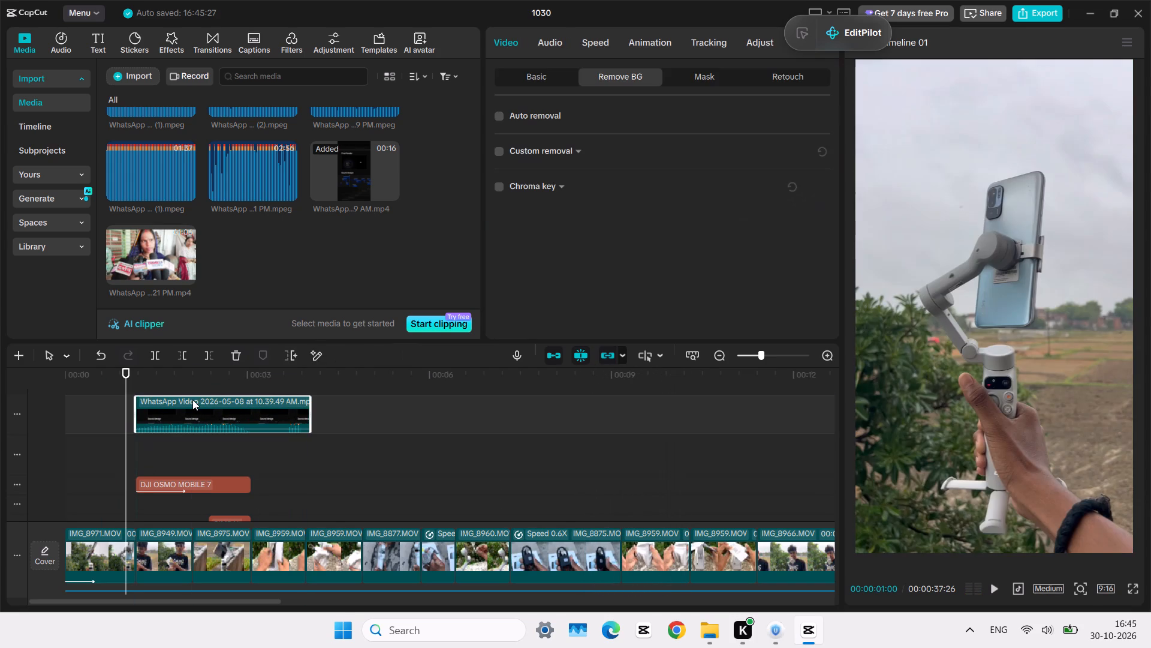
{"action": "left_click", "coordinate": [199, 381]}
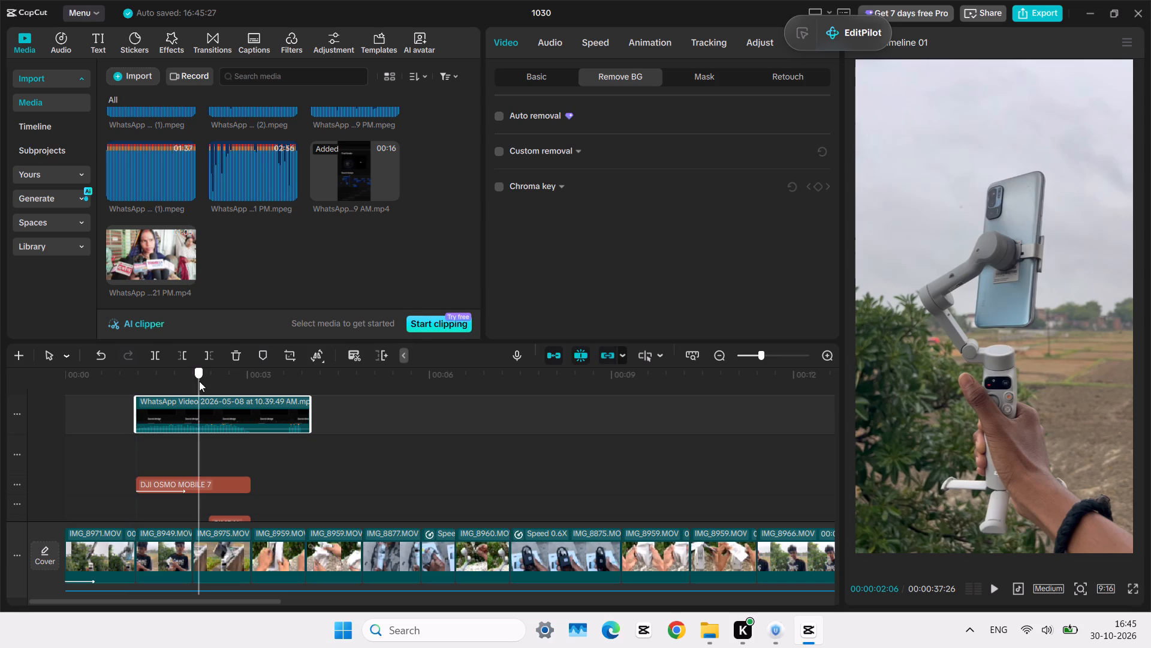
{"action": "left_click", "coordinate": [224, 408]}
{"action": "left_click_drag", "start_coordinate": [904, 271], "coordinate": [395, 434]}
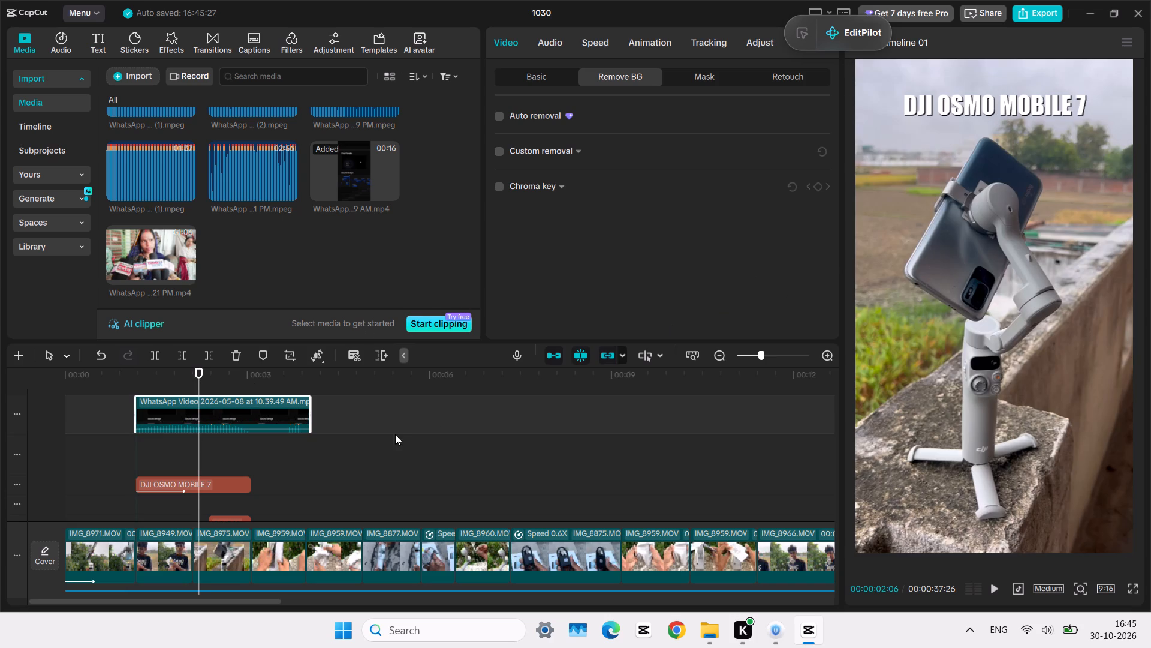
Lower the volume of the WhatsApp Video overlay above the DJI OSMO MOBILE 7 title to -25.6 dB and replay that section.
{"action": "left_click", "coordinate": [135, 443]}
{"action": "key", "text": "space"}
{"action": "key", "text": "space"}
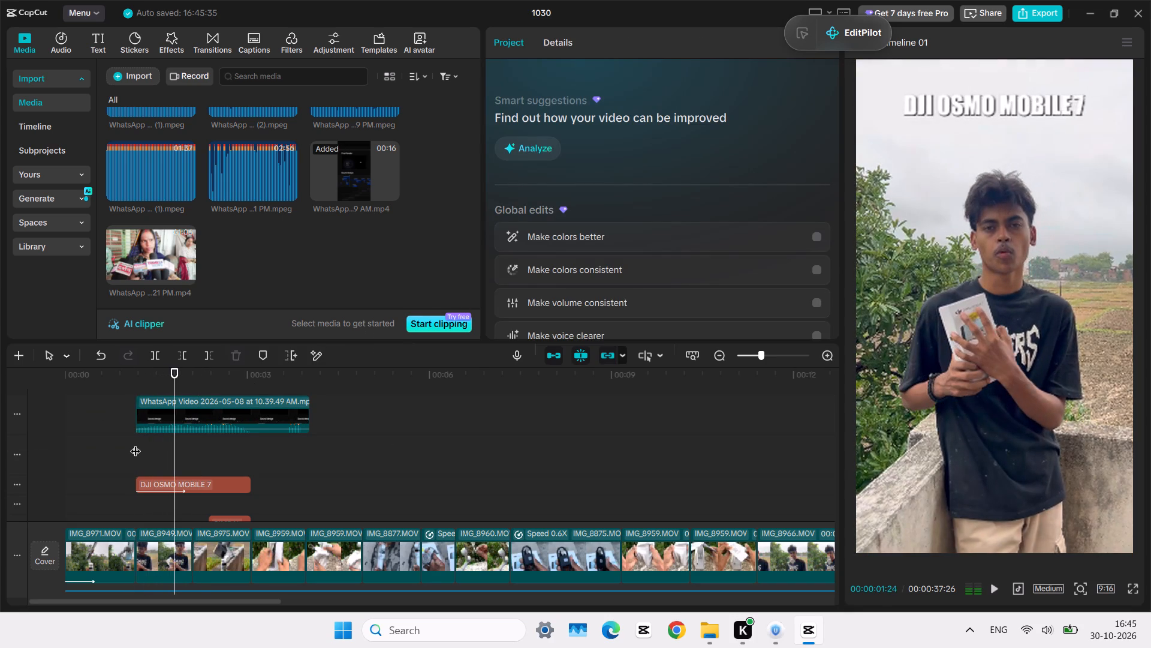
{"action": "left_click", "coordinate": [170, 428]}
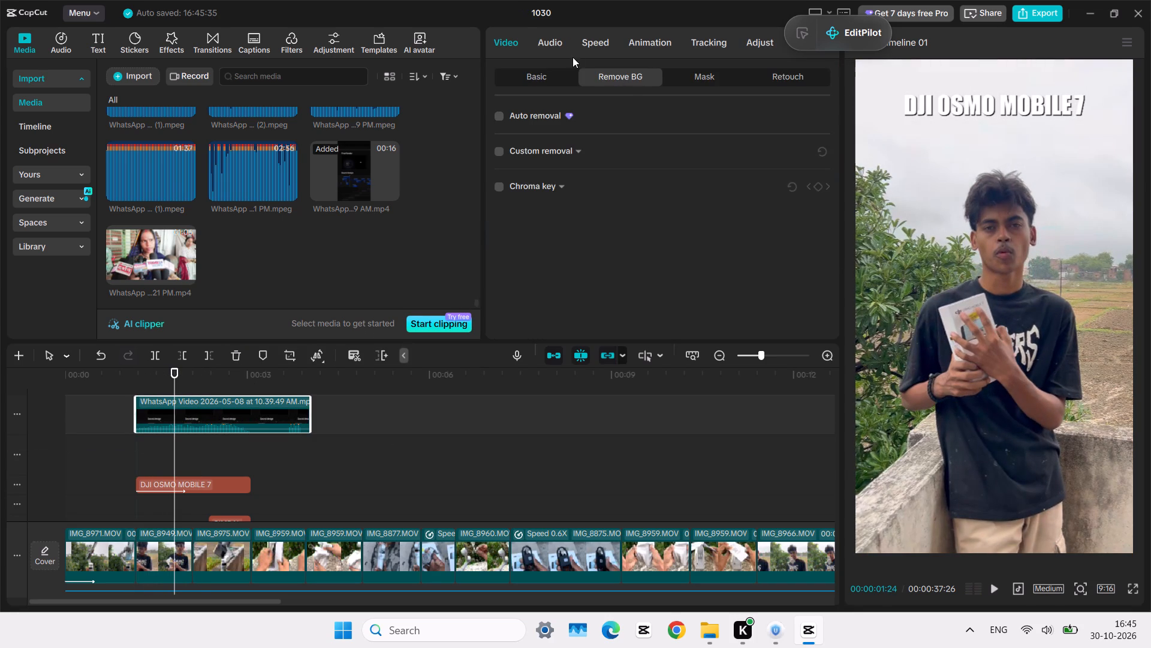
{"action": "left_click", "coordinate": [559, 49]}
{"action": "left_click", "coordinate": [599, 165]}
{"action": "left_click", "coordinate": [571, 163]}
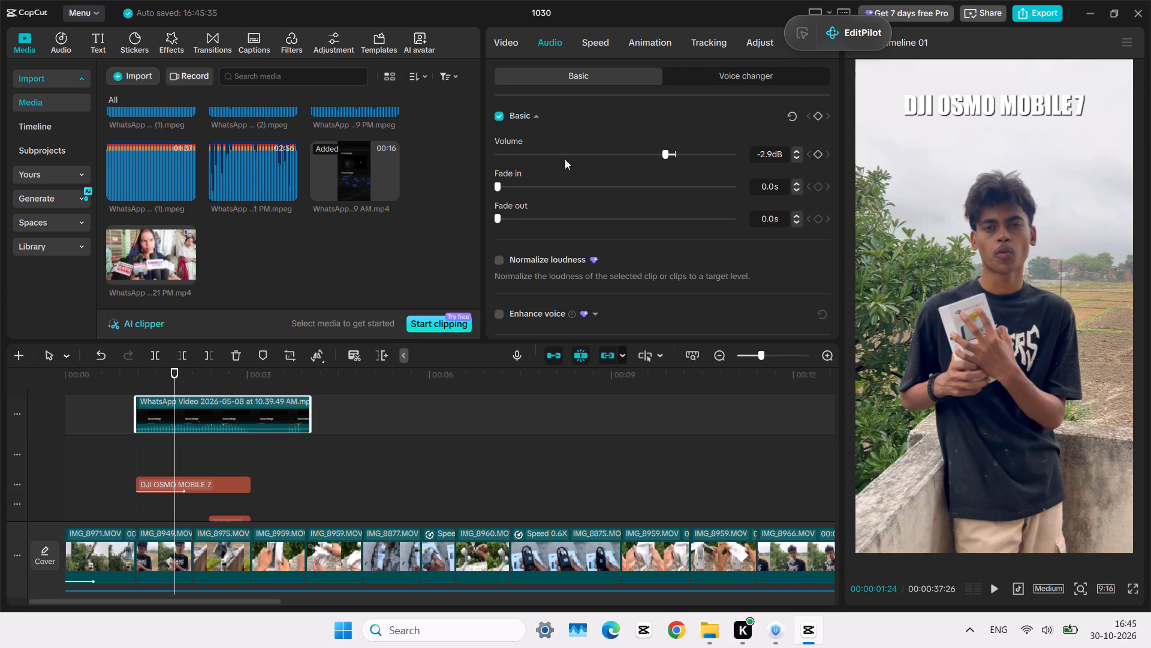
{"action": "left_click", "coordinate": [565, 159]}
{"action": "left_click", "coordinate": [596, 158]}
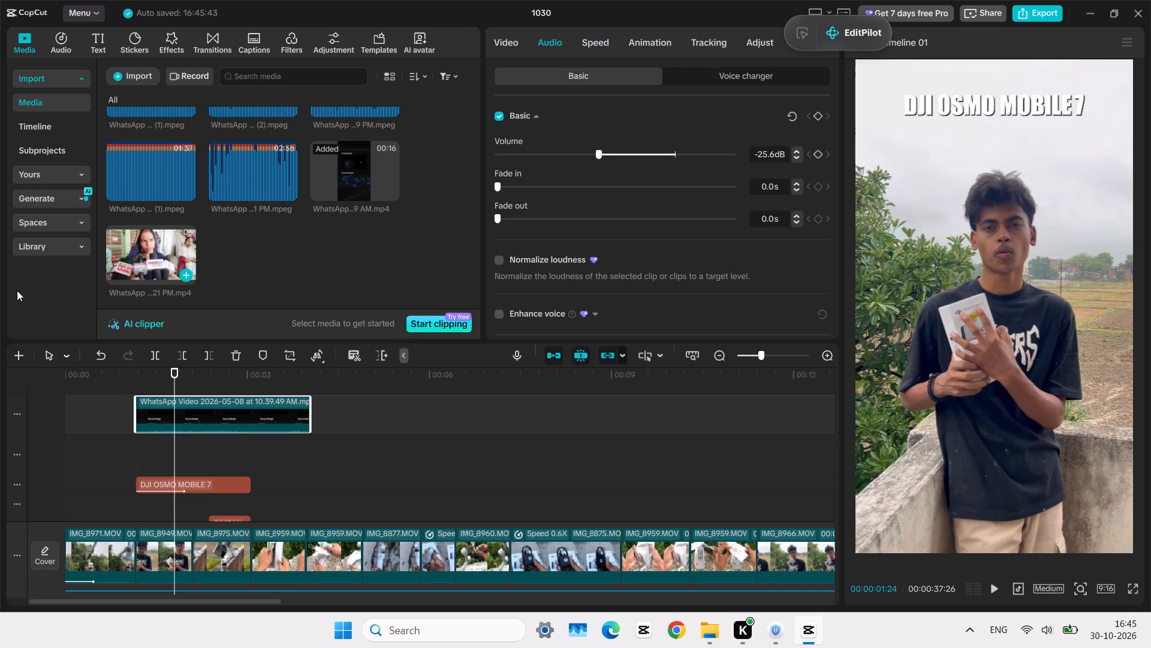
{"action": "left_click", "coordinate": [146, 436]}
{"action": "left_click", "coordinate": [110, 446]}
{"action": "key", "text": "space"}
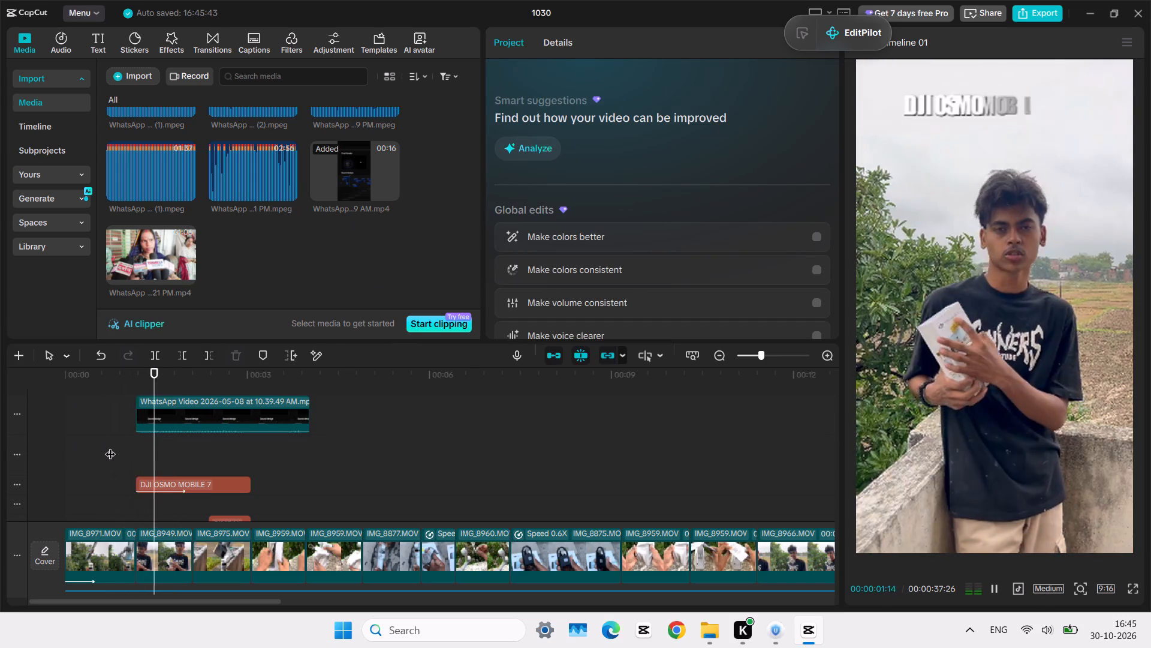
{"action": "key", "text": "space"}
{"action": "key", "text": "space"}
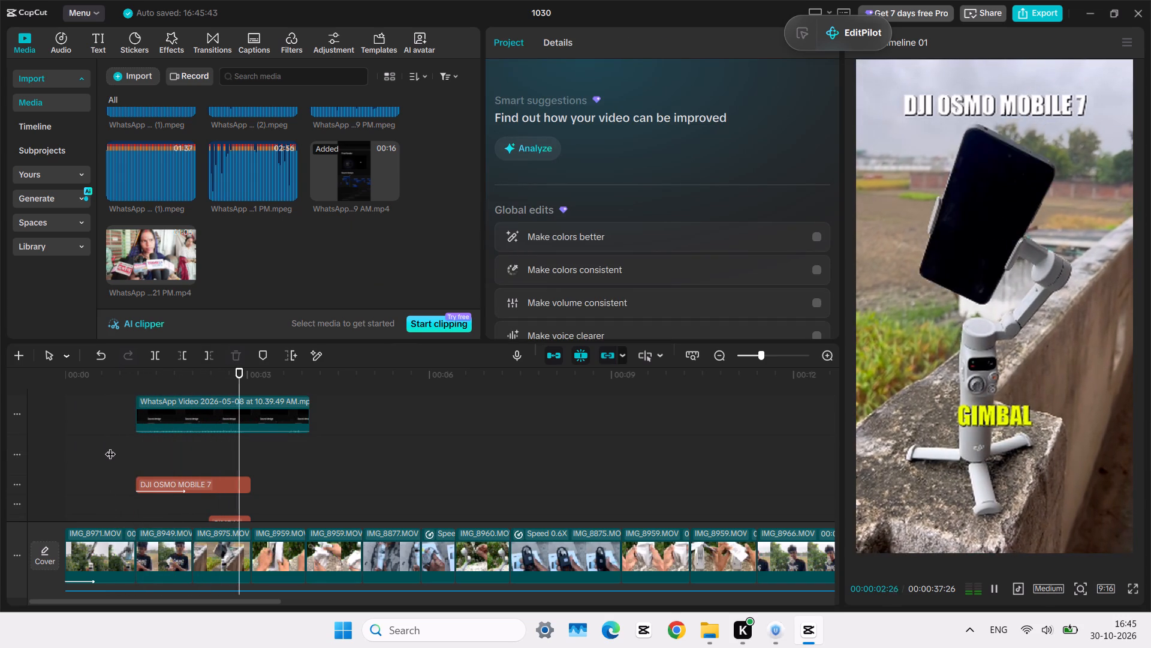
Trim the WhatsApp Video overlay's end to 00:00:03:02, level with the end of the DJI OSMO MOBILE 7 title.
{"action": "left_click", "coordinate": [246, 452]}
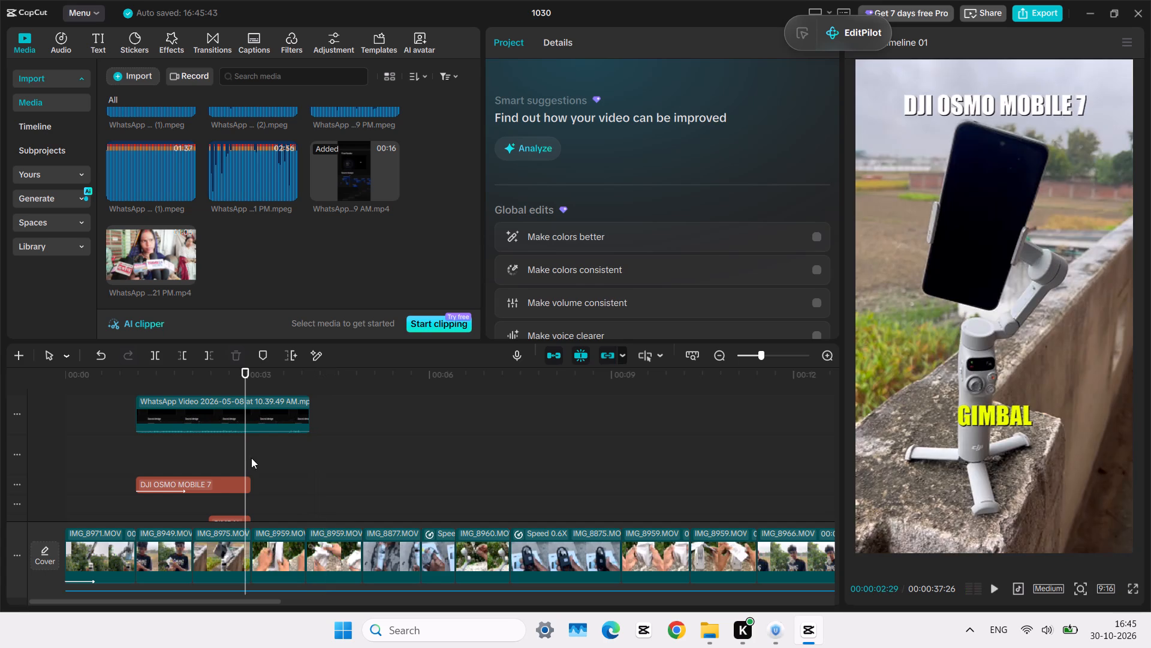
{"action": "left_click", "coordinate": [251, 458]}
{"action": "left_click", "coordinate": [248, 422]}
{"action": "key", "text": "w"}
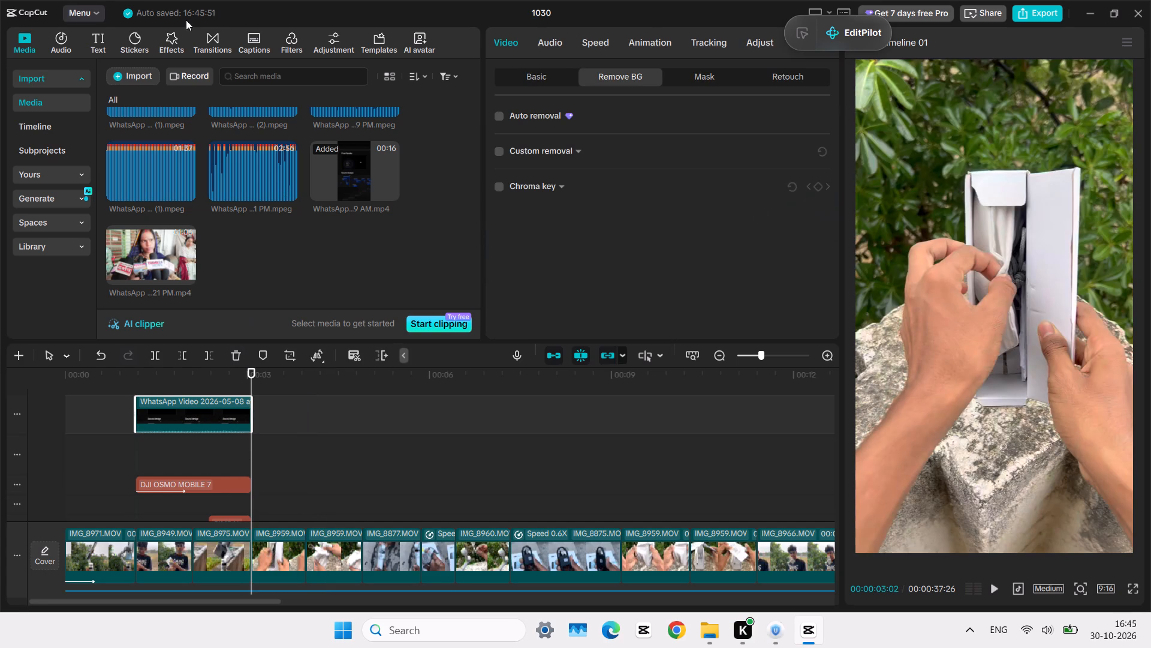
Play the video from the start to about 00:00:12 and check the trimmed overlay and the following clips.
{"action": "left_click", "coordinate": [112, 412]}
{"action": "left_click_drag", "start_coordinate": [112, 412], "coordinate": [0, 415]}
{"action": "key", "text": "space"}
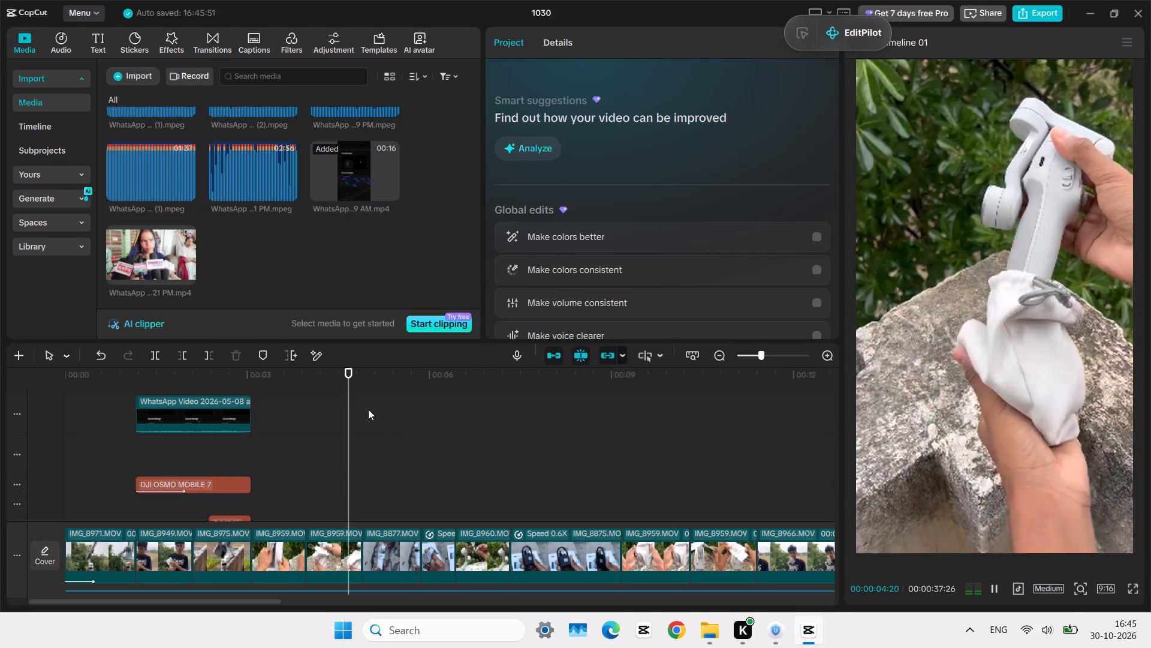
{"action": "scroll", "coordinate": [347, 386], "scroll_direction": "down", "scroll_amount": 2, "text": "ctrl"}
{"action": "scroll", "coordinate": [433, 488], "scroll_direction": "down", "scroll_amount": 10, "text": "ctrl"}
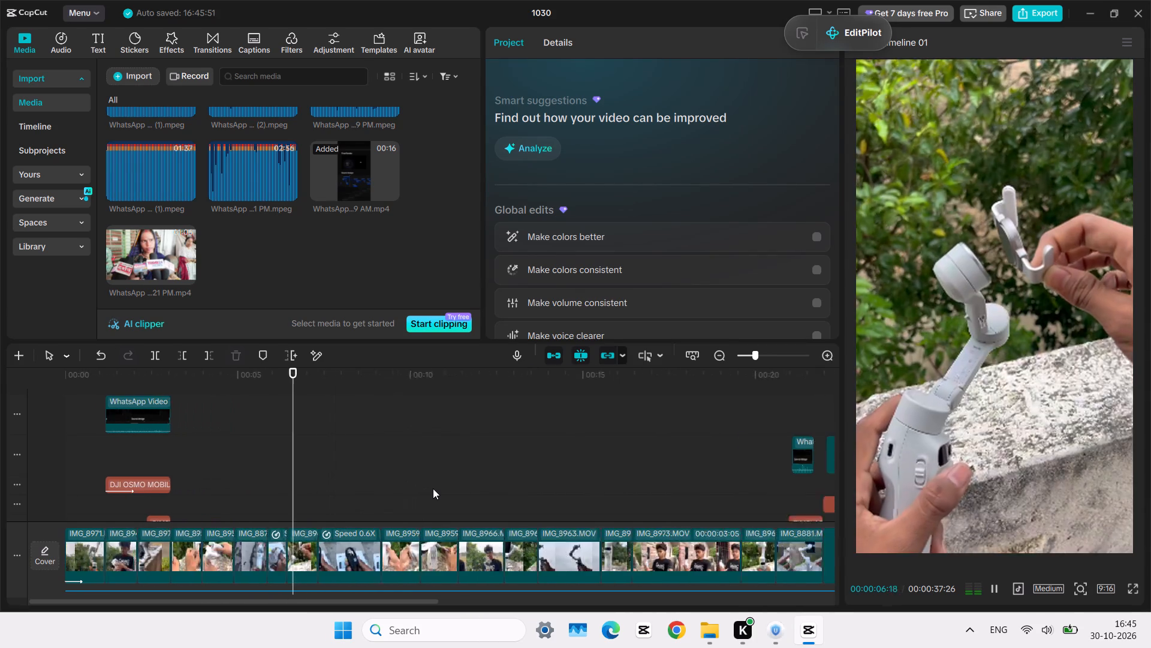
{"action": "scroll", "coordinate": [433, 488], "scroll_direction": "down", "scroll_amount": 1}
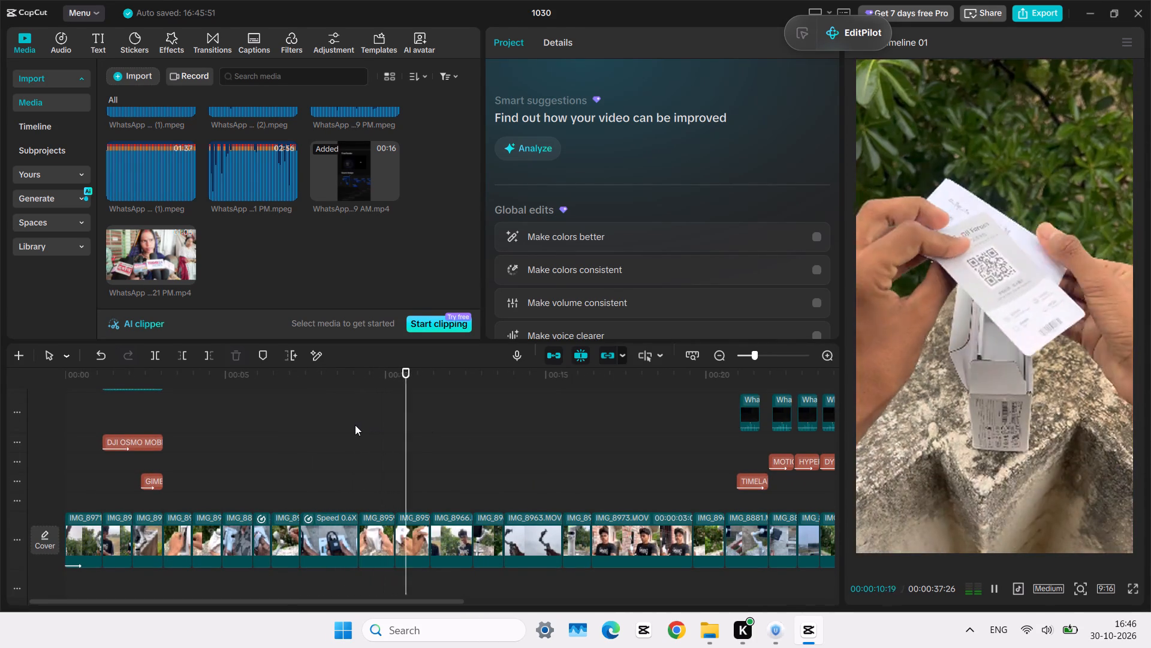
{"action": "scroll", "coordinate": [355, 425], "scroll_direction": "down", "scroll_amount": 7, "text": "ctrl"}
{"action": "scroll", "coordinate": [285, 476], "scroll_direction": "right", "scroll_amount": 2}
{"action": "left_click", "coordinate": [262, 418]}
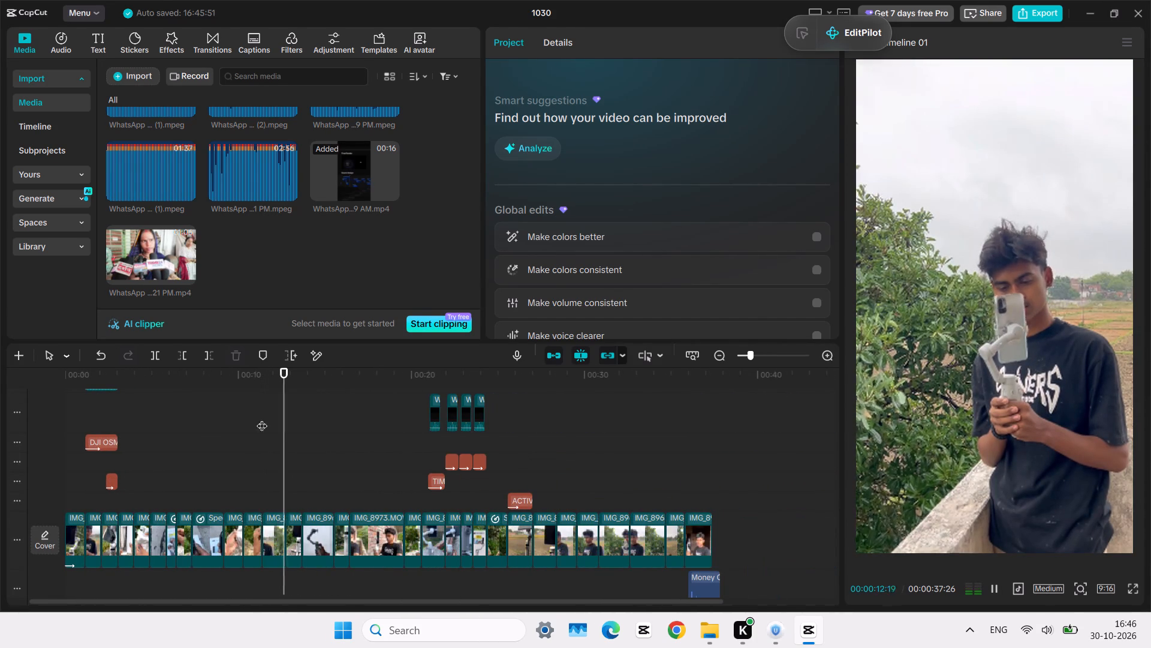
{"action": "scroll", "coordinate": [262, 418], "scroll_direction": "right", "scroll_amount": 5}
Audition several of the imported WhatsApp MPEG audio files in the project media.
{"action": "left_click", "coordinate": [163, 169]}
{"action": "left_click", "coordinate": [227, 178]}
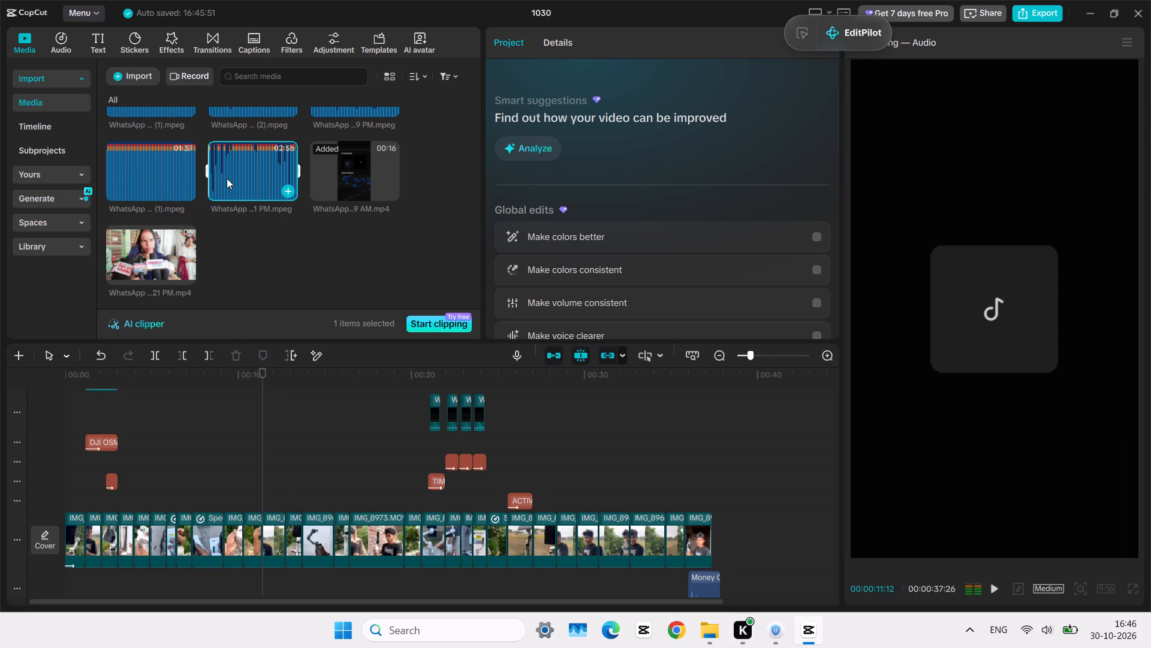
{"action": "scroll", "coordinate": [227, 178], "scroll_direction": "up", "scroll_amount": 1}
{"action": "left_click", "coordinate": [140, 183]}
{"action": "left_click", "coordinate": [135, 147]}
Audition the imported music tracks in the project media, including ABBA, LUZ ROJA, MONTAGEM, Subway Surfers and the tom and jerry WAV.
{"action": "scroll", "coordinate": [135, 147], "scroll_direction": "up", "scroll_amount": 1}
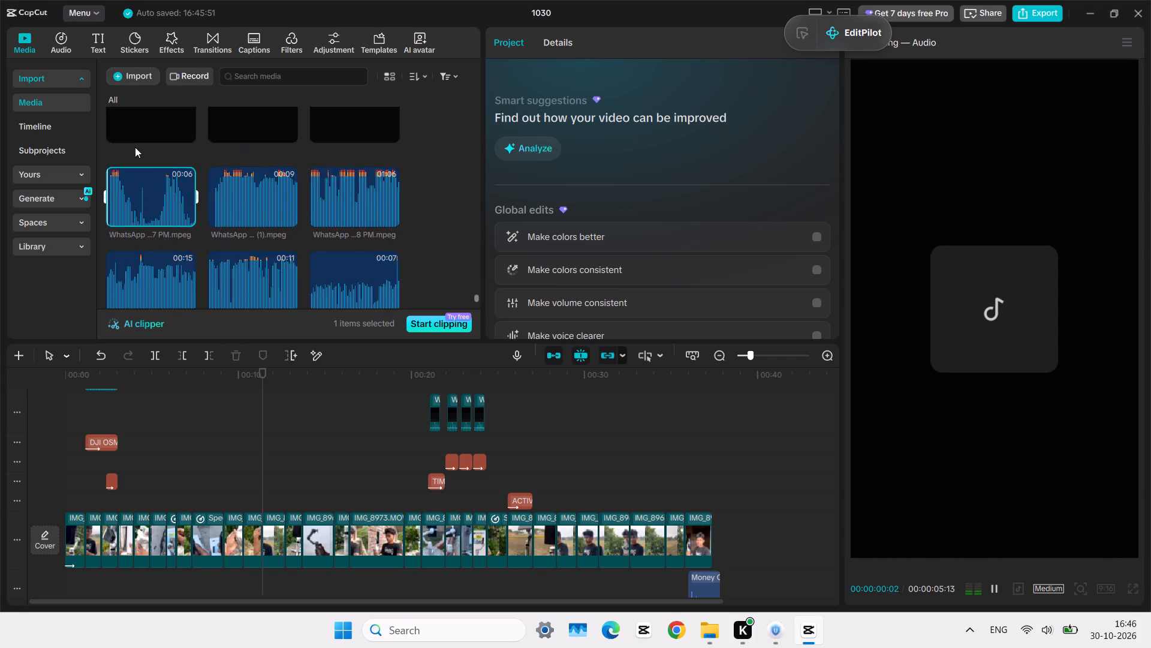
{"action": "scroll", "coordinate": [135, 147], "scroll_direction": "up", "scroll_amount": 5}
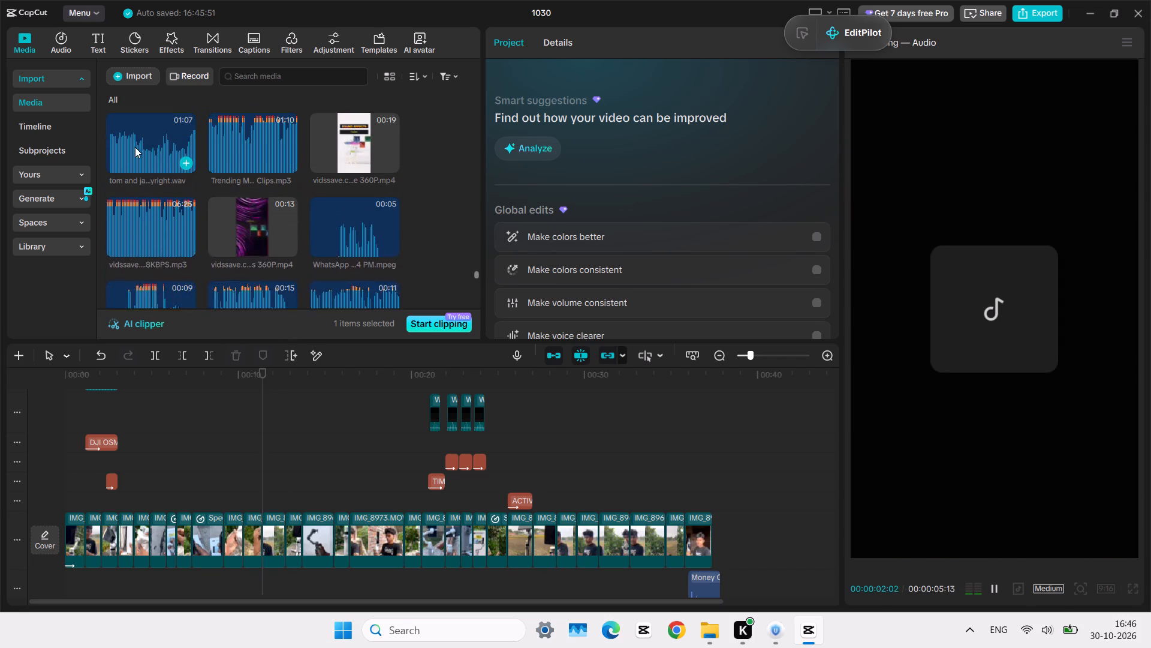
{"action": "scroll", "coordinate": [135, 147], "scroll_direction": "up", "scroll_amount": 3}
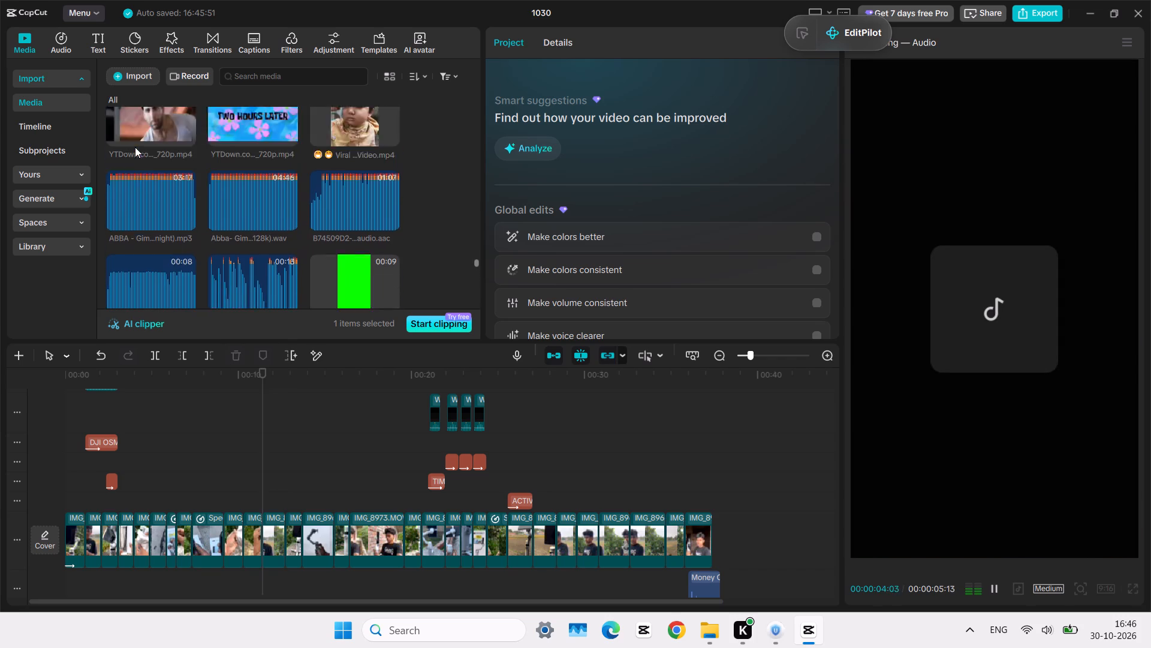
{"action": "scroll", "coordinate": [135, 147], "scroll_direction": "up", "scroll_amount": 1}
{"action": "scroll", "coordinate": [135, 147], "scroll_direction": "down", "scroll_amount": 1}
{"action": "left_click", "coordinate": [155, 224]}
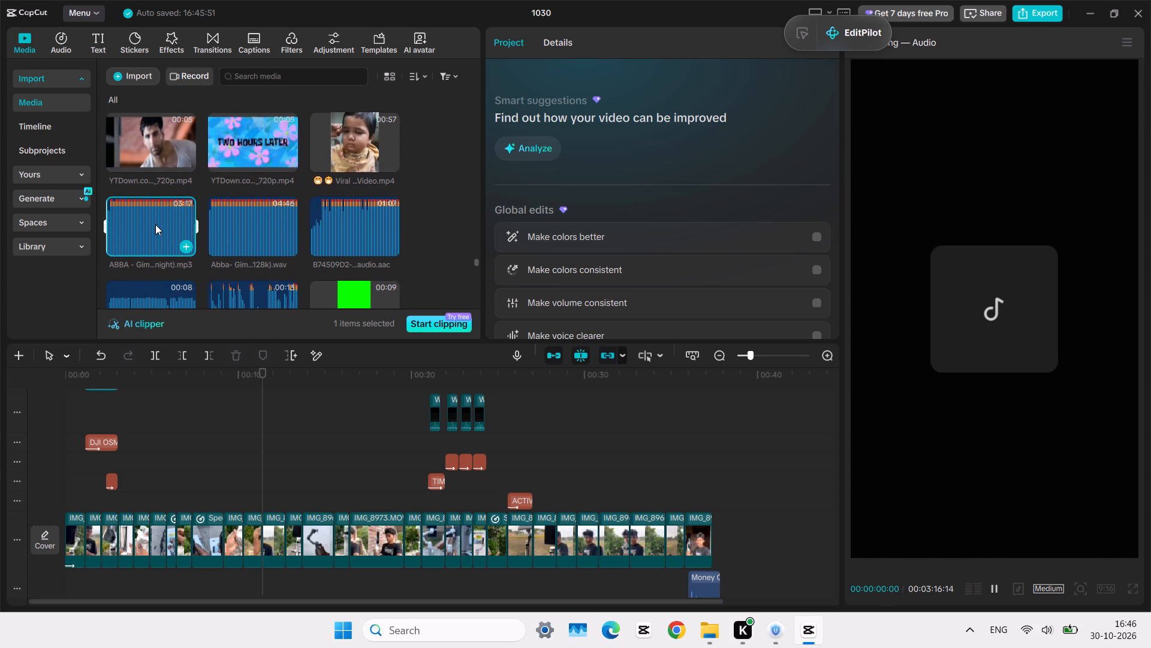
{"action": "scroll", "coordinate": [155, 224], "scroll_direction": "down", "scroll_amount": 1}
{"action": "left_click", "coordinate": [149, 224]}
{"action": "scroll", "coordinate": [149, 224], "scroll_direction": "down", "scroll_amount": 1}
{"action": "left_click", "coordinate": [116, 202]}
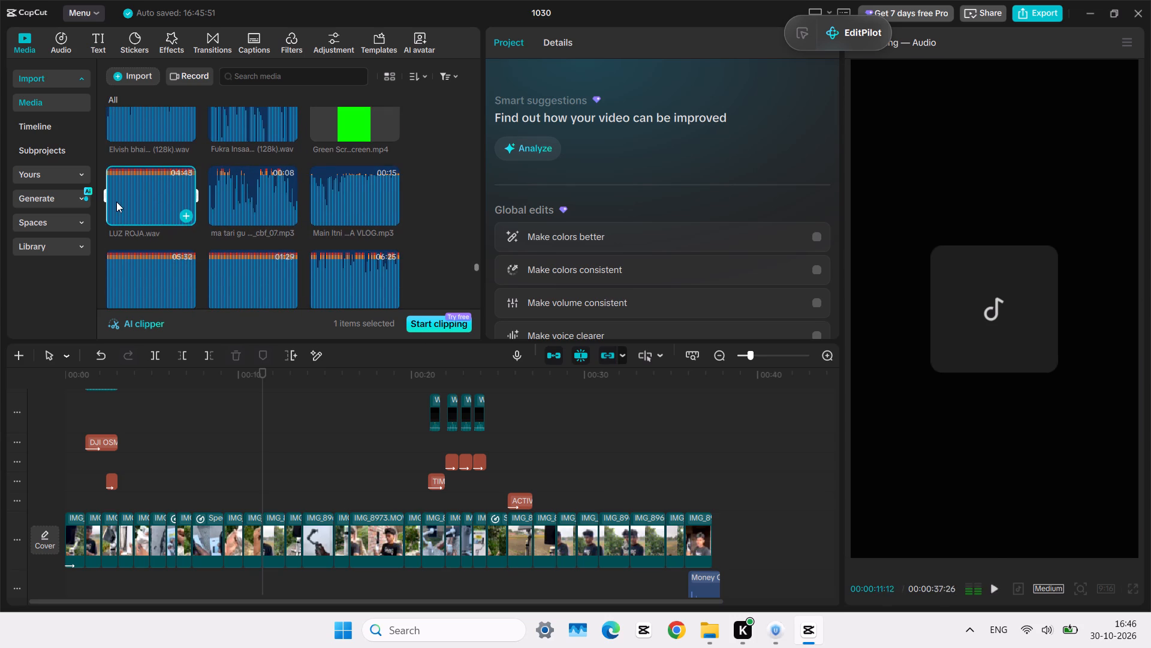
{"action": "left_click", "coordinate": [155, 264]}
{"action": "scroll", "coordinate": [155, 264], "scroll_direction": "down", "scroll_amount": 1}
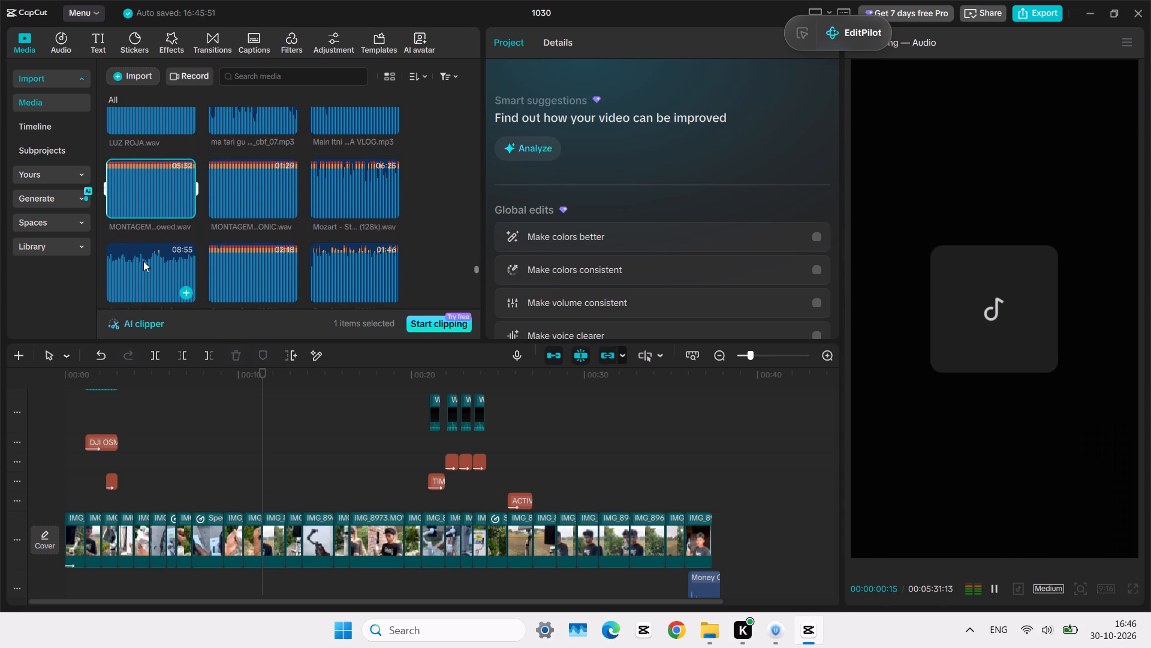
{"action": "left_click", "coordinate": [143, 261]}
{"action": "left_click", "coordinate": [270, 267]}
{"action": "scroll", "coordinate": [270, 267], "scroll_direction": "down", "scroll_amount": 1}
{"action": "left_click", "coordinate": [184, 268]}
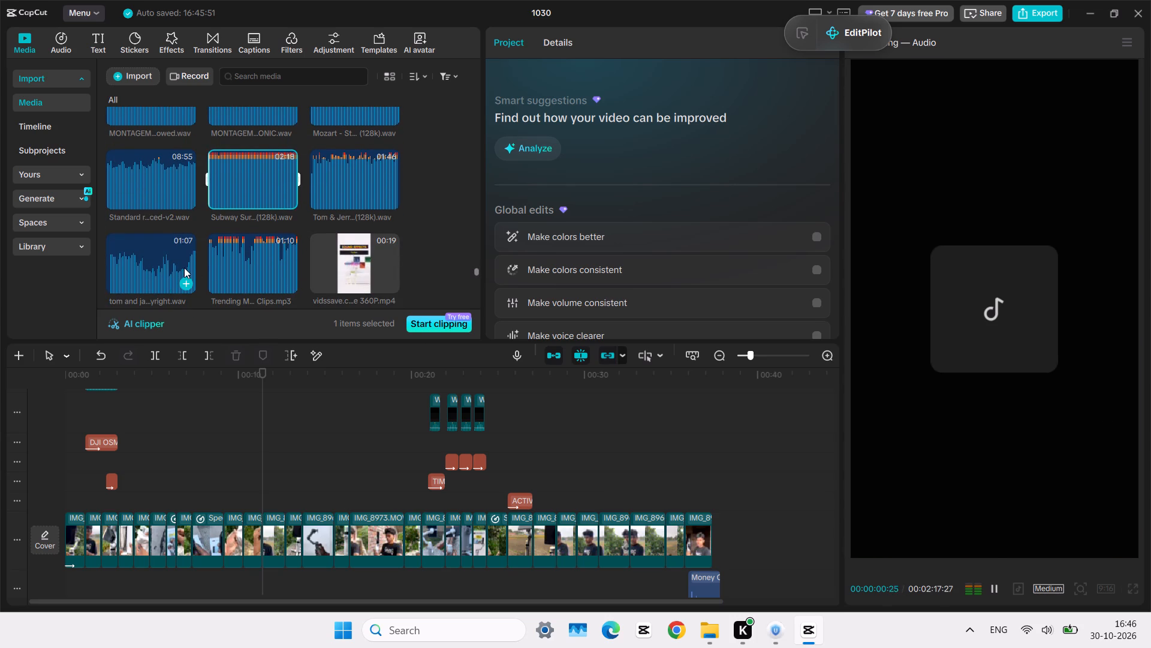
{"action": "scroll", "coordinate": [279, 269], "scroll_direction": "down", "scroll_amount": 1}
{"action": "left_click", "coordinate": [158, 245]}
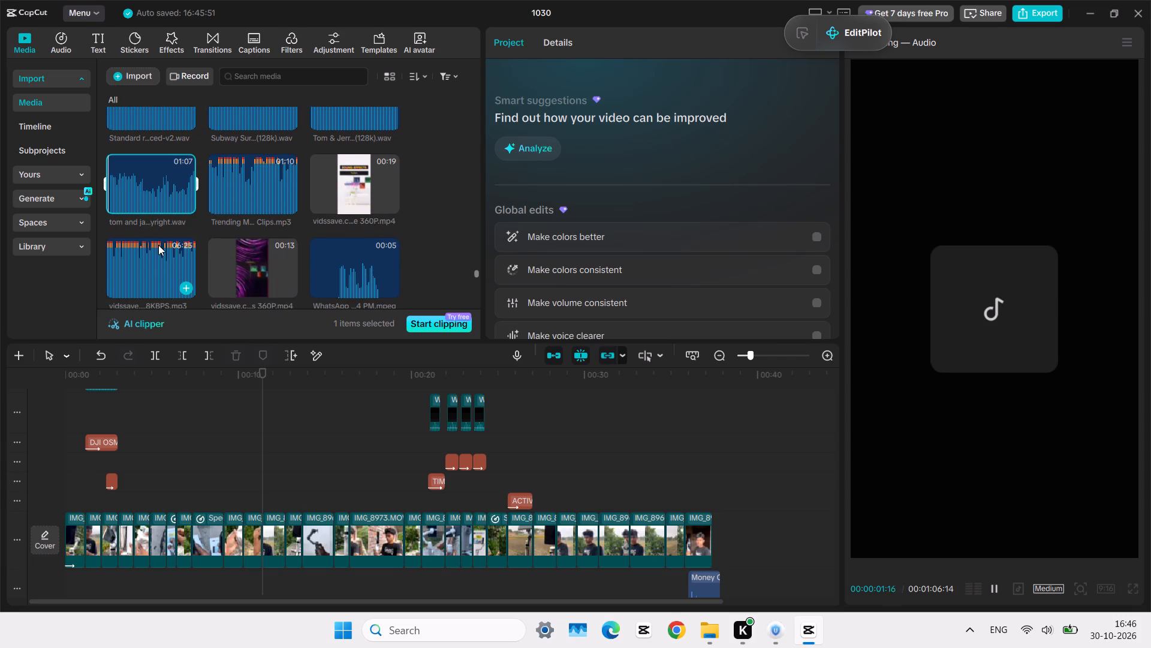
{"action": "scroll", "coordinate": [210, 233], "scroll_direction": "down", "scroll_amount": 1}
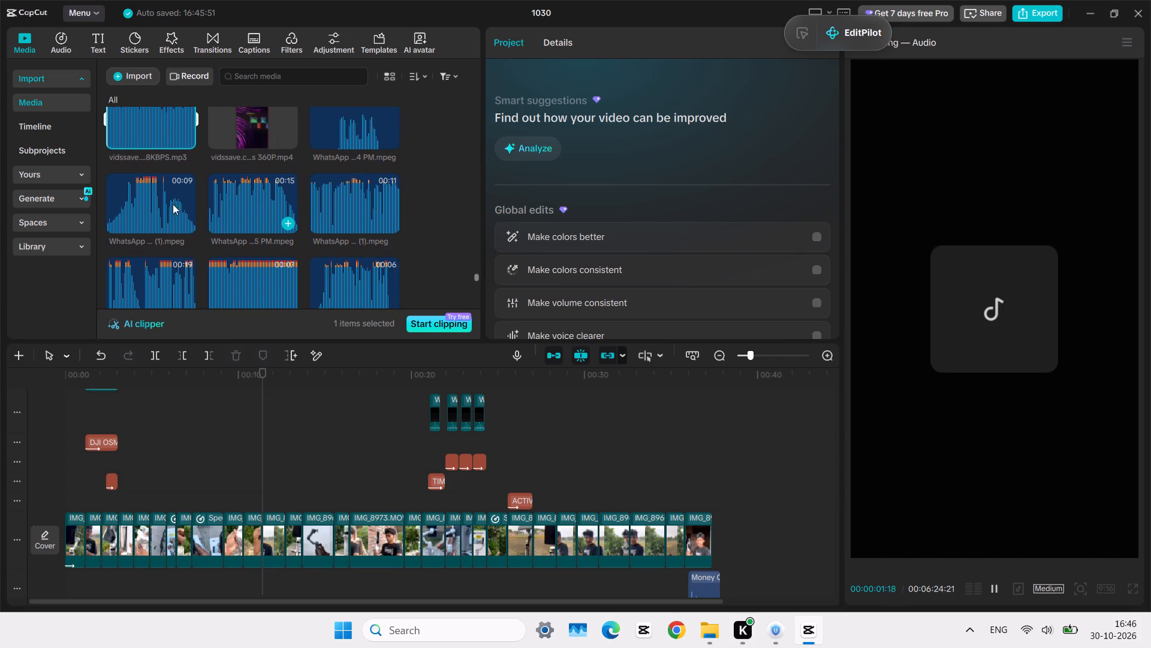
Audition several short WhatsApp MPEG sounds and compare them with the two MONTAGEM tracks.
{"action": "left_click", "coordinate": [138, 259]}
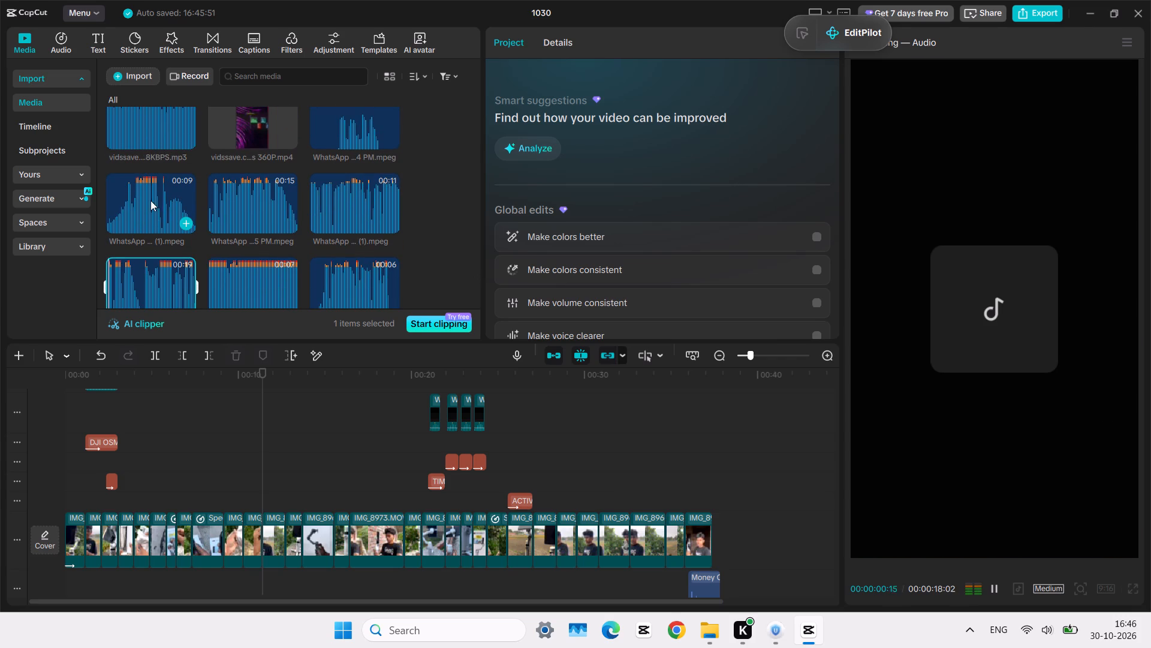
{"action": "left_click", "coordinate": [152, 200]}
{"action": "left_click", "coordinate": [235, 214]}
{"action": "scroll", "coordinate": [235, 214], "scroll_direction": "up", "scroll_amount": 1}
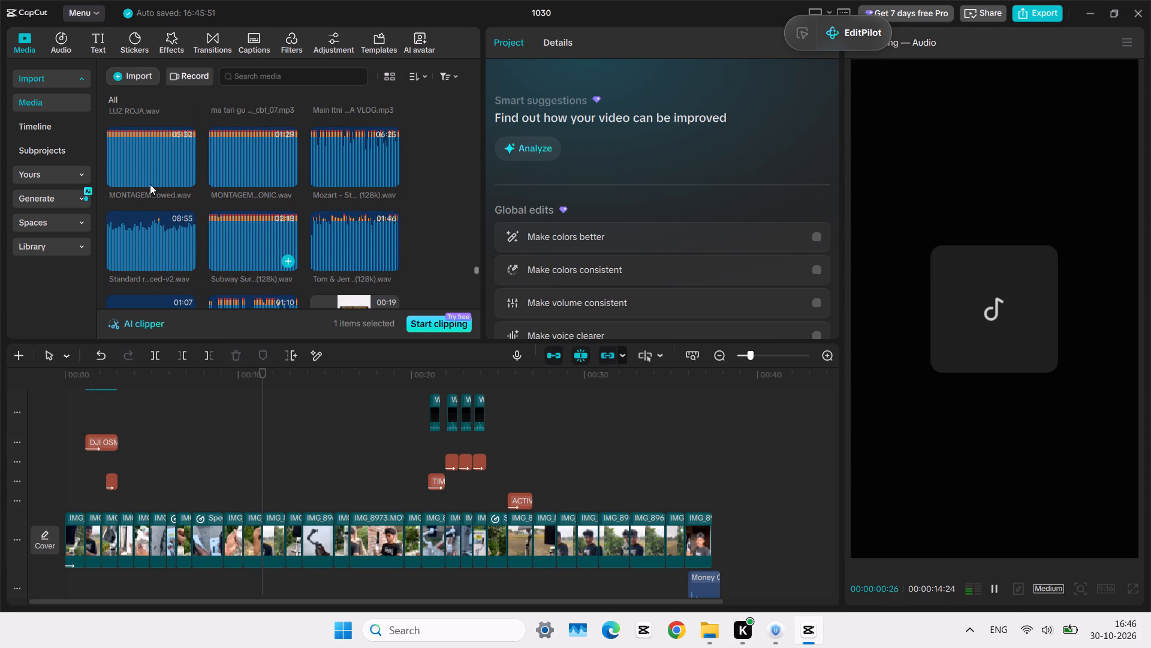
{"action": "left_click", "coordinate": [145, 181]}
{"action": "left_click", "coordinate": [261, 172]}
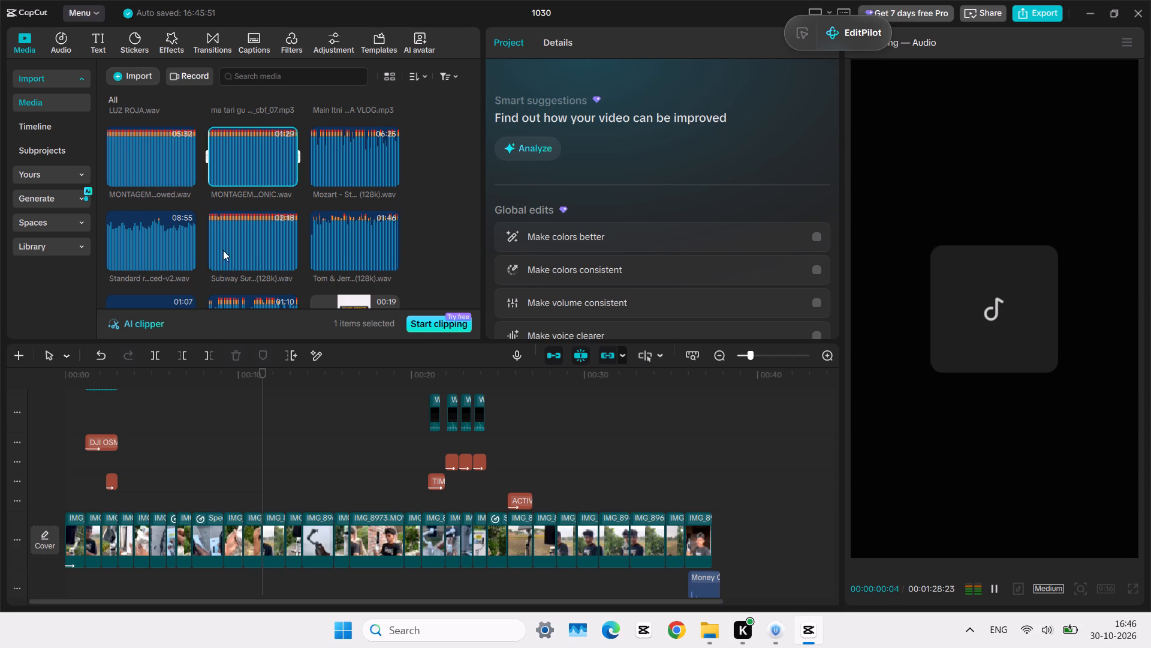
Add the Subway Surfers (Main Theme) WAV to the timeline as an audio clip starting at 00:00:11:12.
{"action": "left_click", "coordinate": [232, 259]}
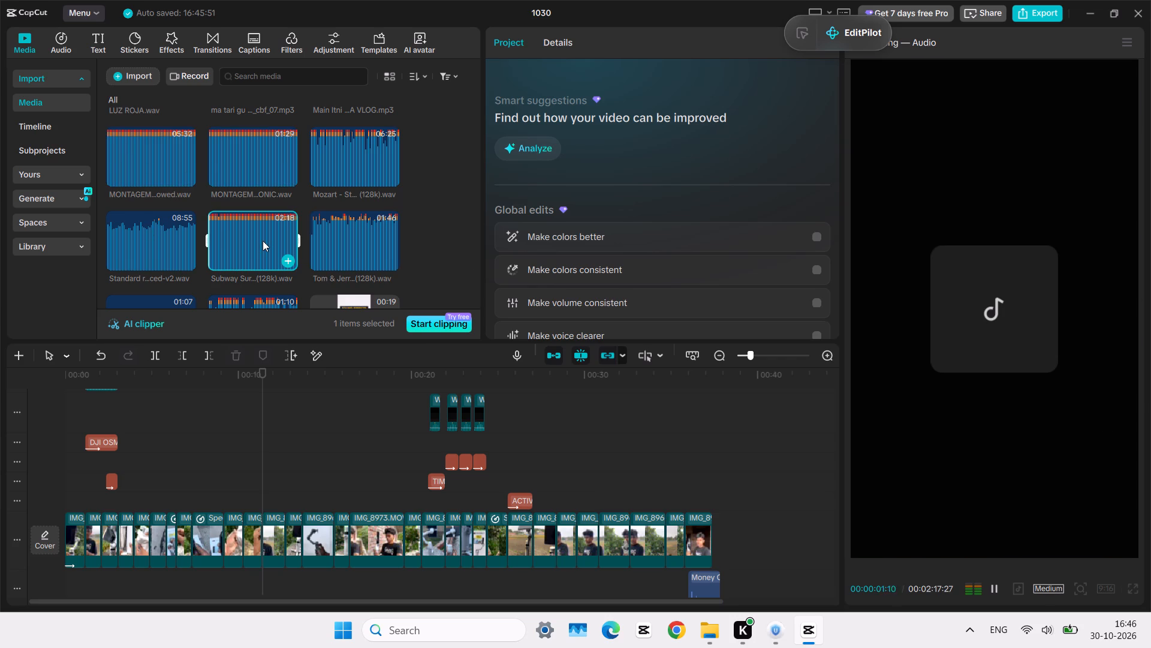
{"action": "left_click_drag", "start_coordinate": [263, 241], "coordinate": [261, 396]}
Audition the LUZ ROJA, ma tari gu, Fukra Insaan and Elvish bhai audio files in the project media.
{"action": "scroll", "coordinate": [189, 246], "scroll_direction": "up", "scroll_amount": 1}
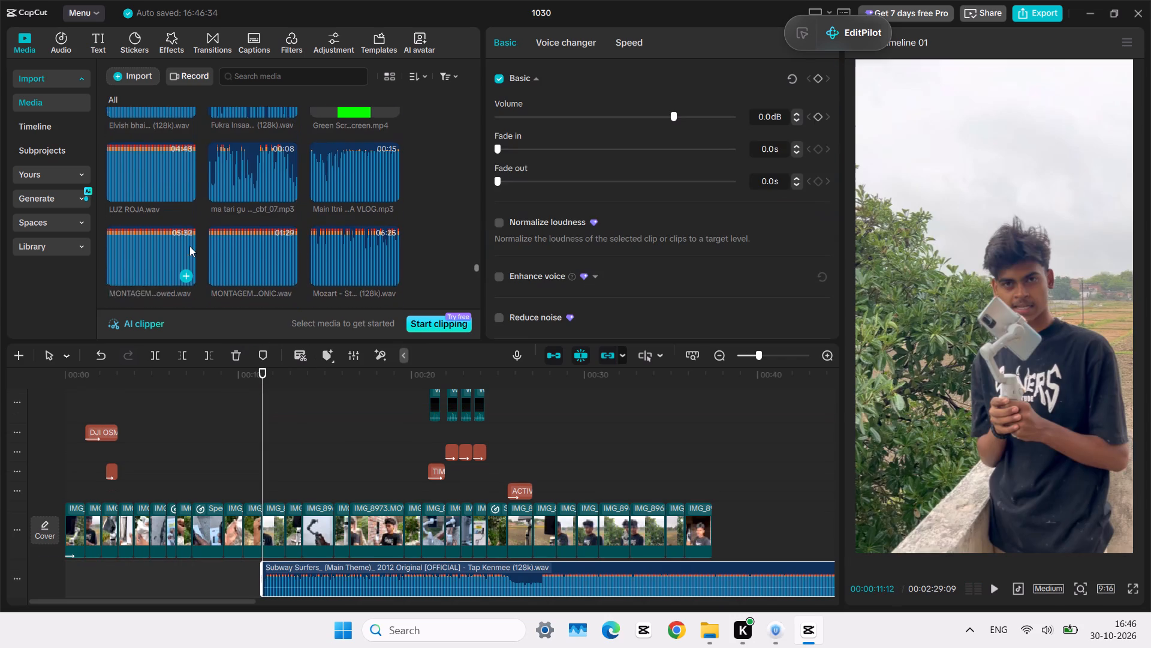
{"action": "scroll", "coordinate": [189, 246], "scroll_direction": "up", "scroll_amount": 1}
{"action": "left_click", "coordinate": [150, 209]}
{"action": "left_click", "coordinate": [258, 211]}
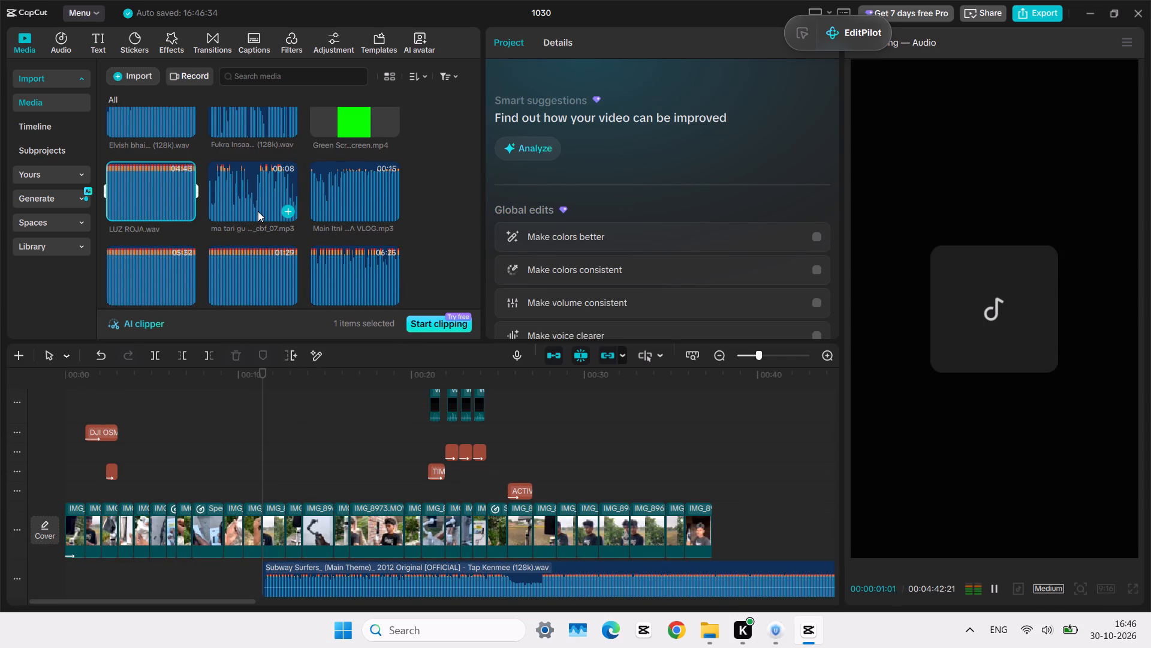
{"action": "scroll", "coordinate": [258, 211], "scroll_direction": "up", "scroll_amount": 1}
{"action": "left_click", "coordinate": [245, 221]}
{"action": "left_click", "coordinate": [148, 250]}
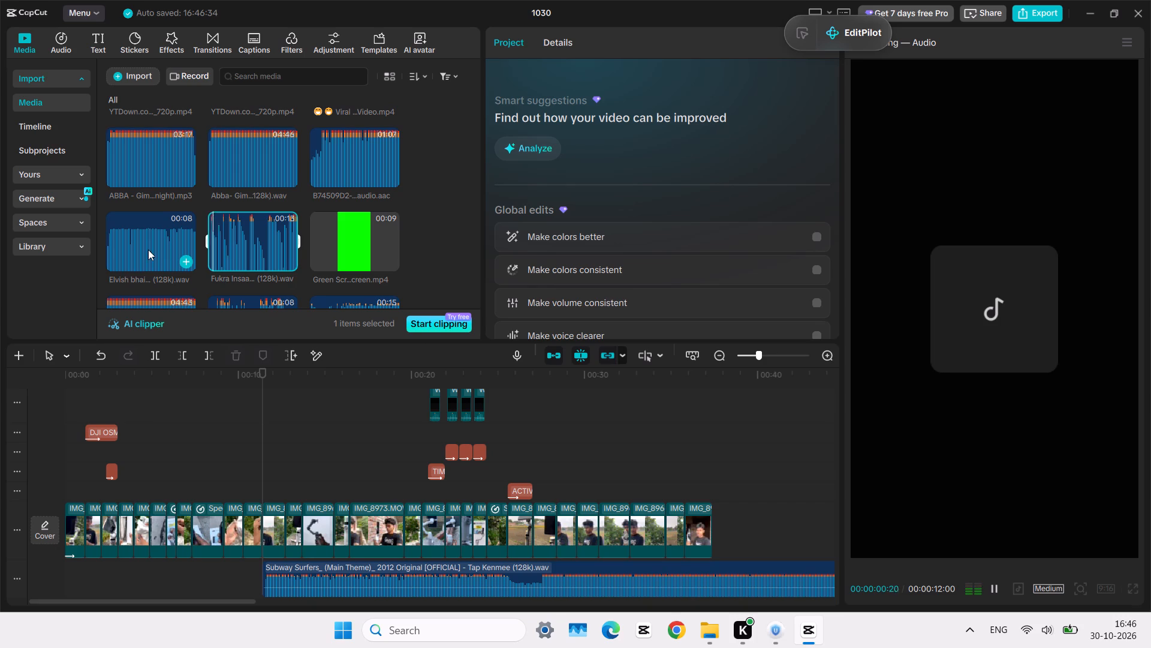
Add the Fukra Insaan viral sound WAV to the timeline as an audio clip at the very start of the video.
{"action": "left_click", "coordinate": [241, 262]}
{"action": "left_click_drag", "start_coordinate": [241, 262], "coordinate": [103, 384]}
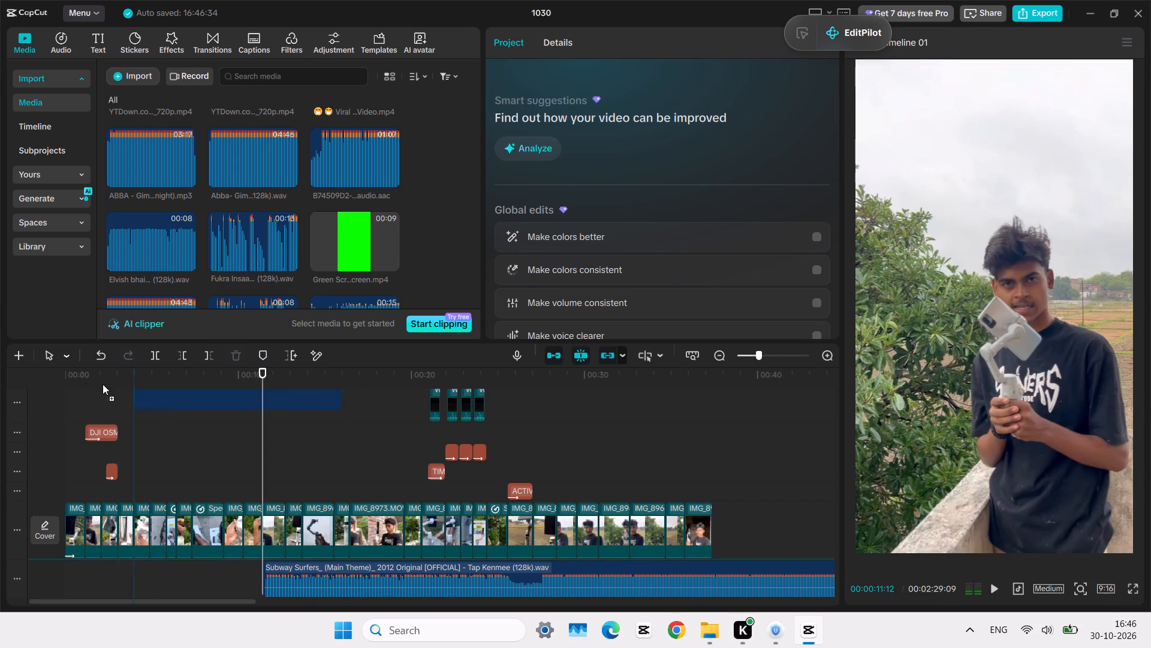
{"action": "left_click_drag", "start_coordinate": [103, 384], "coordinate": [44, 383]}
Trim the start of the Fukra Insaan sound clip to 00:00:00:05.
{"action": "scroll", "coordinate": [79, 507], "scroll_direction": "up", "scroll_amount": 6, "text": "ctrl"}
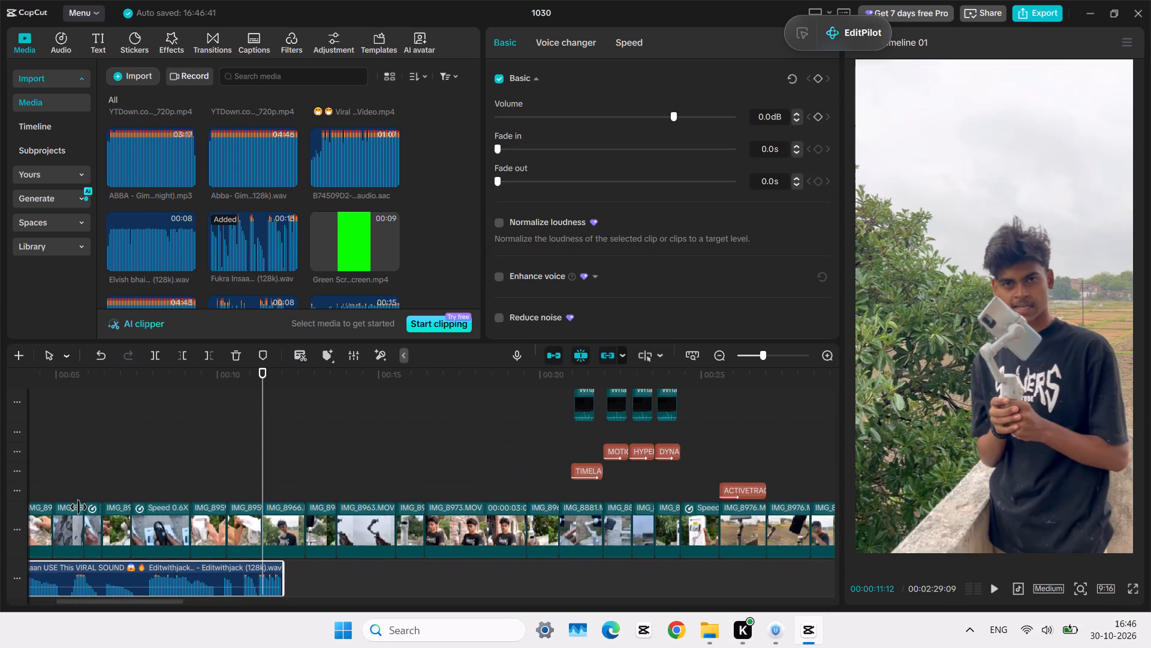
{"action": "scroll", "coordinate": [79, 507], "scroll_direction": "up", "scroll_amount": 3, "text": "ctrl"}
{"action": "scroll", "coordinate": [79, 507], "scroll_direction": "right", "scroll_amount": 1}
{"action": "scroll", "coordinate": [130, 371], "scroll_direction": "down", "scroll_amount": 2}
{"action": "scroll", "coordinate": [122, 423], "scroll_direction": "right", "scroll_amount": 5}
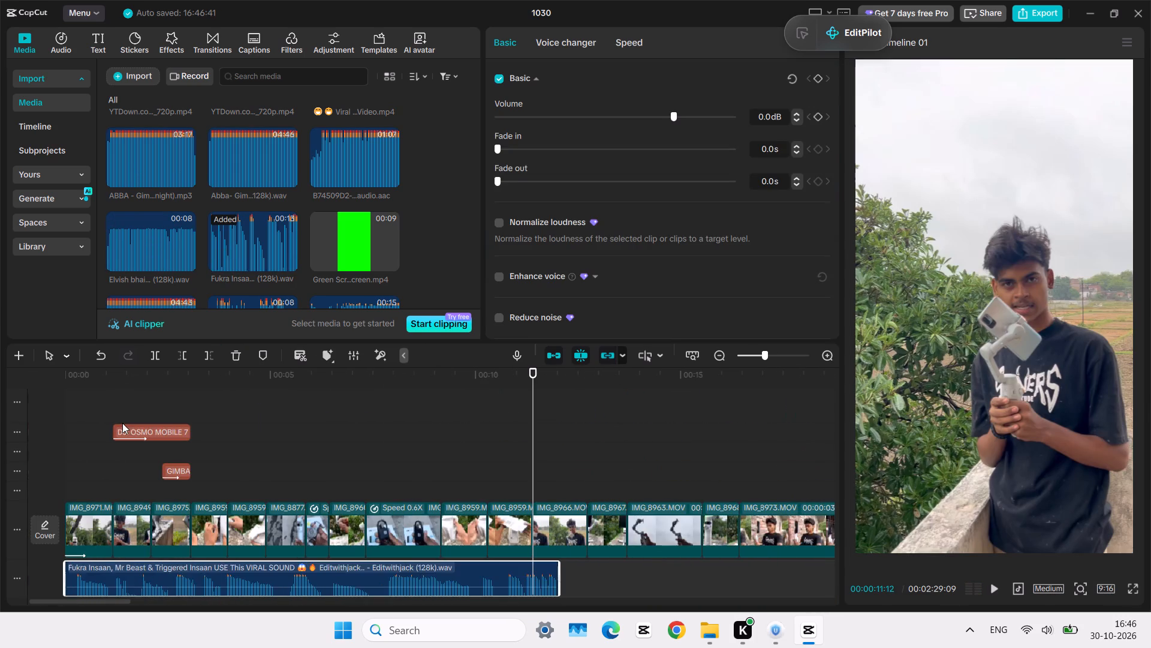
{"action": "scroll", "coordinate": [122, 423], "scroll_direction": "down", "scroll_amount": 1}
{"action": "scroll", "coordinate": [78, 439], "scroll_direction": "up", "scroll_amount": 4, "text": "ctrl"}
{"action": "scroll", "coordinate": [78, 439], "scroll_direction": "right", "scroll_amount": 3}
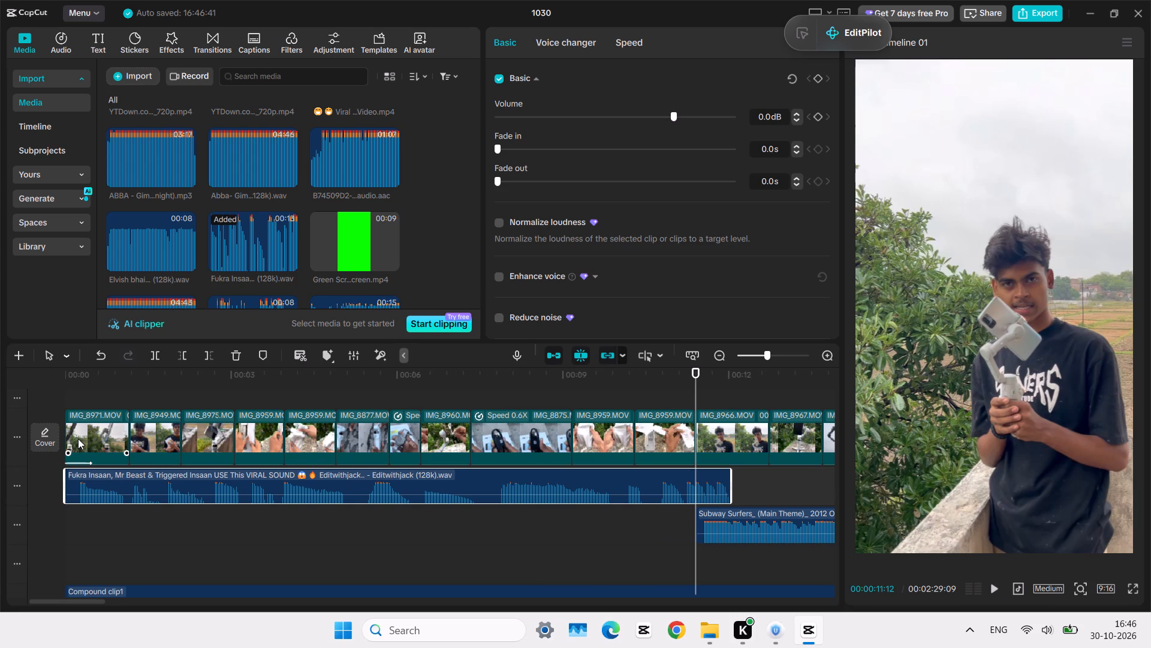
{"action": "scroll", "coordinate": [78, 439], "scroll_direction": "right", "scroll_amount": 2}
{"action": "left_click", "coordinate": [75, 530]}
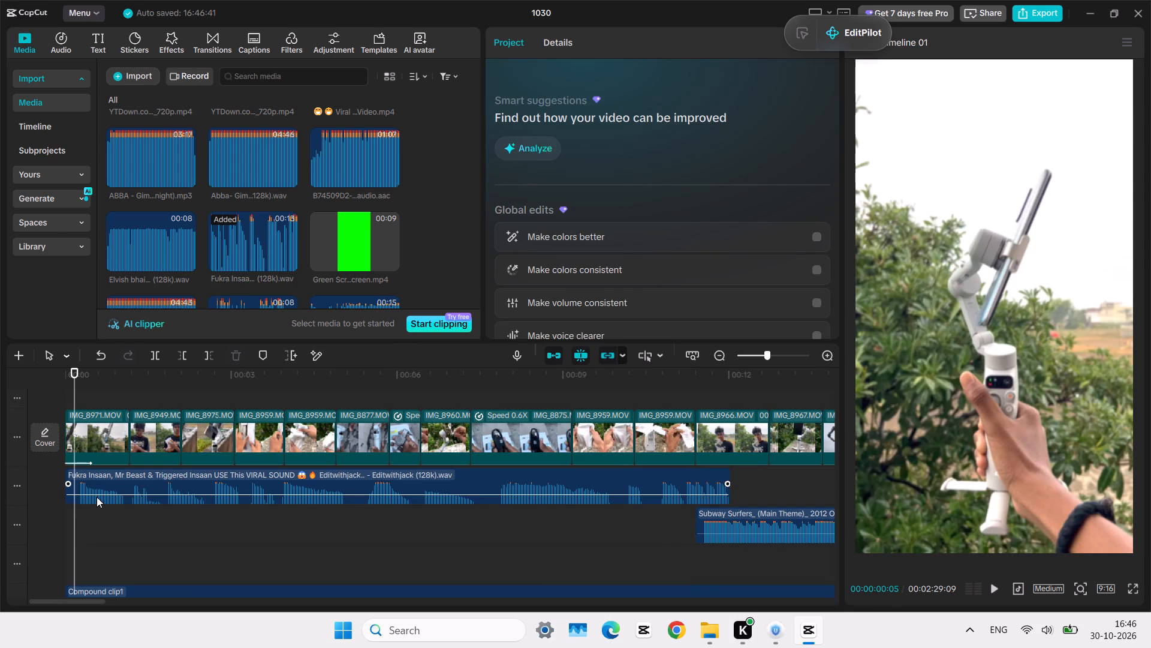
{"action": "left_click", "coordinate": [97, 496]}
{"action": "key", "text": "q"}
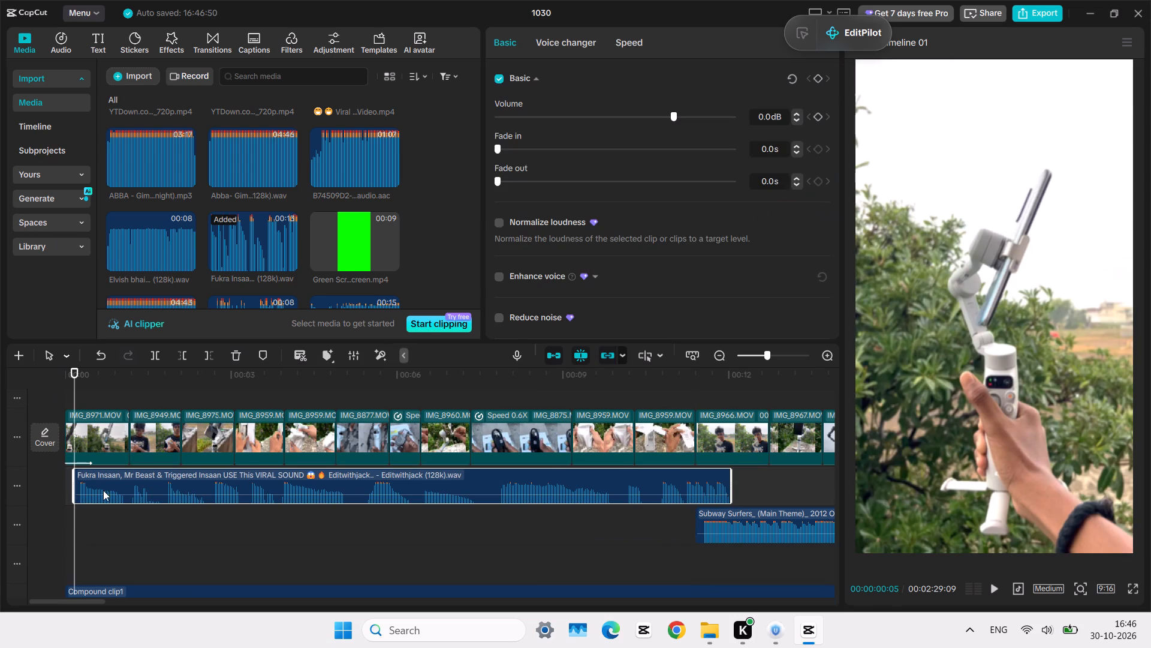
Trim the Fukra Insaan sound's end to 00:00:01:05, then move the shortened clip back to the start of the timeline.
{"action": "left_click", "coordinate": [129, 522]}
{"action": "left_click", "coordinate": [129, 506]}
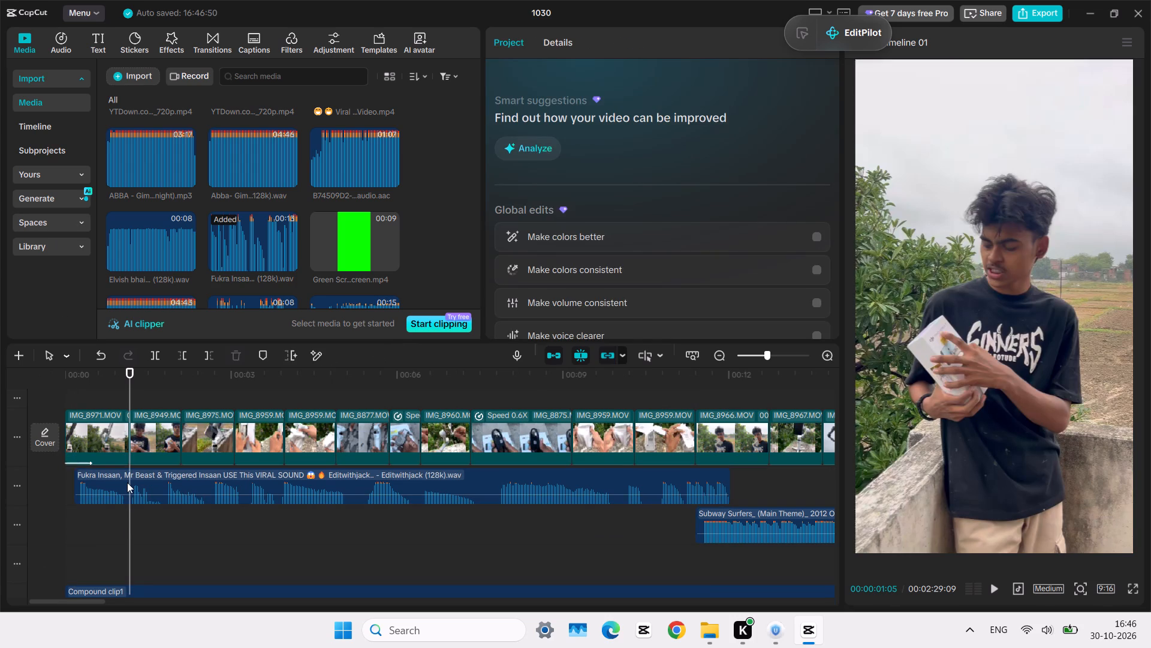
{"action": "left_click", "coordinate": [126, 482]}
{"action": "key", "text": "w"}
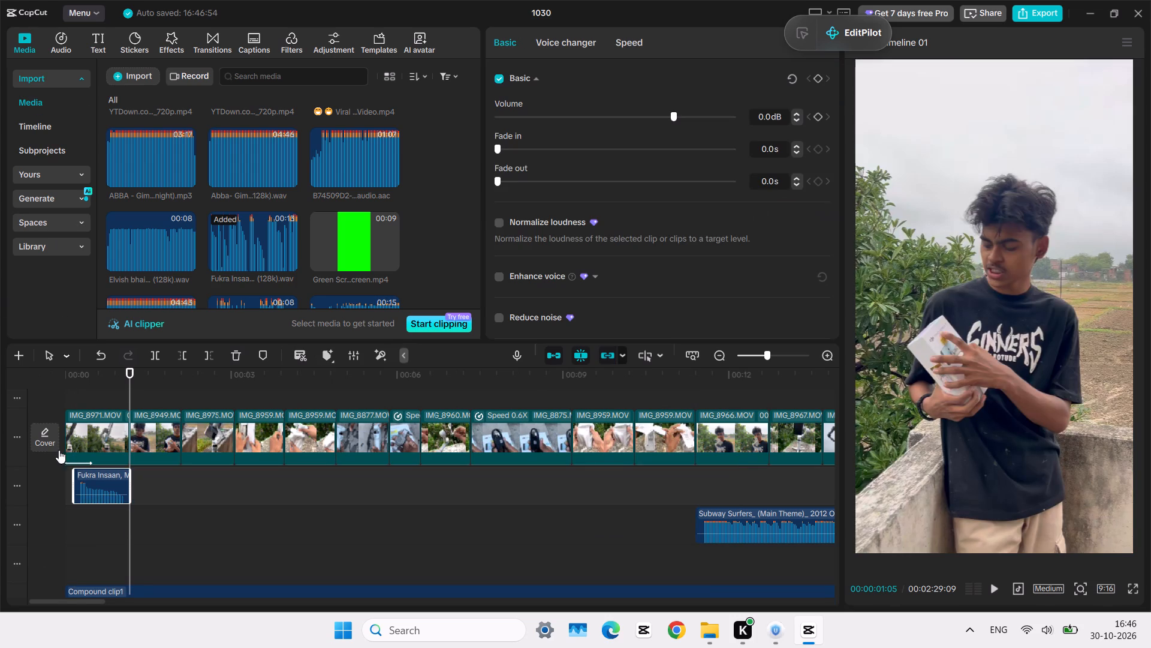
{"action": "left_click_drag", "start_coordinate": [94, 478], "coordinate": [0, 475]}
Play the video from the start to check the Fukra Insaan sound against the opening clip.
{"action": "left_click", "coordinate": [80, 399]}
{"action": "left_click_drag", "start_coordinate": [80, 399], "coordinate": [0, 368]}
{"action": "key", "text": "space"}
{"action": "left_click_drag", "start_coordinate": [0, 368], "coordinate": [94, 404]}
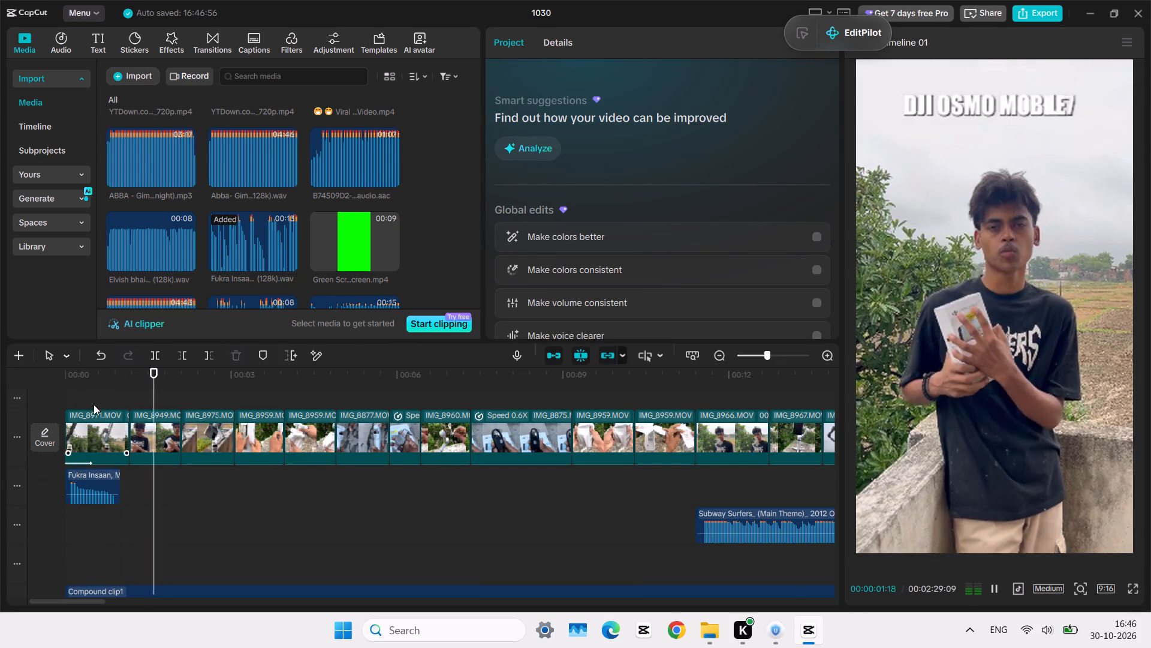
{"action": "left_click_drag", "start_coordinate": [94, 404], "coordinate": [87, 494]}
Trim the Fukra Insaan sound's beginning to 00:00:00:02 and move the clip back to the start of the timeline.
{"action": "left_click", "coordinate": [87, 494]}
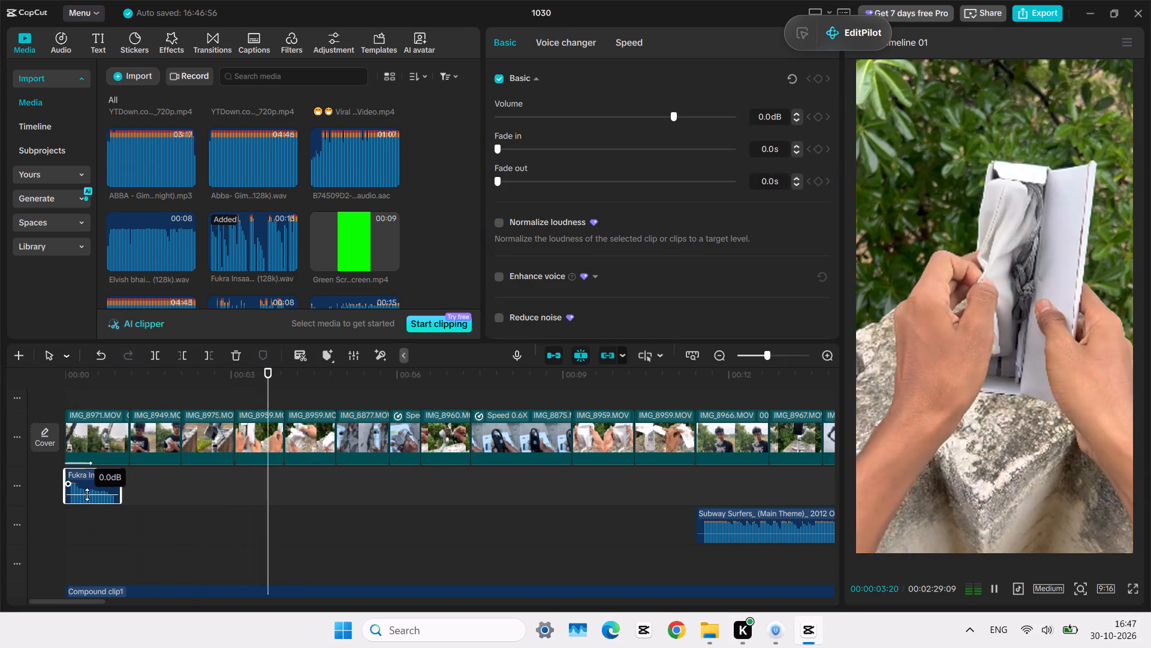
{"action": "scroll", "coordinate": [81, 499], "scroll_direction": "up", "scroll_amount": 7, "text": "ctrl"}
{"action": "double_click", "coordinate": [81, 499]}
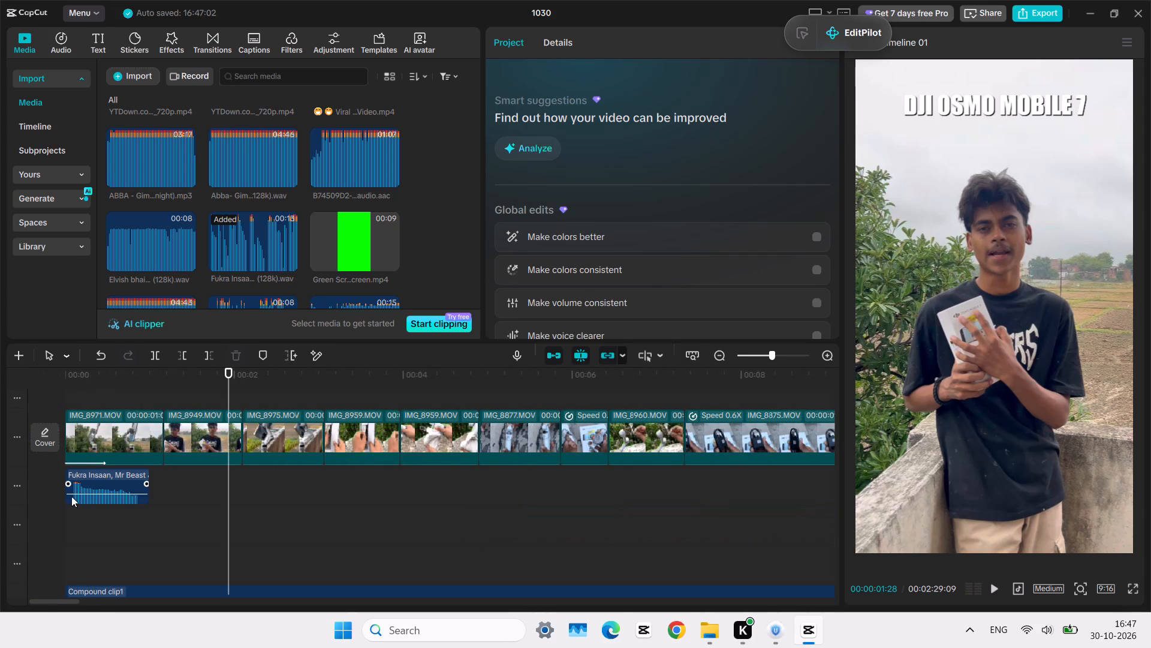
{"action": "left_click", "coordinate": [70, 497]}
{"action": "left_click", "coordinate": [70, 517]}
{"action": "left_click", "coordinate": [96, 502]}
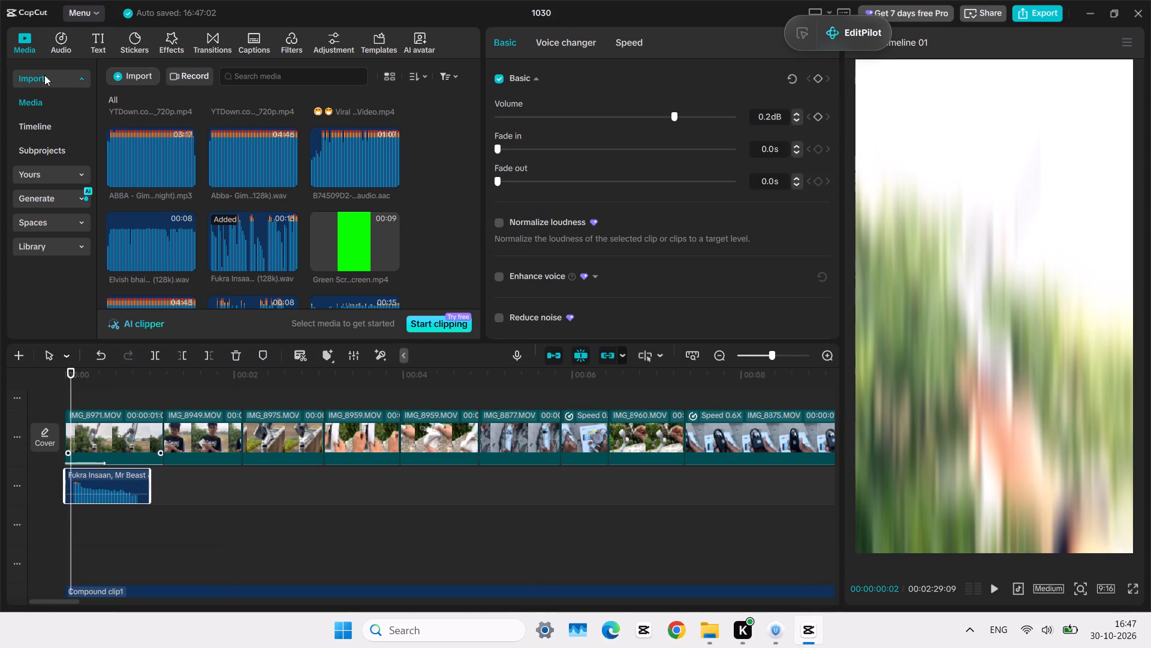
{"action": "key", "text": "q"}
{"action": "left_click_drag", "start_coordinate": [116, 484], "coordinate": [75, 489]}
Play the opening from the start to check the retrimmed Fukra Insaan sound.
{"action": "left_click", "coordinate": [109, 376]}
{"action": "left_click_drag", "start_coordinate": [109, 376], "coordinate": [0, 328]}
{"action": "key", "text": "space"}
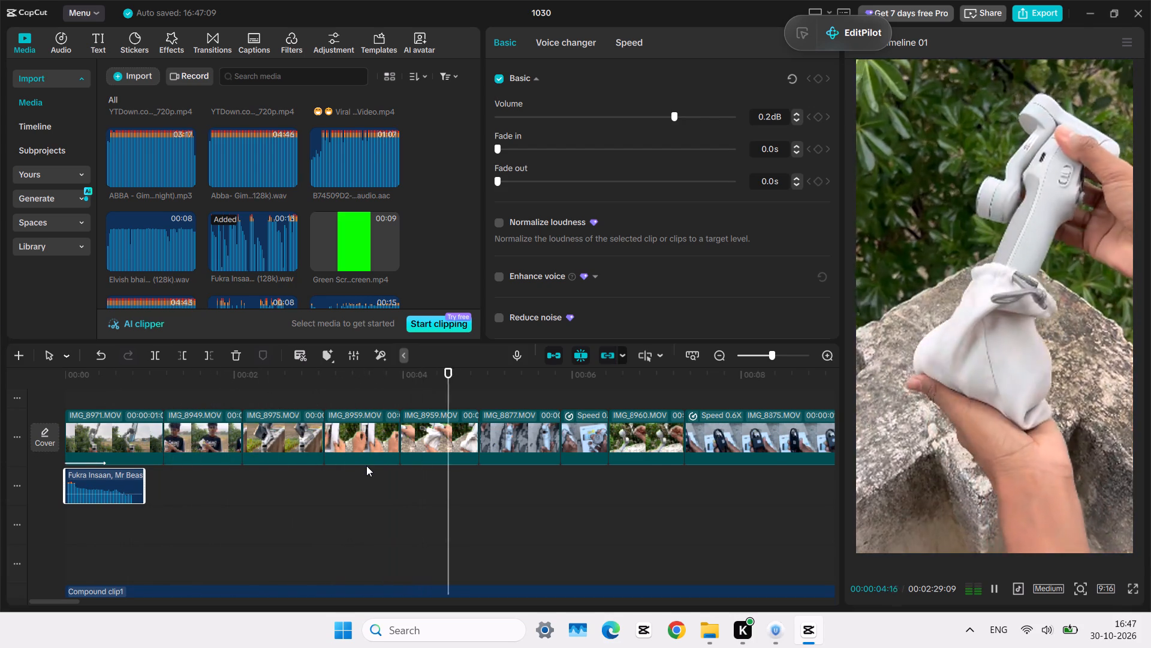
{"action": "scroll", "coordinate": [366, 466], "scroll_direction": "down", "scroll_amount": 12, "text": "ctrl"}
{"action": "scroll", "coordinate": [366, 466], "scroll_direction": "down", "scroll_amount": 1}
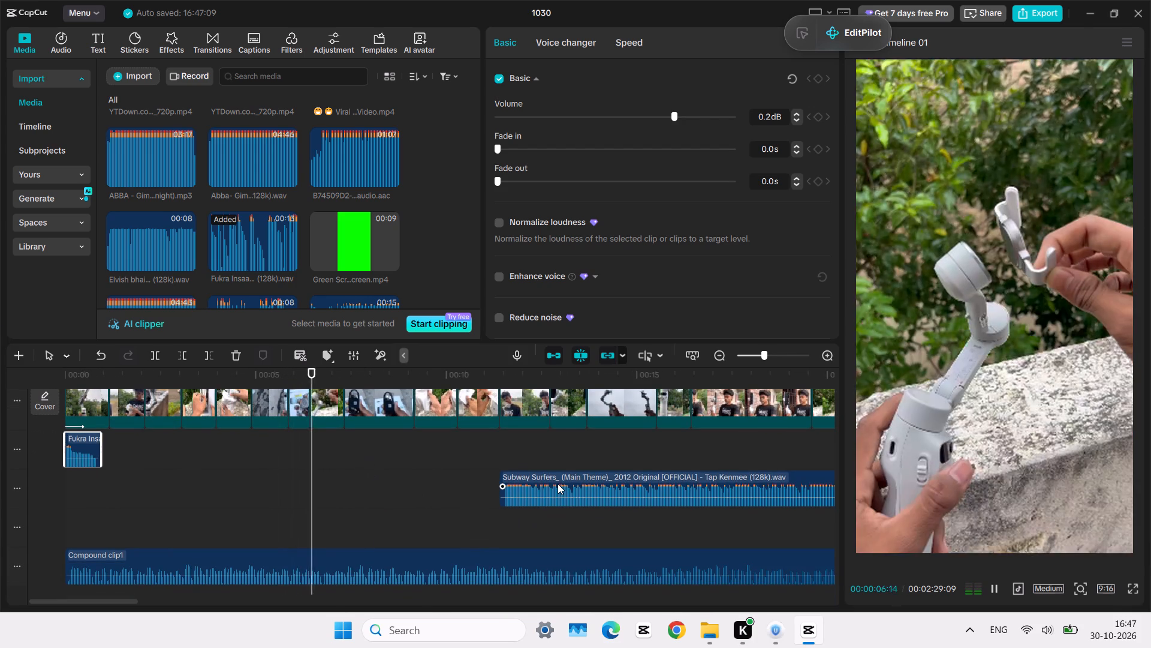
Preview the Subway Surfers music around 00:00:27, where its waveform dips and rises again.
{"action": "scroll", "coordinate": [558, 484], "scroll_direction": "left", "scroll_amount": 1}
{"action": "left_click", "coordinate": [673, 458]}
{"action": "scroll", "coordinate": [592, 437], "scroll_direction": "left", "scroll_amount": 1}
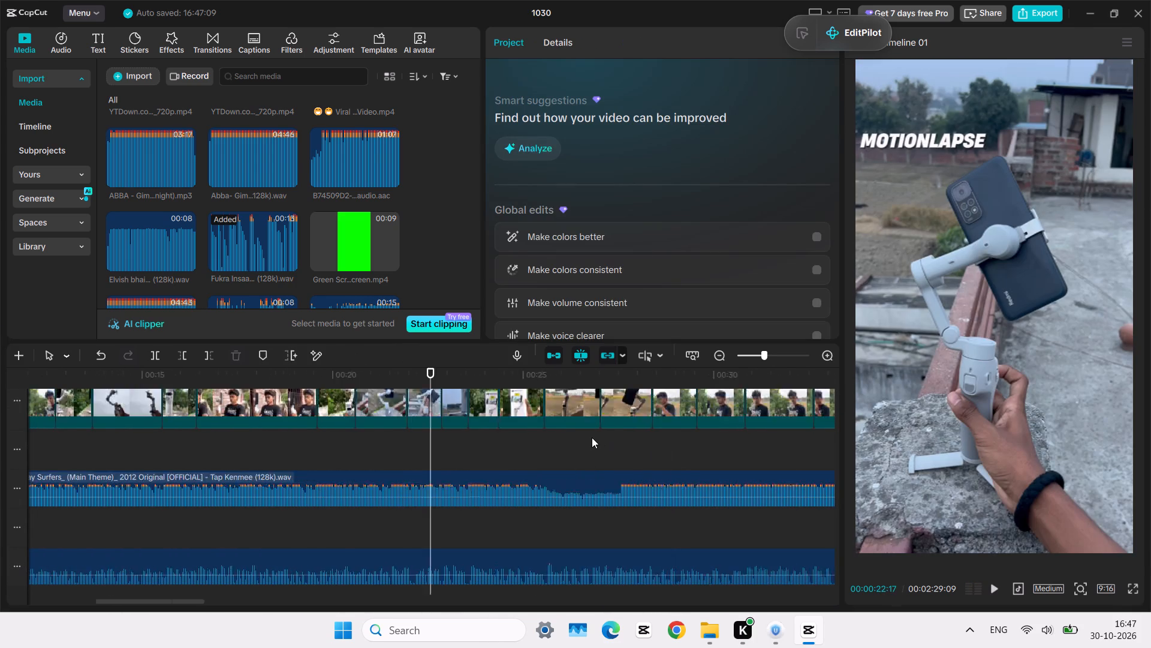
{"action": "scroll", "coordinate": [592, 437], "scroll_direction": "left", "scroll_amount": 1}
{"action": "left_click", "coordinate": [483, 447]}
{"action": "key", "text": "space"}
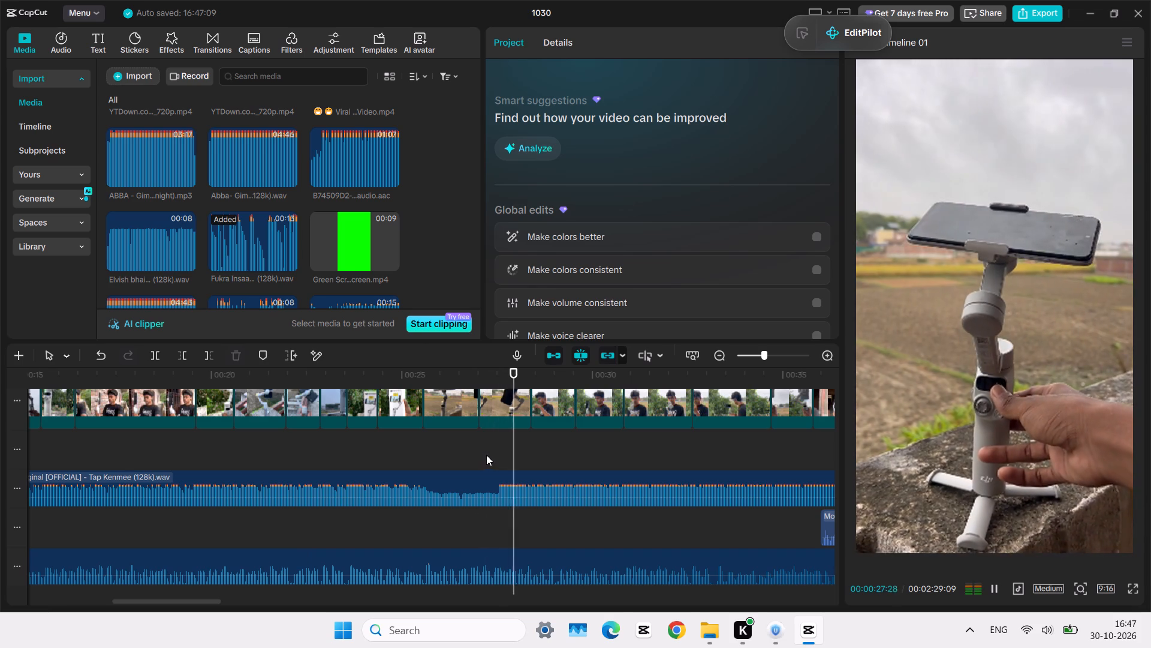
{"action": "left_click", "coordinate": [490, 454]}
Trim the Subway Surfers clip's start to 00:00:11:16 and move it directly after the end of the Fukra Insaan sound.
{"action": "scroll", "coordinate": [389, 447], "scroll_direction": "right", "scroll_amount": 1}
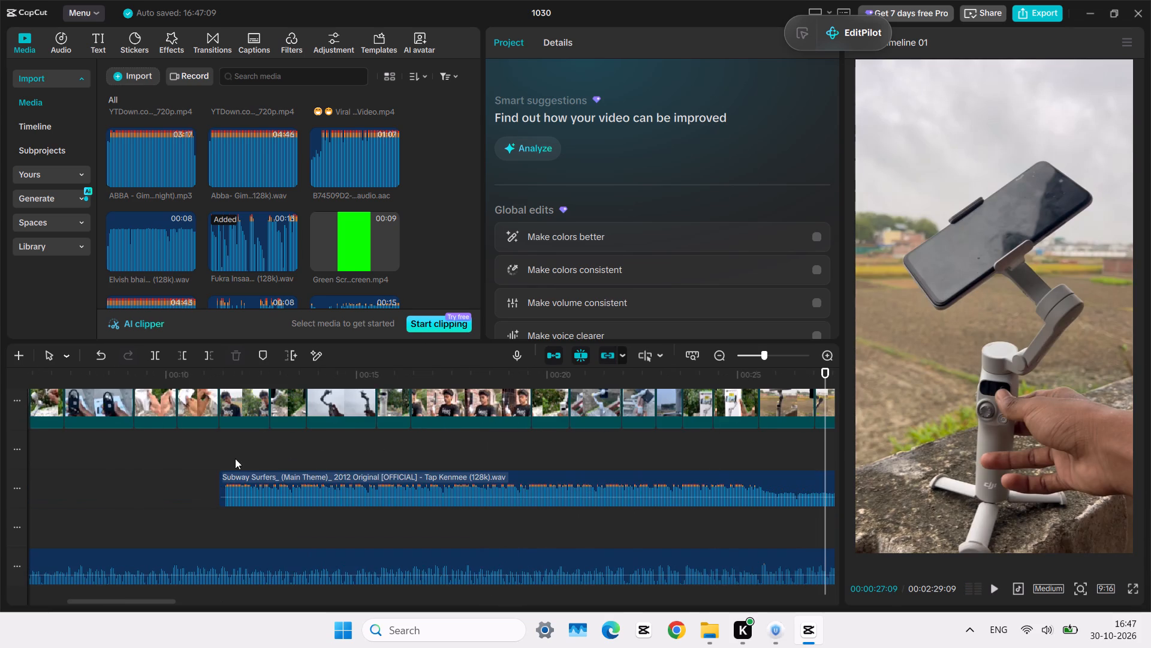
{"action": "left_click", "coordinate": [224, 455]}
{"action": "left_click", "coordinate": [243, 481]}
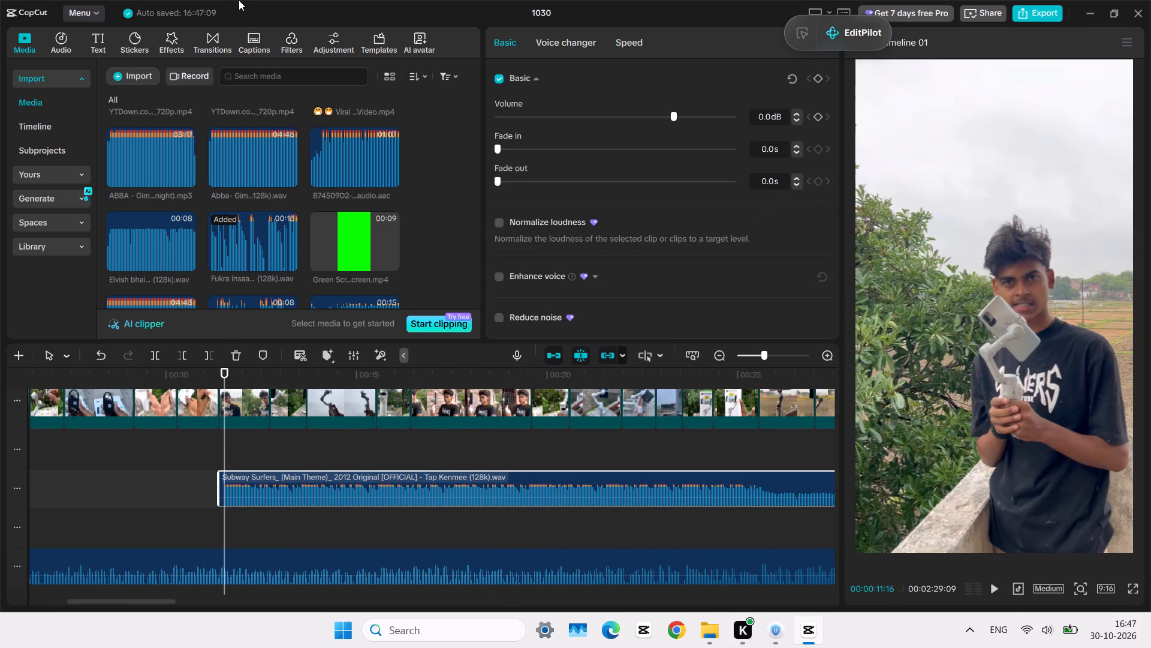
{"action": "key", "text": "q"}
{"action": "left_click_drag", "start_coordinate": [273, 475], "coordinate": [149, 491]}
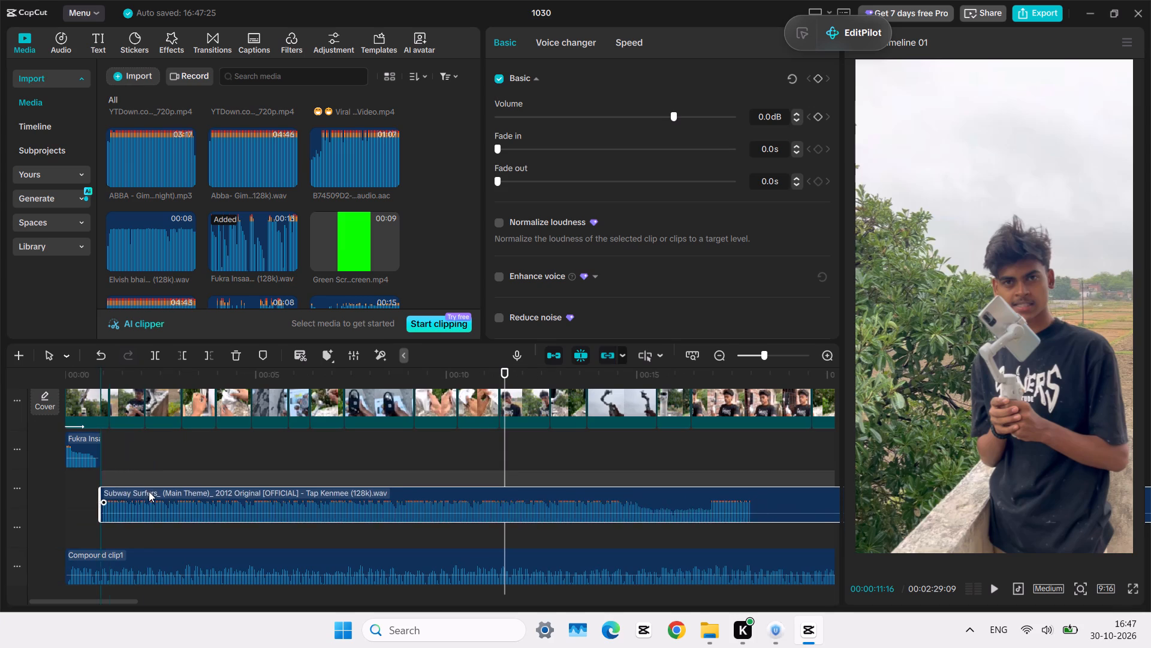
Lower the Subway Surfers music's volume to -37.4 dB and play the opening to check the audio balance.
{"action": "left_click_drag", "start_coordinate": [149, 491], "coordinate": [146, 491]}
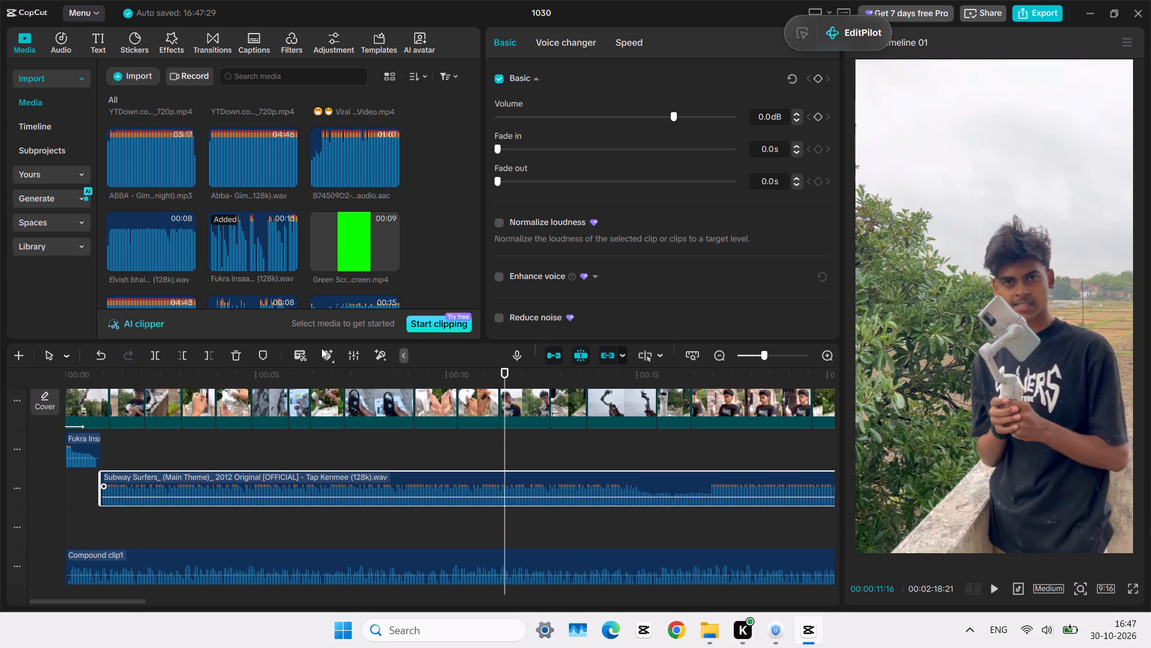
{"action": "left_click", "coordinate": [551, 112]}
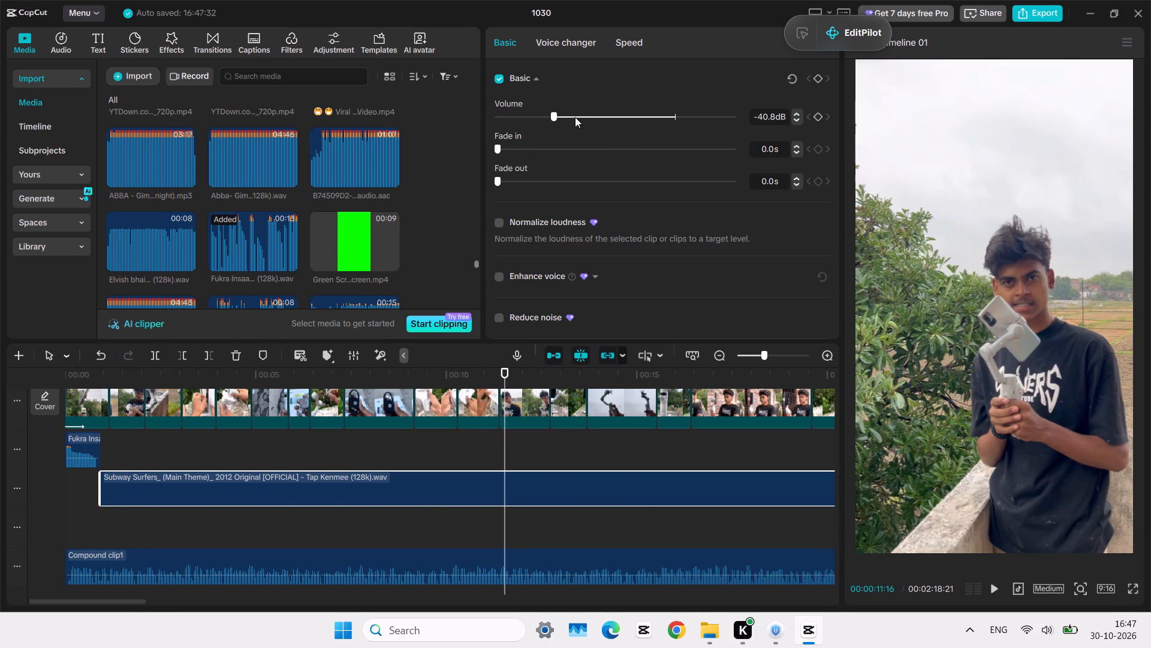
{"action": "left_click", "coordinate": [561, 114]}
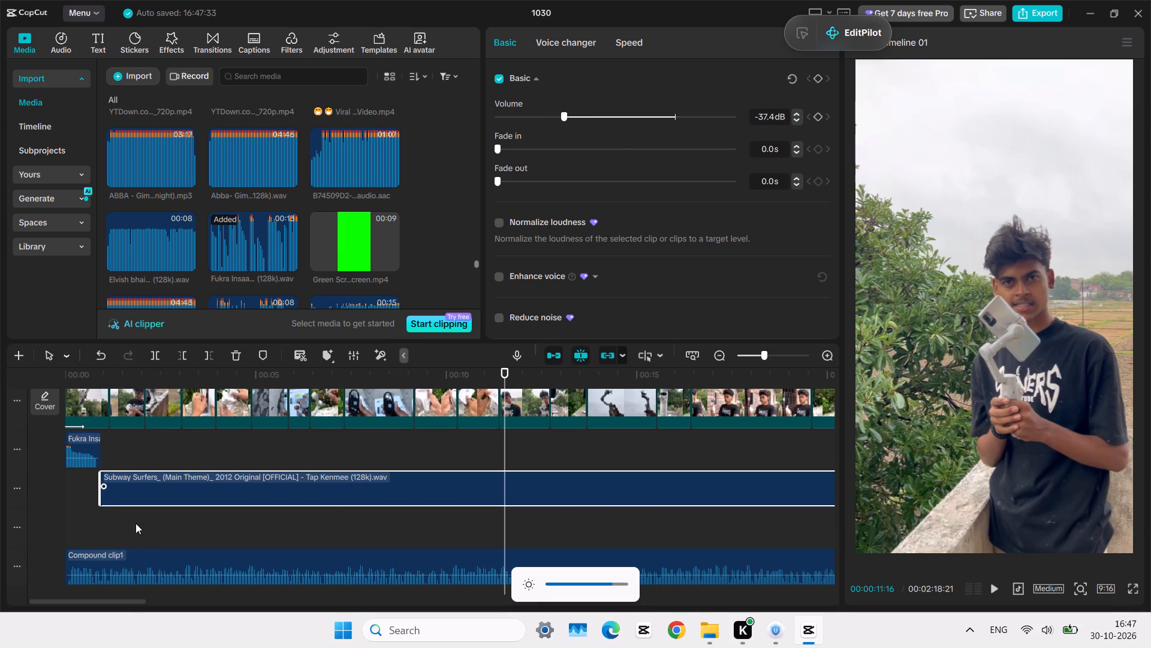
{"action": "left_click", "coordinate": [79, 508]}
{"action": "left_click_drag", "start_coordinate": [79, 508], "coordinate": [0, 488]}
{"action": "key", "text": "space"}
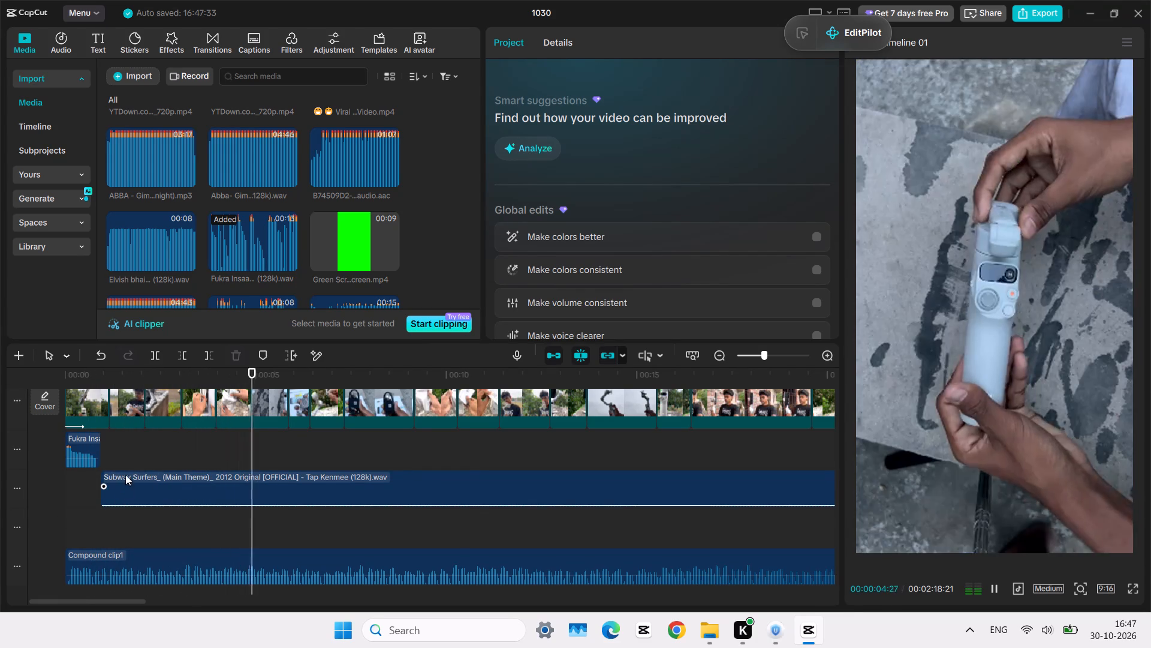
Move the Subway Surfers music so that it starts at about 00:00:03, at the cut to the box-opening shot.
{"action": "left_click", "coordinate": [112, 449]}
{"action": "left_click_drag", "start_coordinate": [156, 494], "coordinate": [460, 481]}
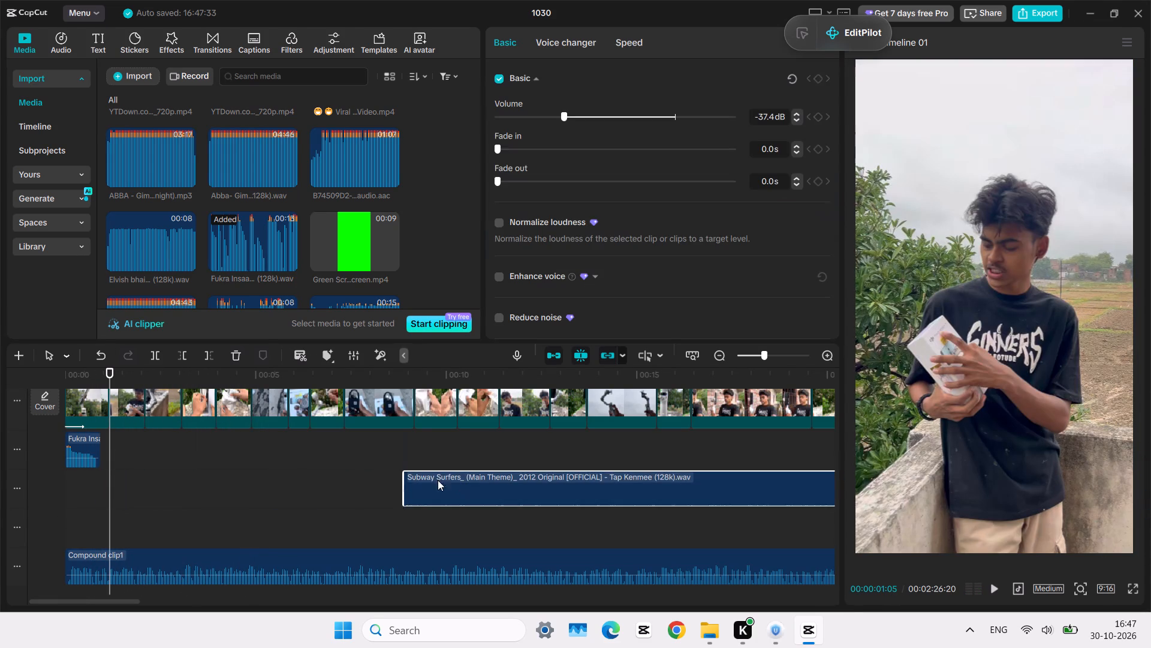
{"action": "left_click", "coordinate": [118, 475]}
{"action": "key", "text": "space"}
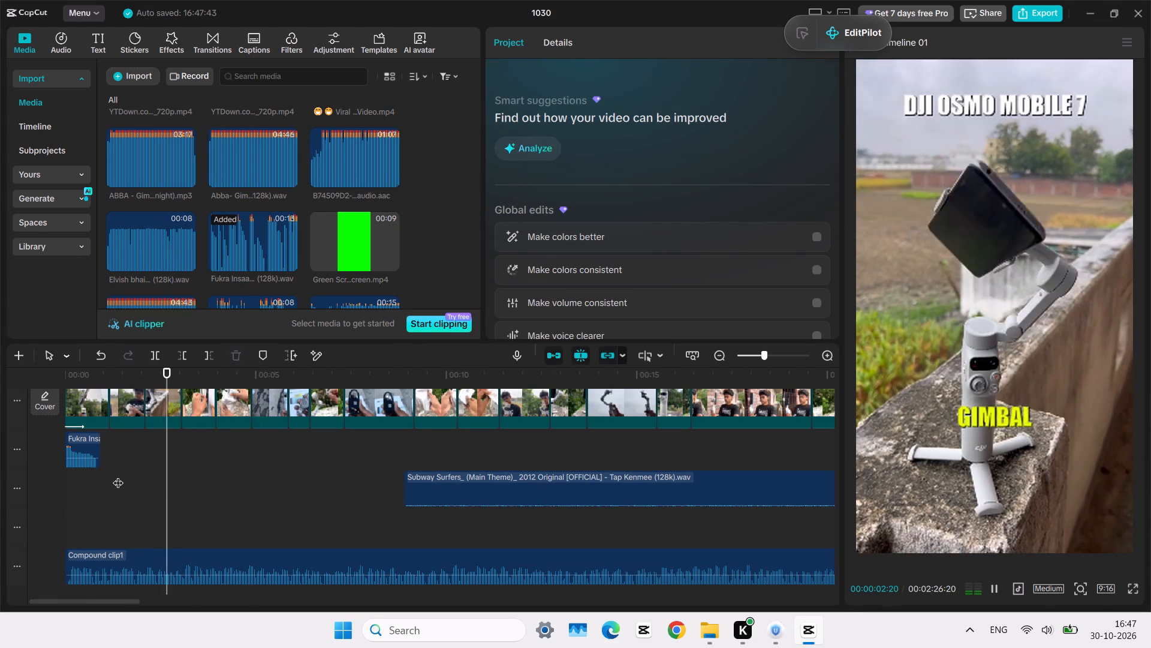
{"action": "left_click_drag", "start_coordinate": [425, 475], "coordinate": [204, 475]}
{"action": "left_click", "coordinate": [182, 440]}
{"action": "key", "text": "space"}
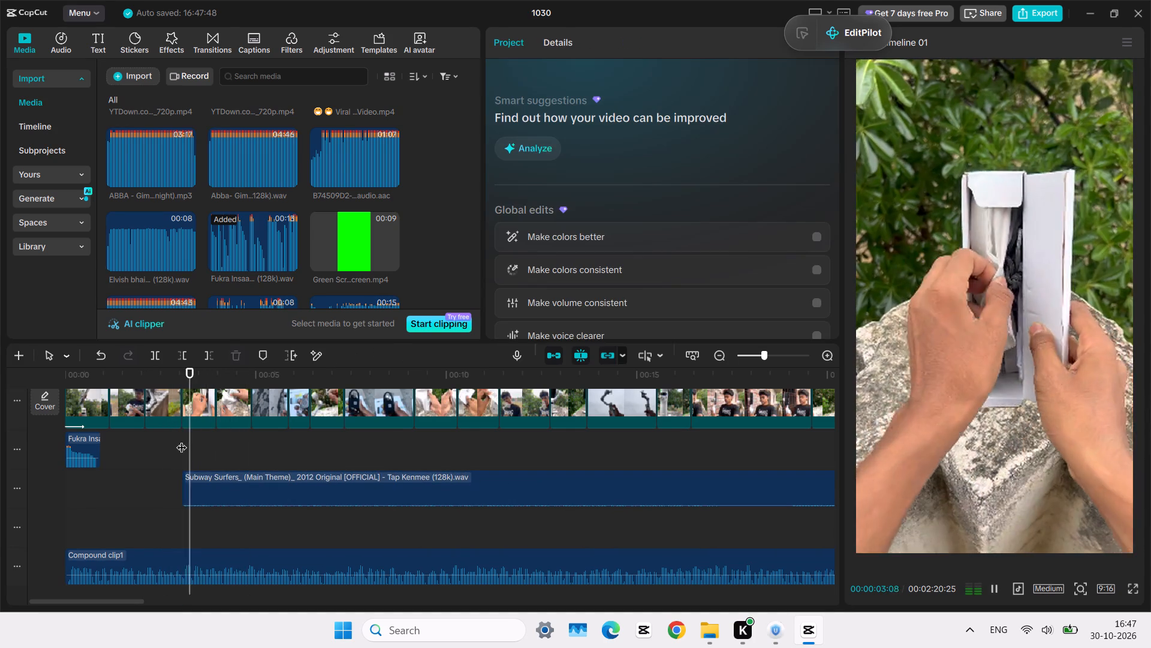
Play the video from the start, including in full screen, to check the opening sound and the repositioned music.
{"action": "left_click", "coordinate": [140, 470]}
{"action": "left_click_drag", "start_coordinate": [140, 470], "coordinate": [26, 461]}
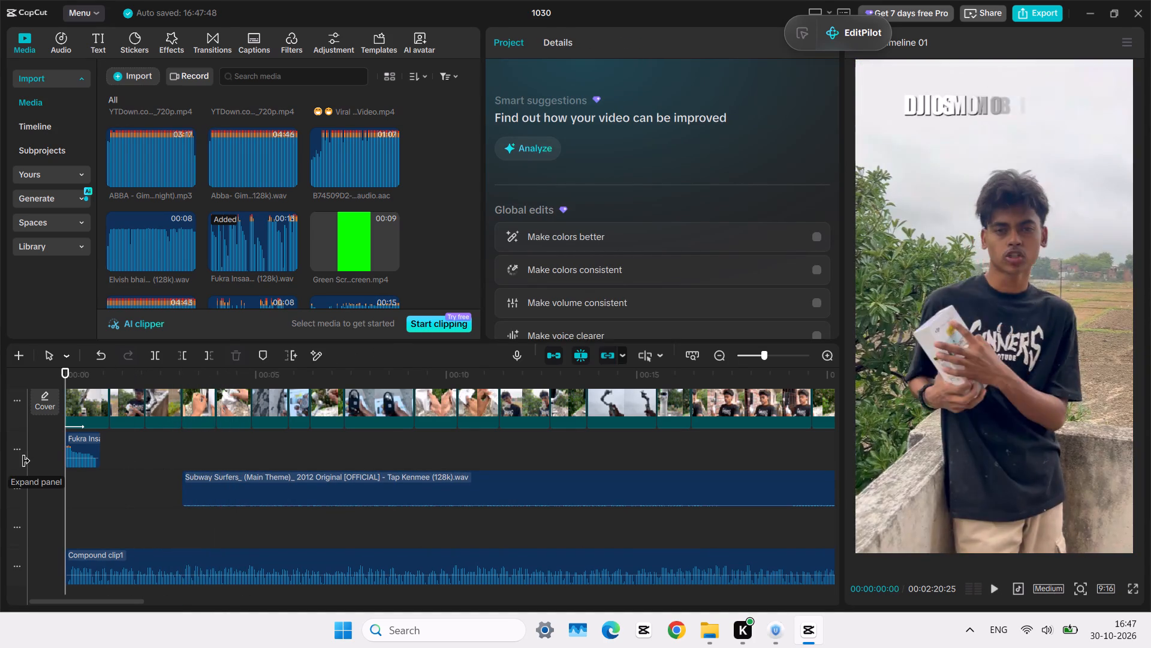
{"action": "key", "text": "space"}
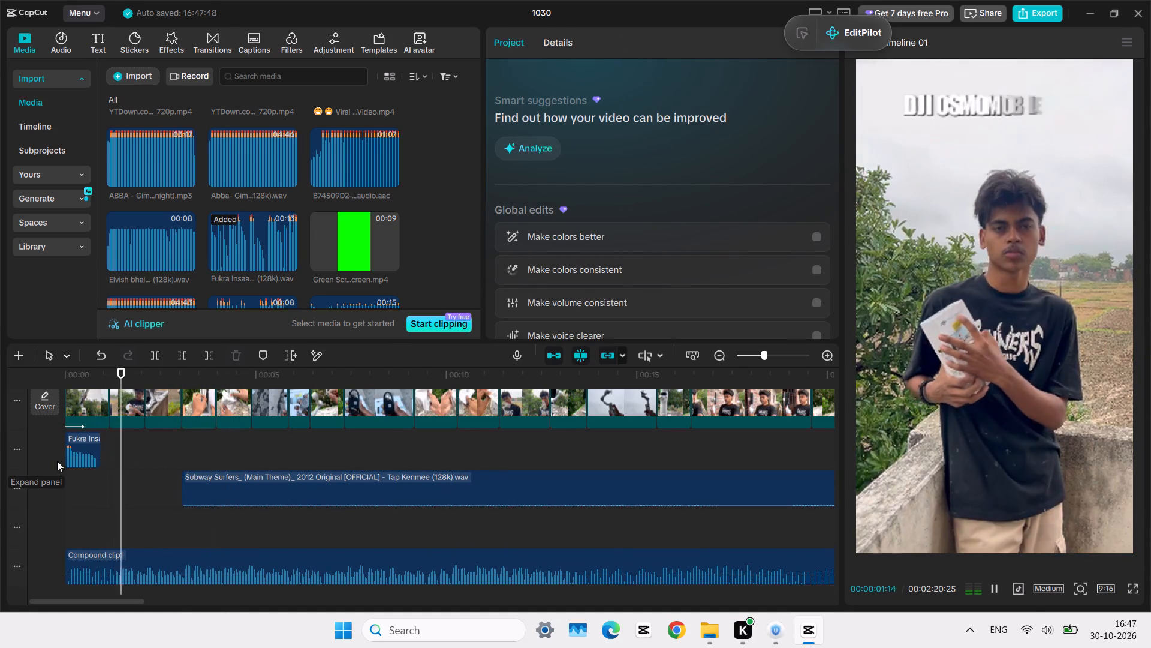
{"action": "left_click", "coordinate": [74, 463]}
{"action": "key", "text": "space"}
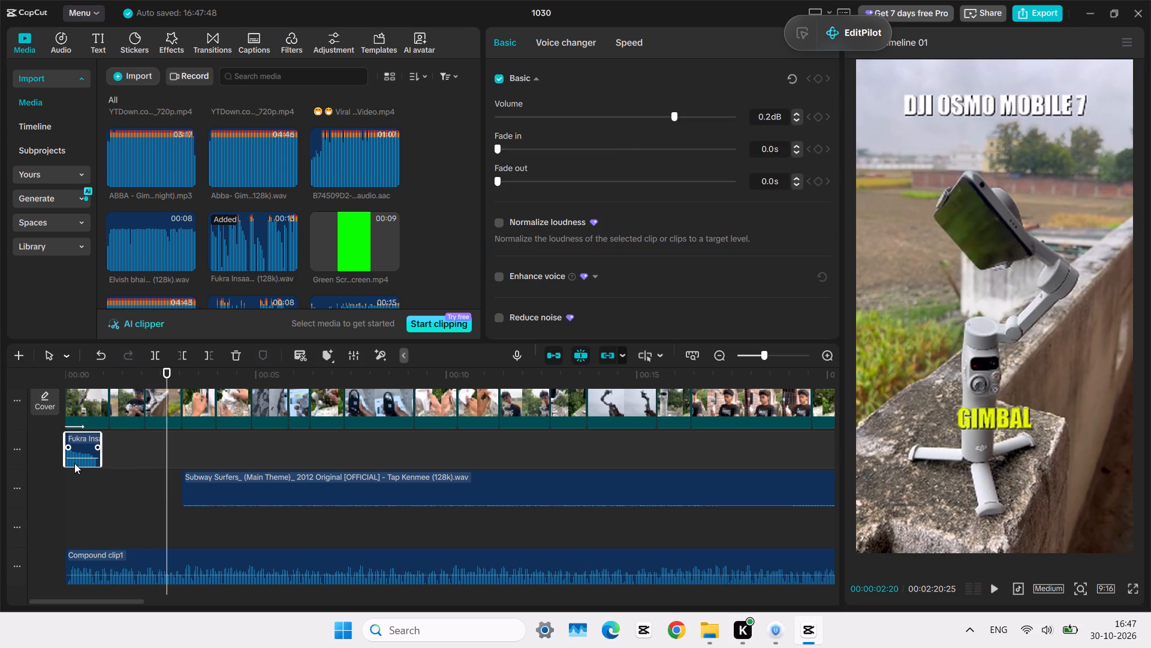
{"action": "left_click", "coordinate": [120, 455]}
{"action": "key", "text": "space"}
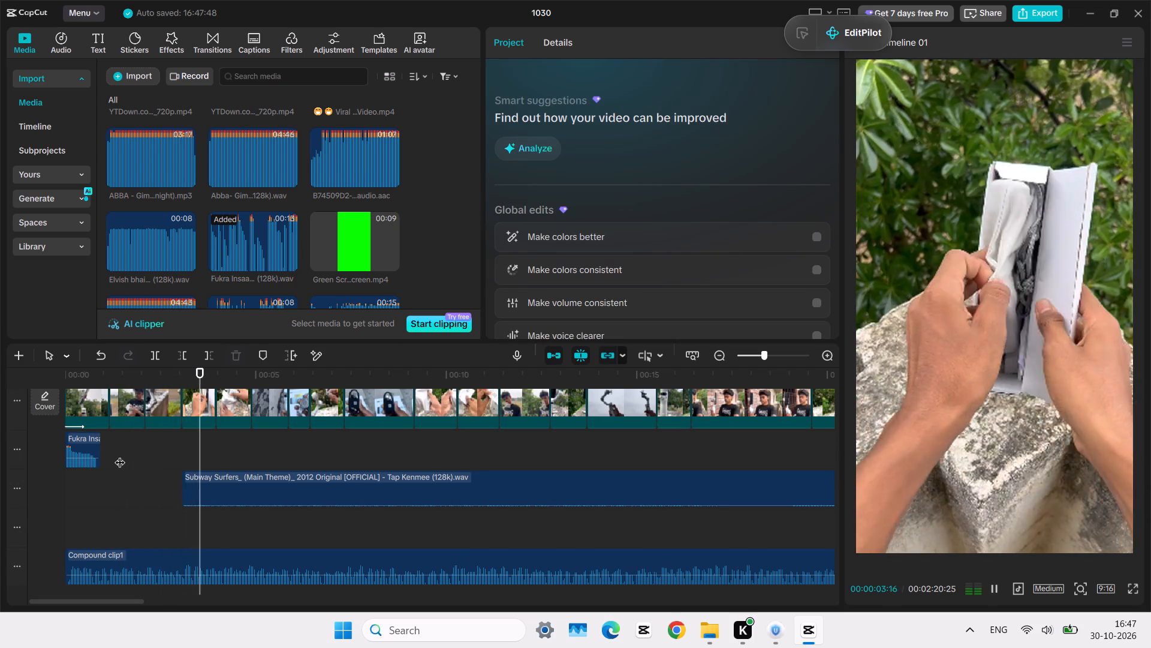
{"action": "scroll", "coordinate": [285, 467], "scroll_direction": "down", "scroll_amount": 3, "text": "ctrl"}
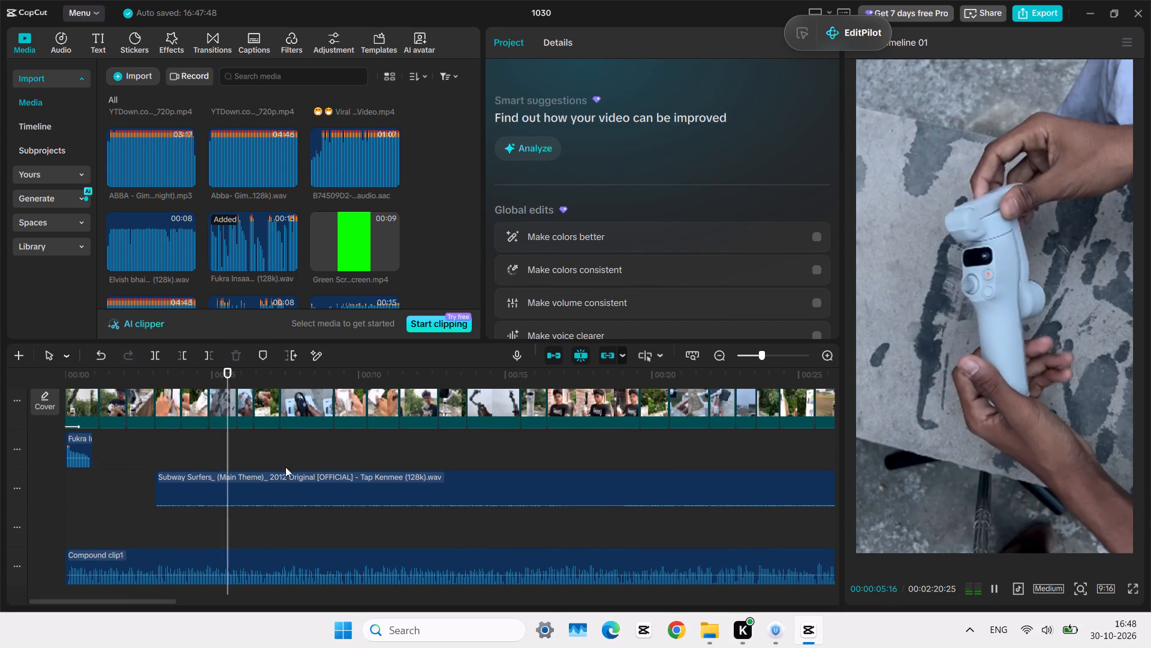
{"action": "scroll", "coordinate": [285, 467], "scroll_direction": "left", "scroll_amount": 1}
{"action": "scroll", "coordinate": [285, 467], "scroll_direction": "down", "scroll_amount": 1, "text": "ctrl"}
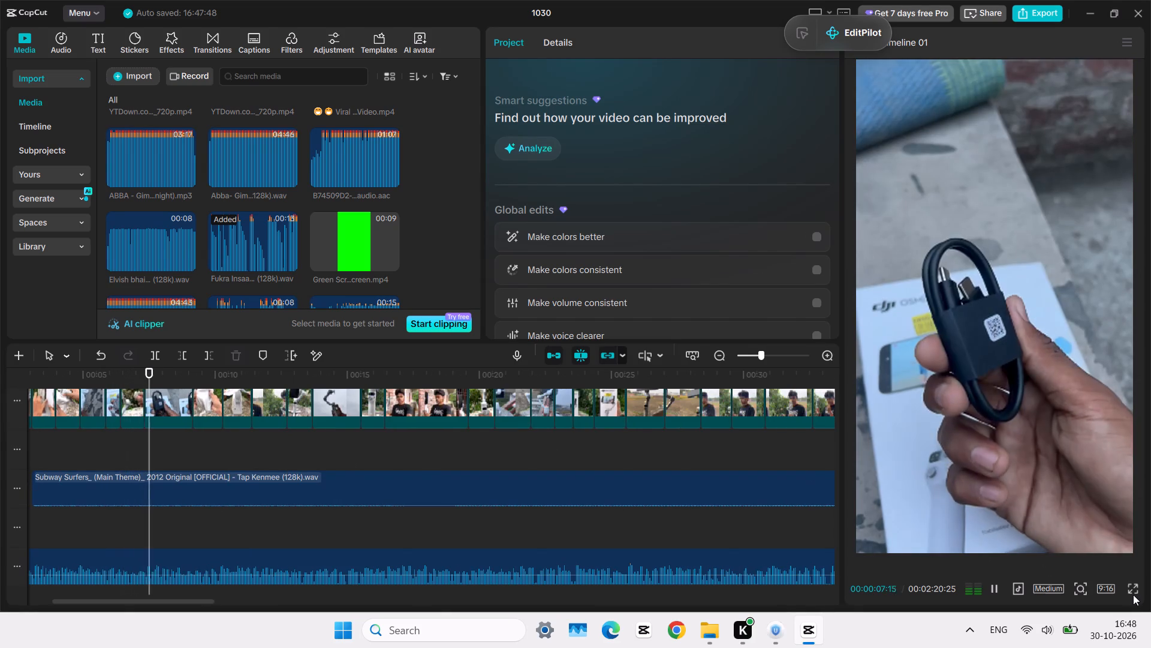
{"action": "left_click", "coordinate": [1135, 594]}
{"action": "left_click", "coordinate": [1135, 589]}
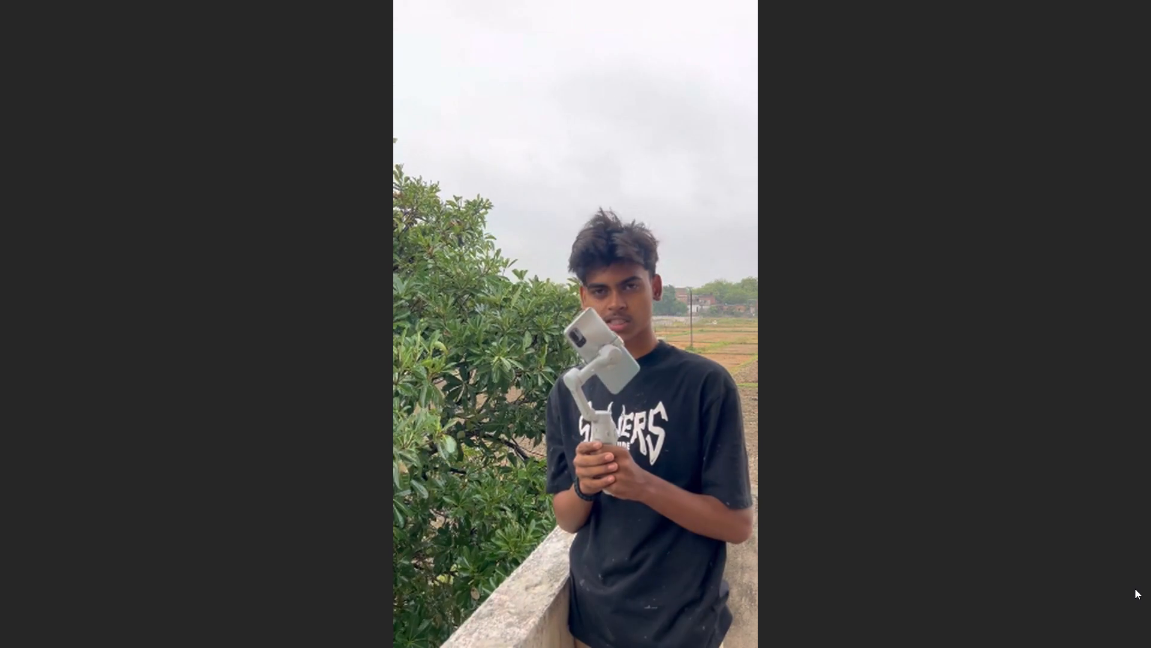
{"action": "left_click", "coordinate": [789, 542]}
{"action": "left_click", "coordinate": [772, 578]}
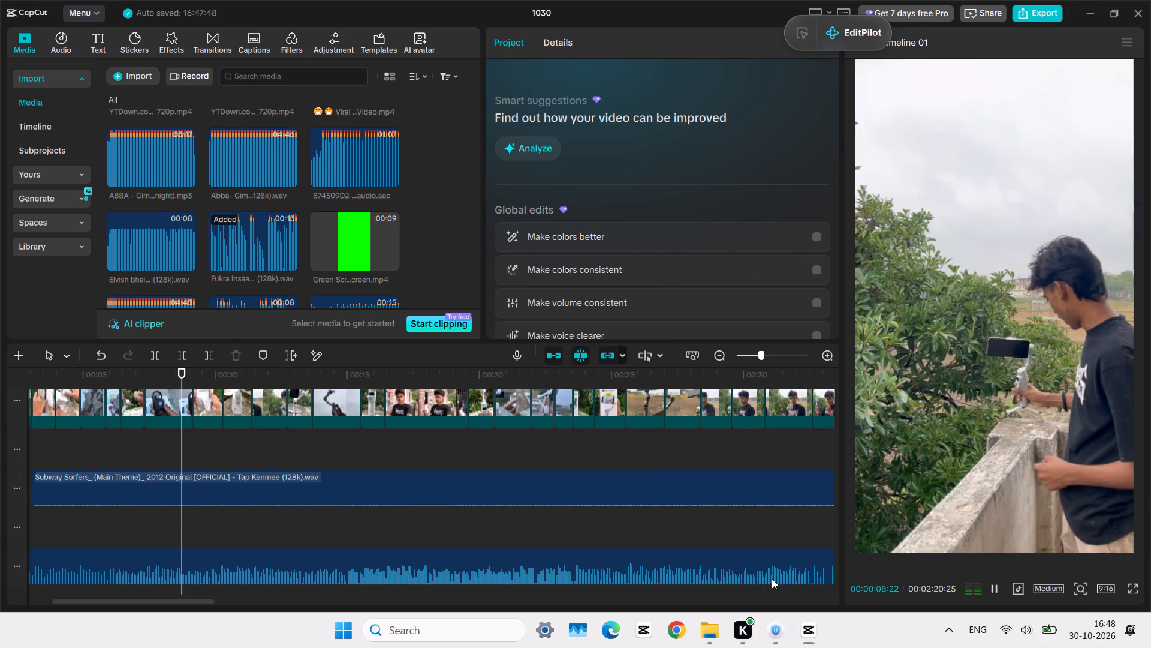
Trim the Subway Surfers music's end to 00:00:37:12, where the main video ends.
{"action": "scroll", "coordinate": [608, 463], "scroll_direction": "left", "scroll_amount": 1}
{"action": "scroll", "coordinate": [269, 503], "scroll_direction": "up", "scroll_amount": 10, "text": "ctrl"}
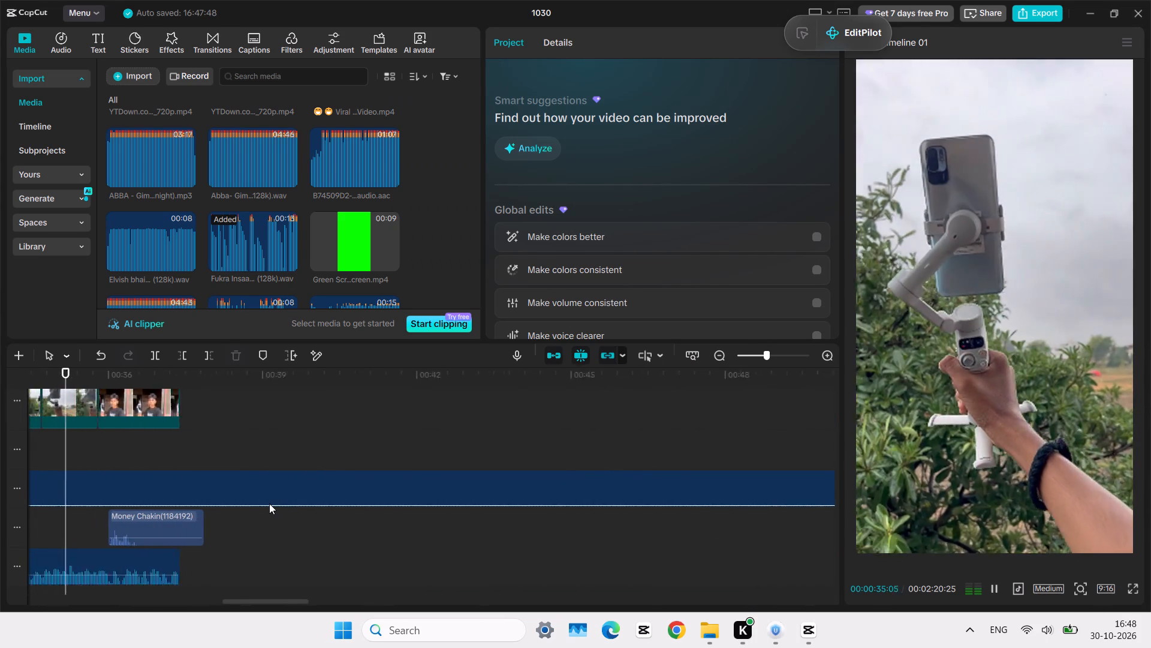
{"action": "scroll", "coordinate": [269, 503], "scroll_direction": "up", "scroll_amount": 9, "text": "ctrl"}
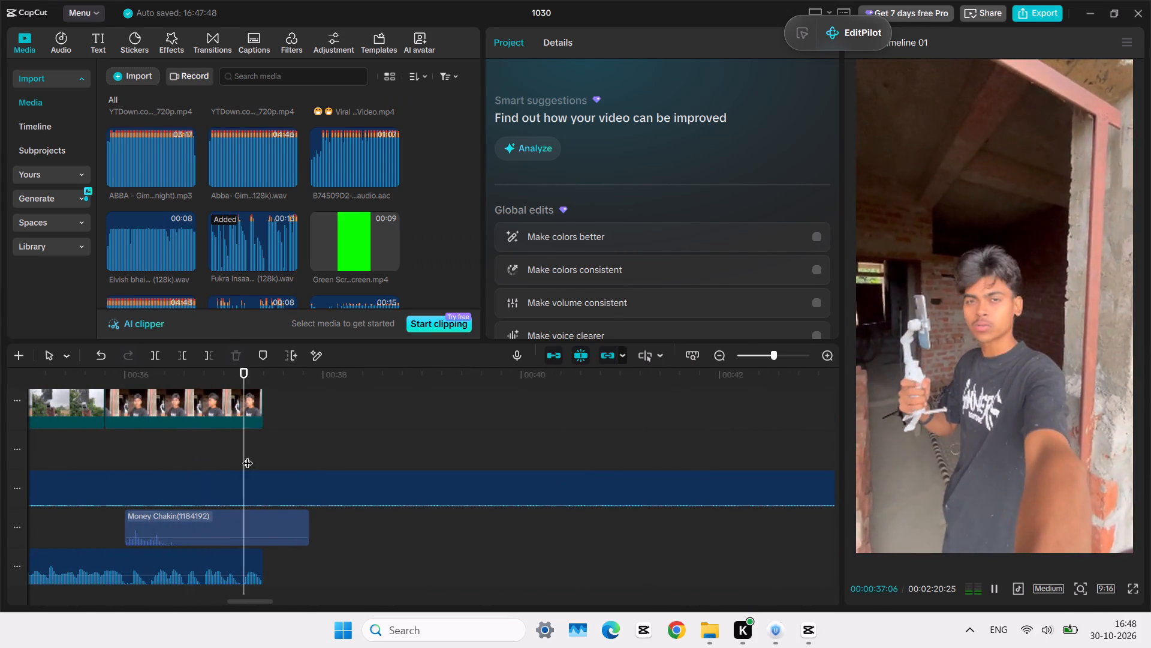
{"action": "left_click", "coordinate": [261, 449]}
{"action": "left_click", "coordinate": [261, 449]}
{"action": "left_click", "coordinate": [264, 473]}
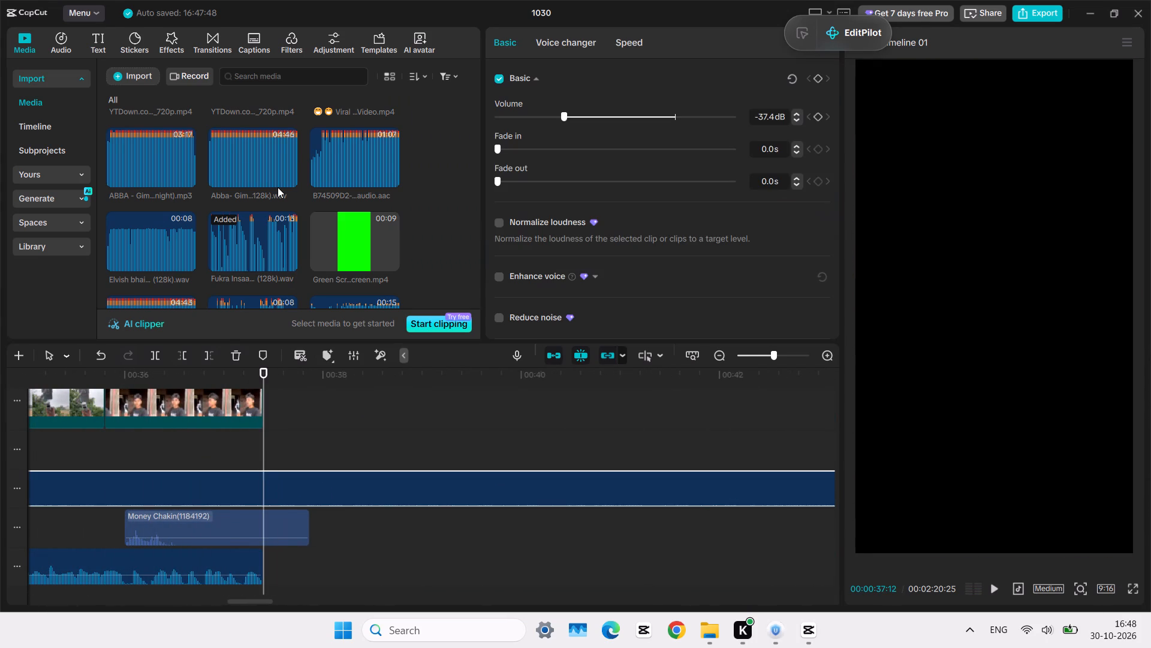
{"action": "key", "text": "w"}
Trim the end of the Money Chakin sound to the video's end at 00:00:37:12.
{"action": "left_click", "coordinate": [457, 533]}
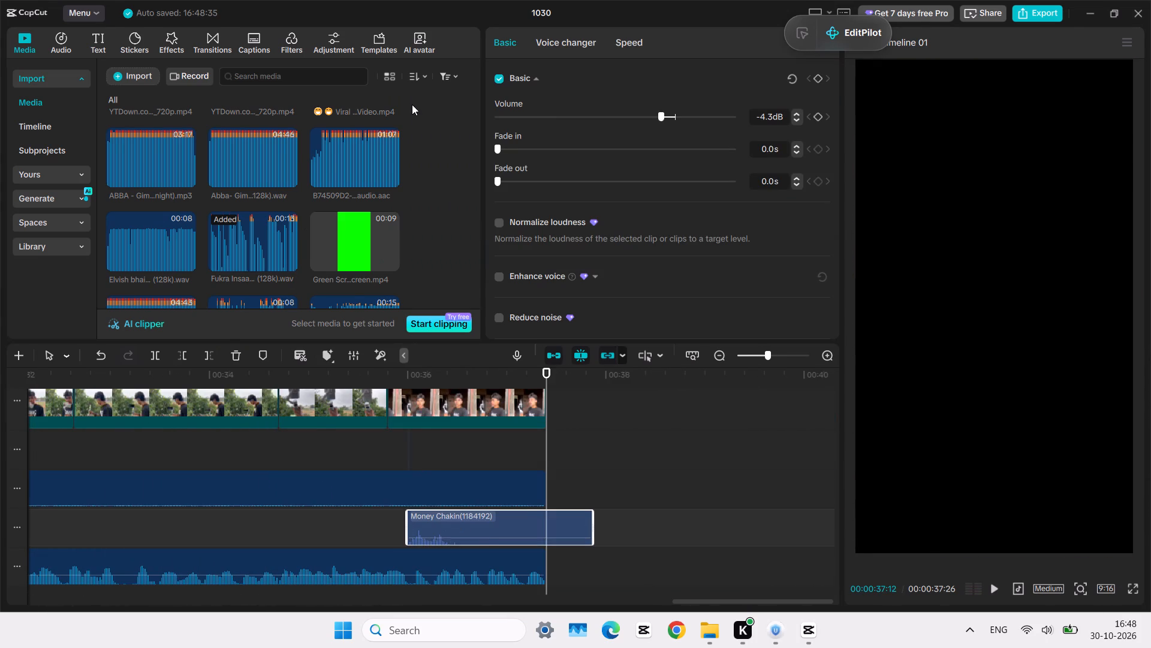
{"action": "key", "text": "w"}
{"action": "left_click", "coordinate": [500, 465]}
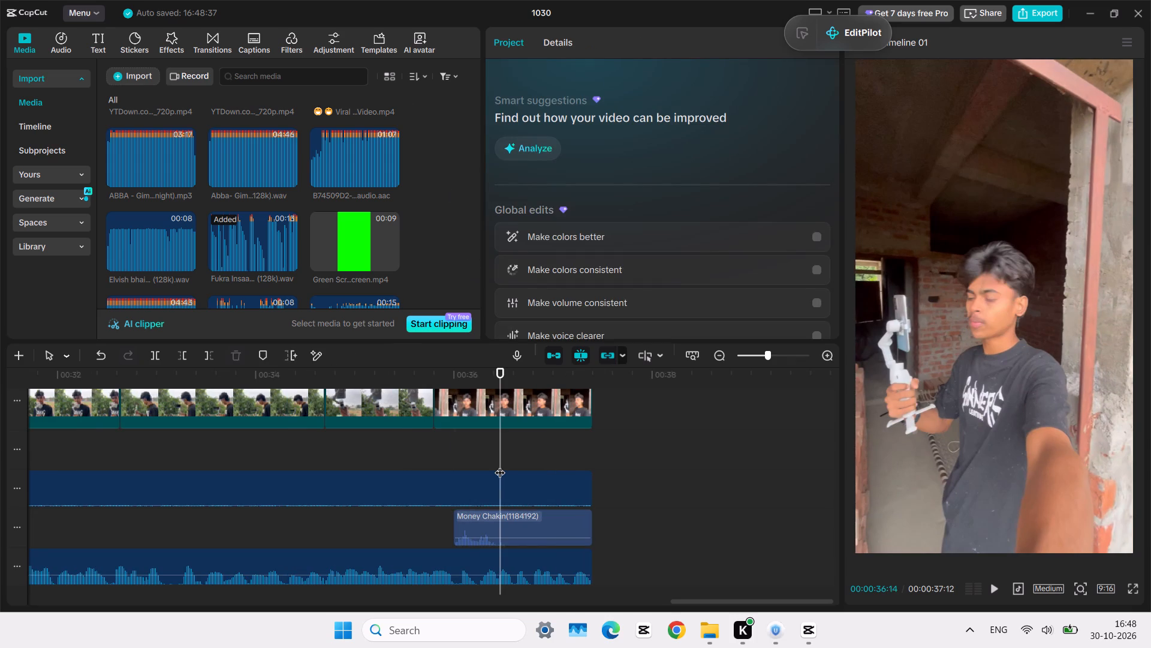
{"action": "scroll", "coordinate": [500, 465], "scroll_direction": "down", "scroll_amount": 7, "text": "ctrl"}
{"action": "scroll", "coordinate": [500, 465], "scroll_direction": "right", "scroll_amount": 3}
{"action": "scroll", "coordinate": [412, 420], "scroll_direction": "up", "scroll_amount": 3}
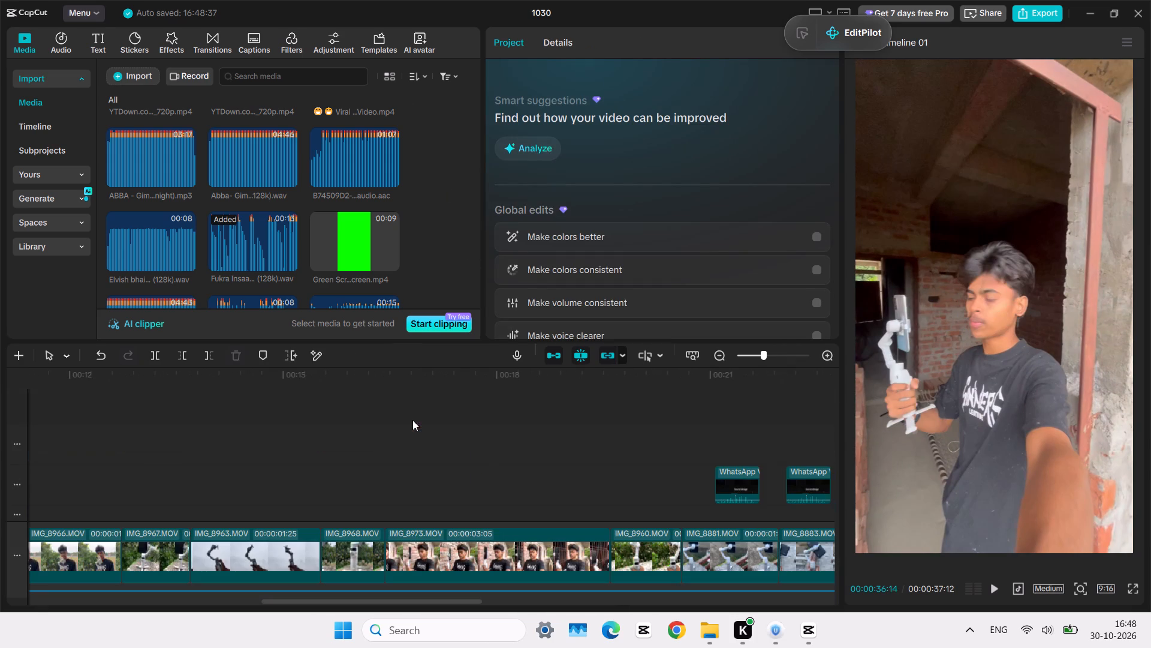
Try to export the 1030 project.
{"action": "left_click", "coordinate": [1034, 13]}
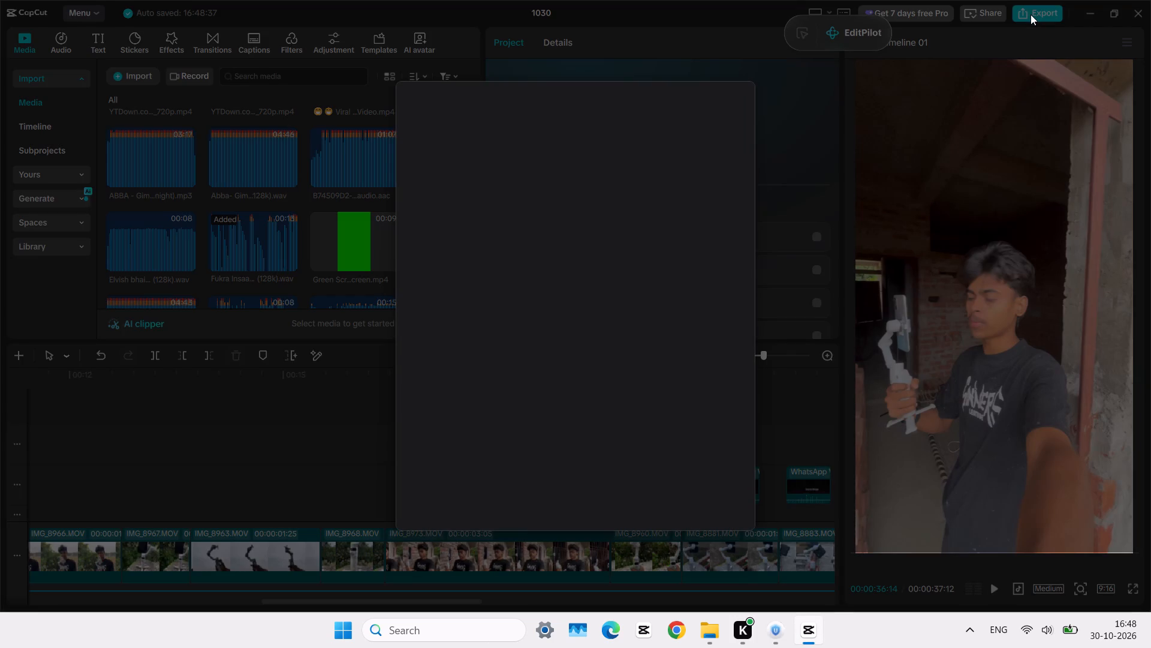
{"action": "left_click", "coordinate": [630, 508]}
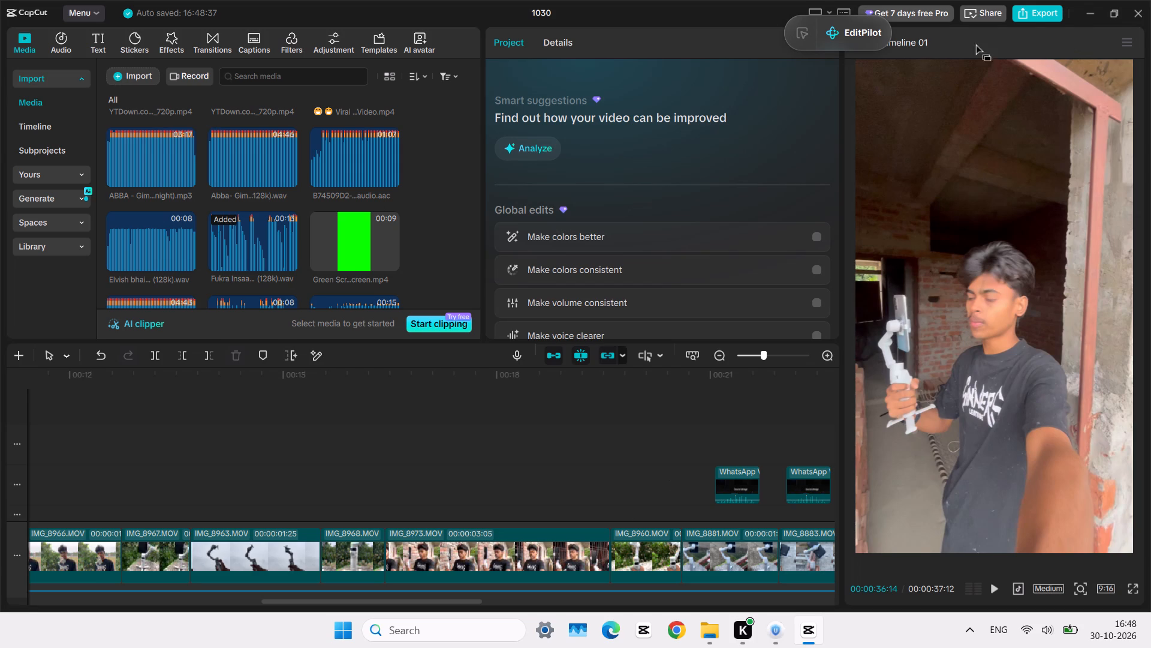
Close the 1030 project's editor window and return to the home screen.
{"action": "left_click", "coordinate": [1125, 13]}
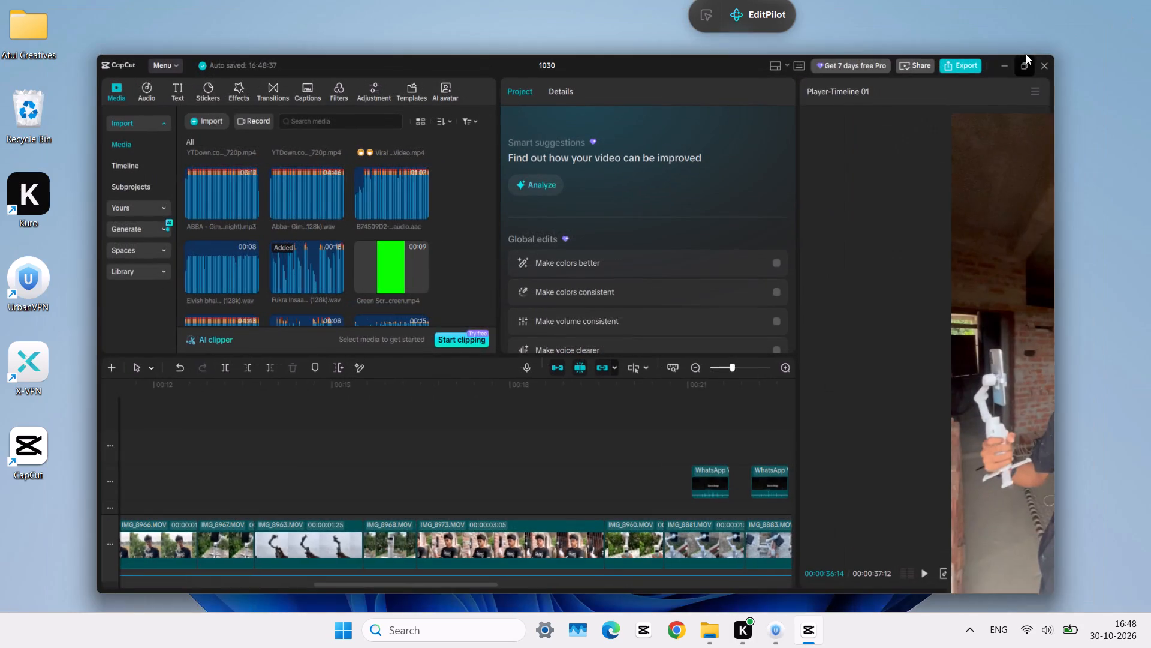
{"action": "left_click", "coordinate": [1029, 60]}
{"action": "left_click", "coordinate": [1141, 19]}
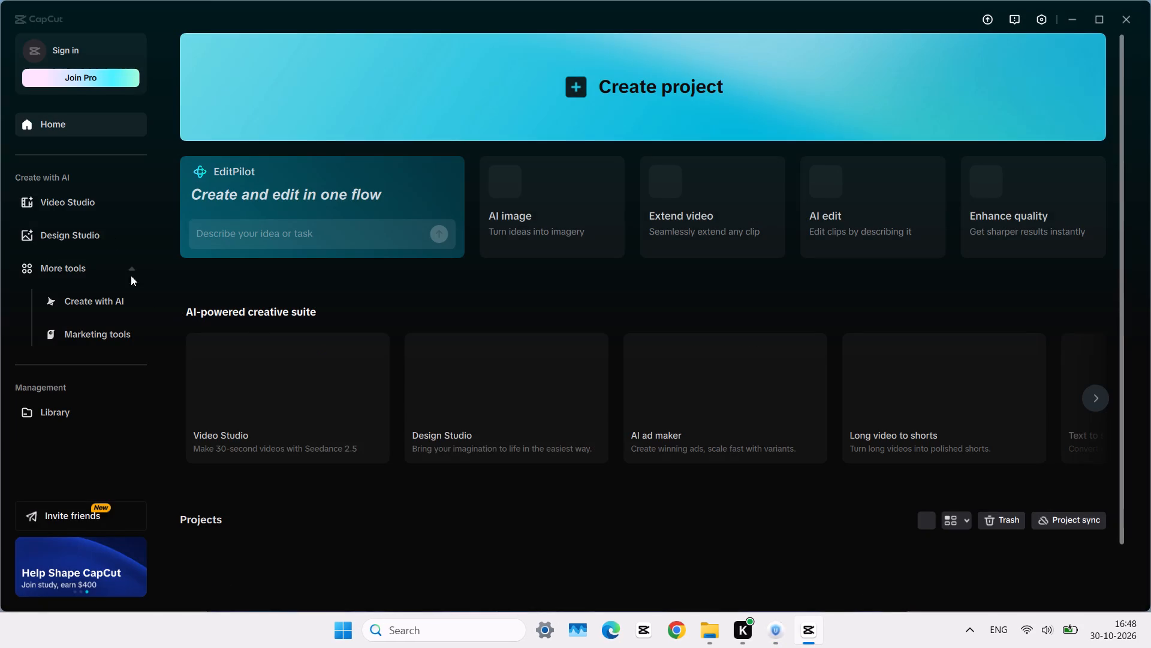
Open the Join Pro offer from the home screen.
{"action": "left_click", "coordinate": [54, 80]}
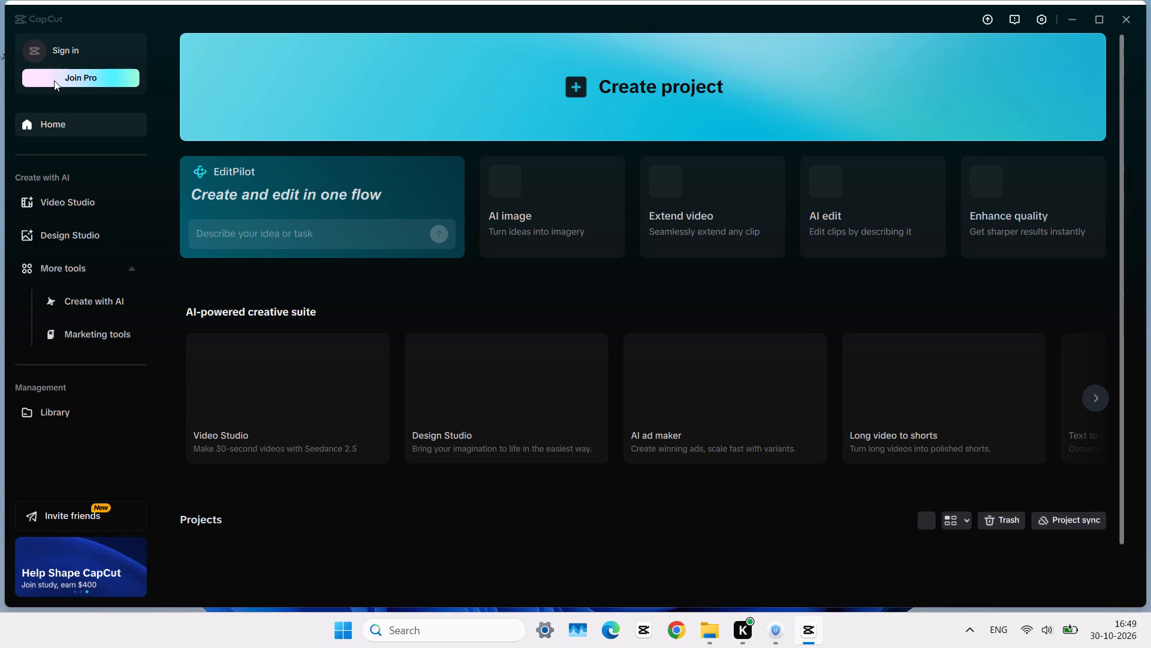
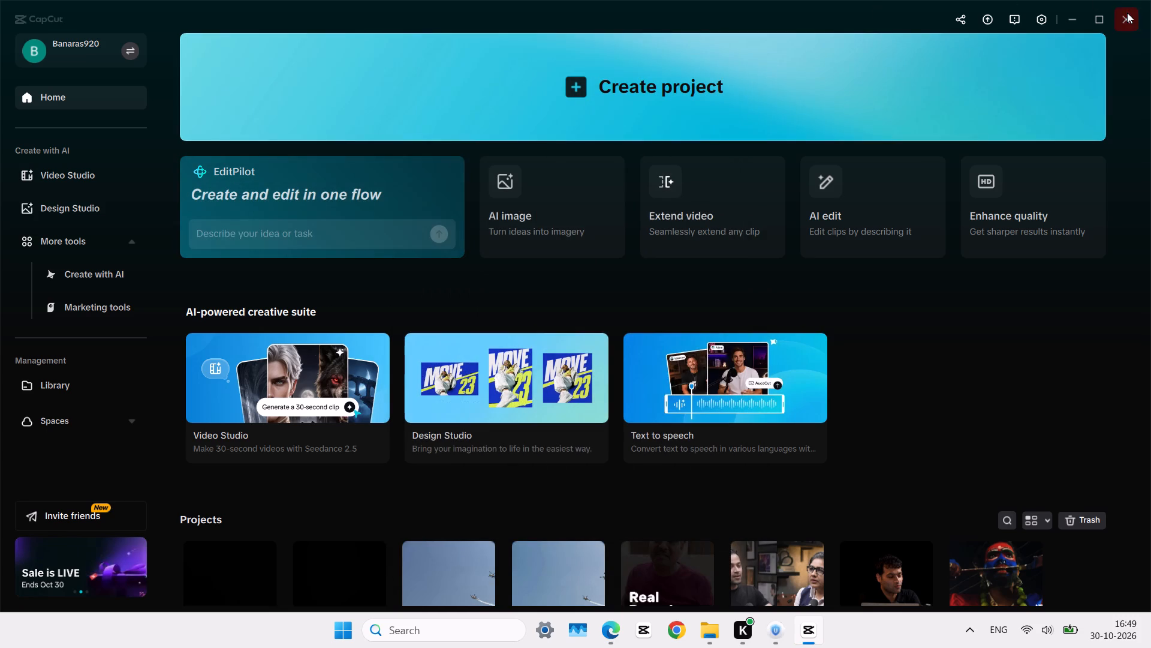
Close the CapCut home window.
{"action": "left_click", "coordinate": [1149, 0]}
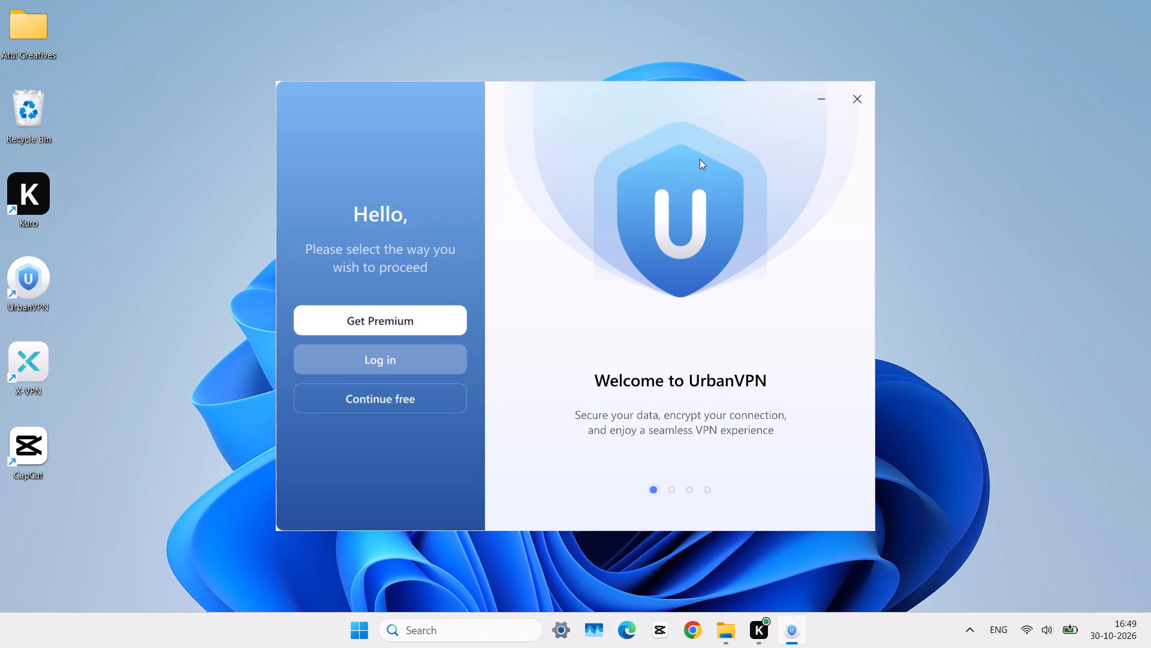
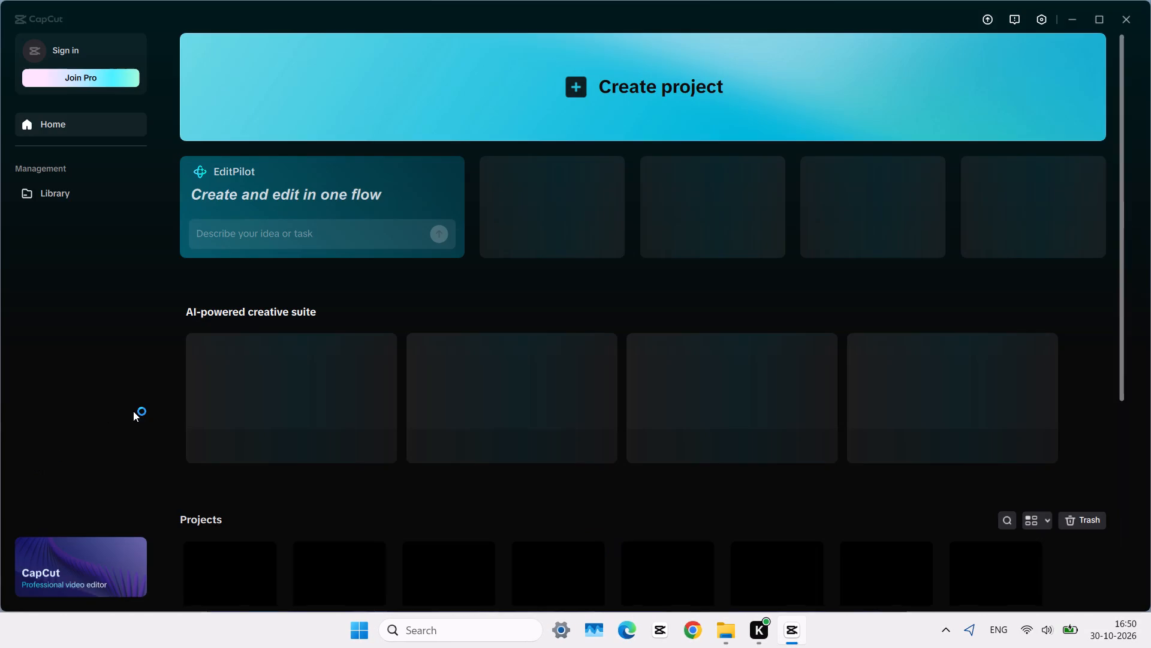
Look through the saved projects on the CapCut home page.
{"action": "scroll", "coordinate": [212, 369], "scroll_direction": "down", "scroll_amount": 2}
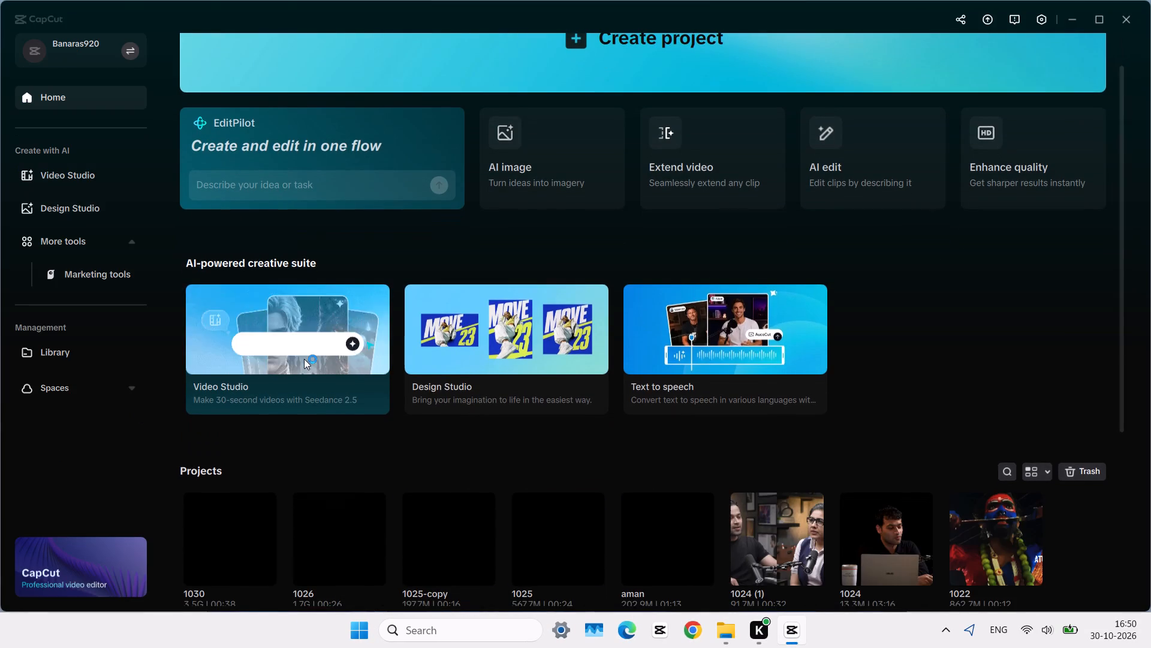
{"action": "scroll", "coordinate": [306, 359], "scroll_direction": "down", "scroll_amount": 4}
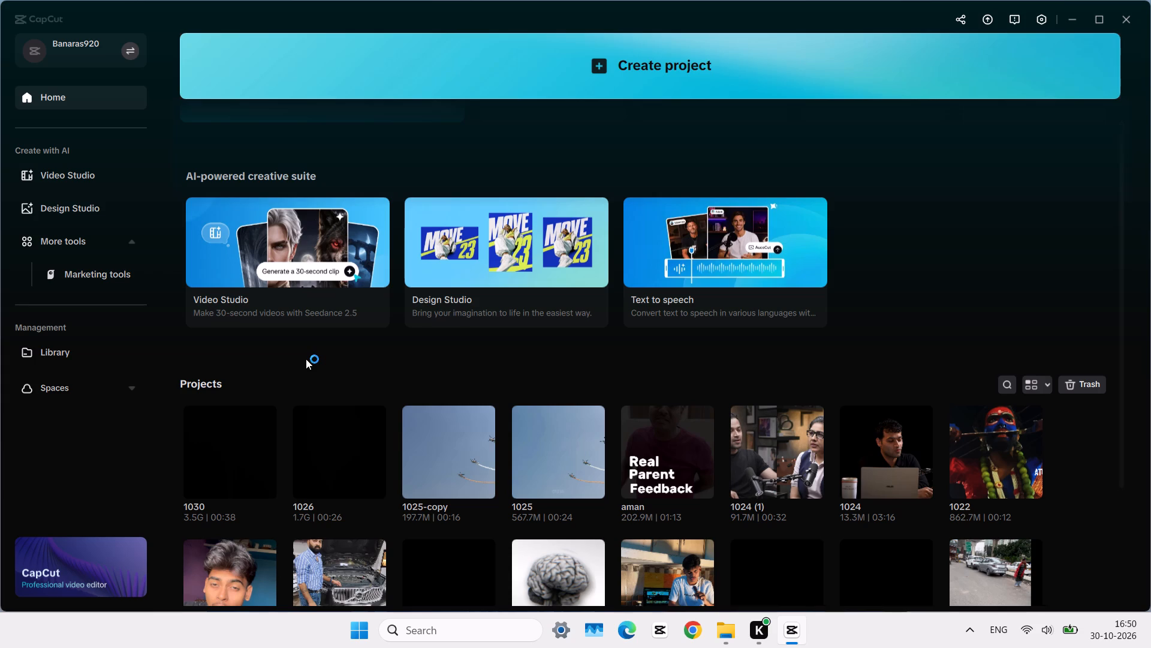
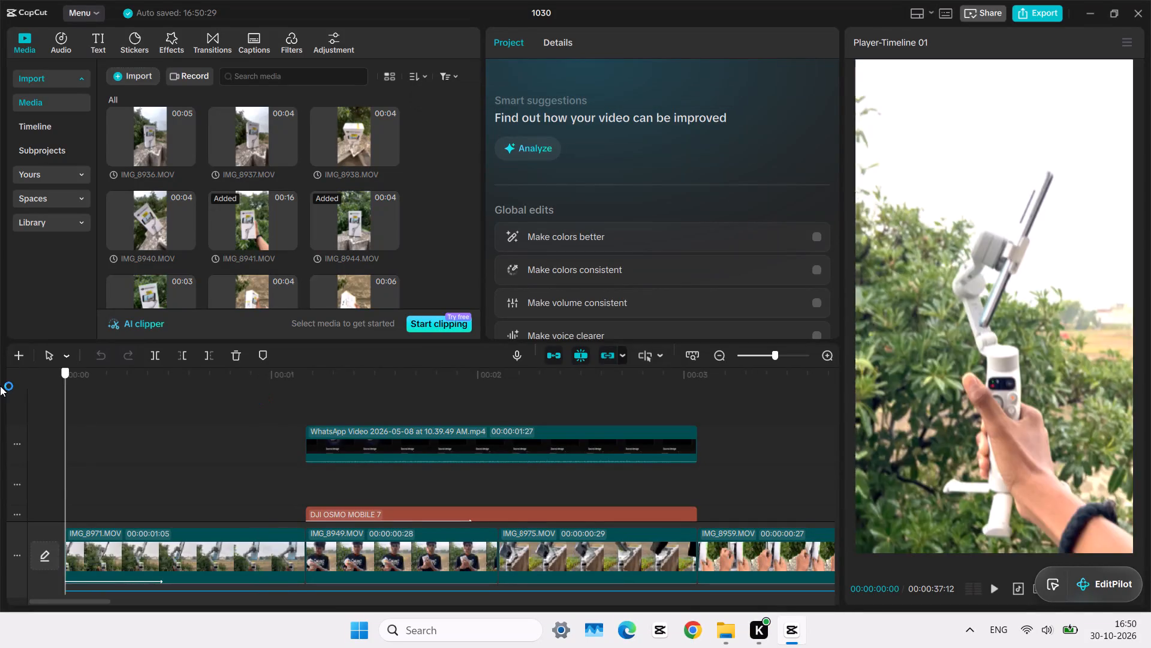
Play the opening of the timeline from the start to review the first clips, title and overlay.
{"action": "key", "text": "space"}
{"action": "left_click", "coordinate": [176, 399]}
{"action": "left_click_drag", "start_coordinate": [176, 399], "coordinate": [0, 415]}
{"action": "key", "text": "space"}
{"action": "left_click", "coordinate": [185, 435]}
{"action": "left_click_drag", "start_coordinate": [185, 435], "coordinate": [0, 478]}
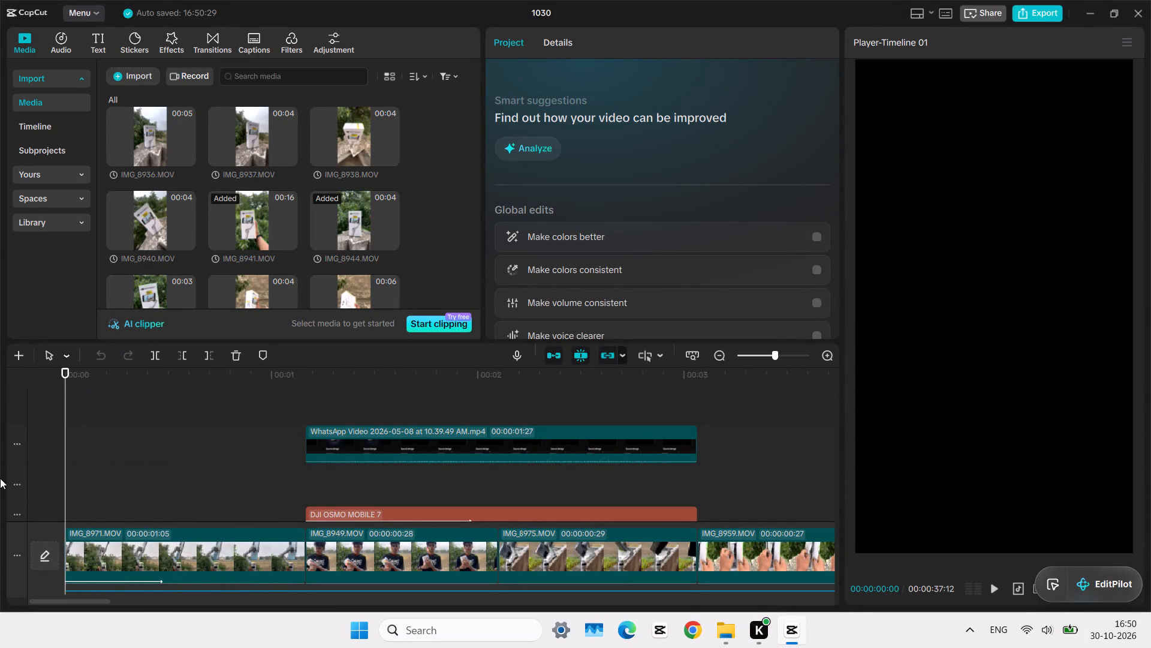
{"action": "key", "text": "space"}
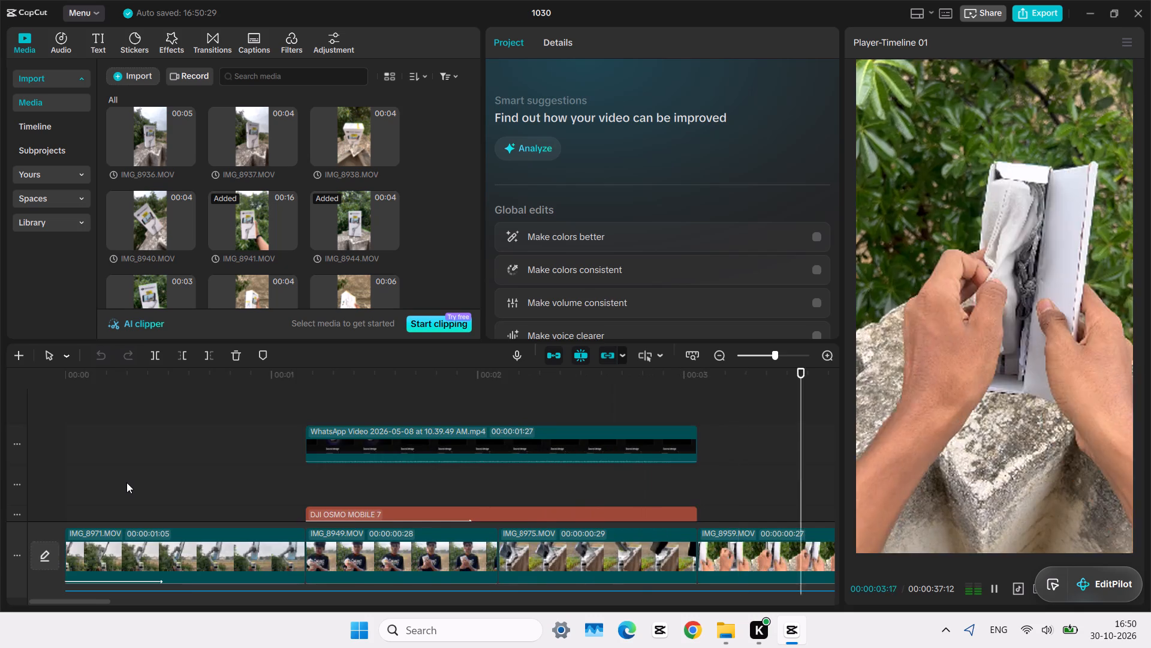
{"action": "scroll", "coordinate": [379, 434], "scroll_direction": "right", "scroll_amount": 1}
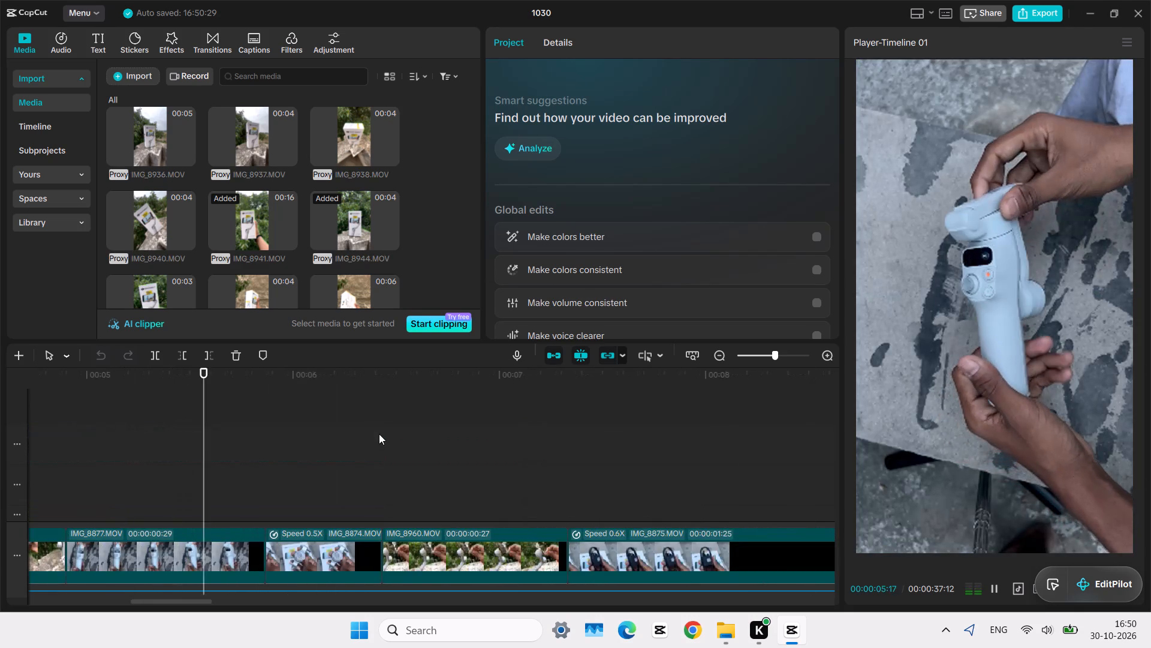
{"action": "left_click", "coordinate": [314, 461]}
Add a 0.2 s fade-in to the start of the Subway Surfers background music clip.
{"action": "scroll", "coordinate": [314, 461], "scroll_direction": "down", "scroll_amount": 2}
{"action": "scroll", "coordinate": [640, 514], "scroll_direction": "left", "scroll_amount": 1}
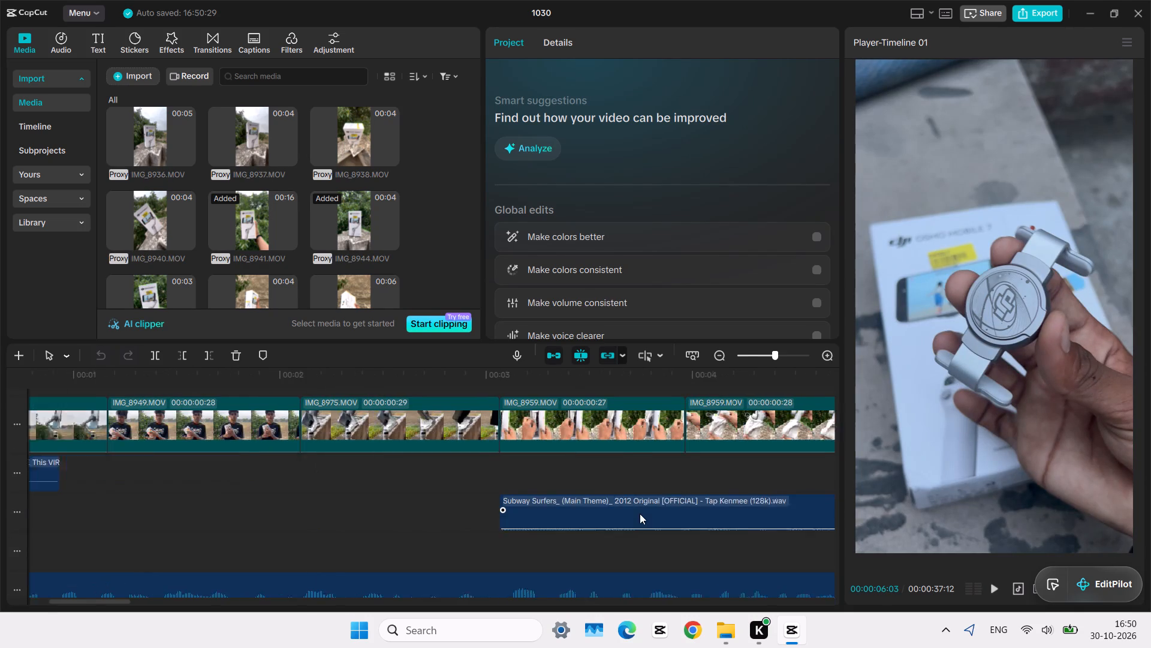
{"action": "scroll", "coordinate": [640, 514], "scroll_direction": "left", "scroll_amount": 1}
{"action": "left_click", "coordinate": [548, 512]}
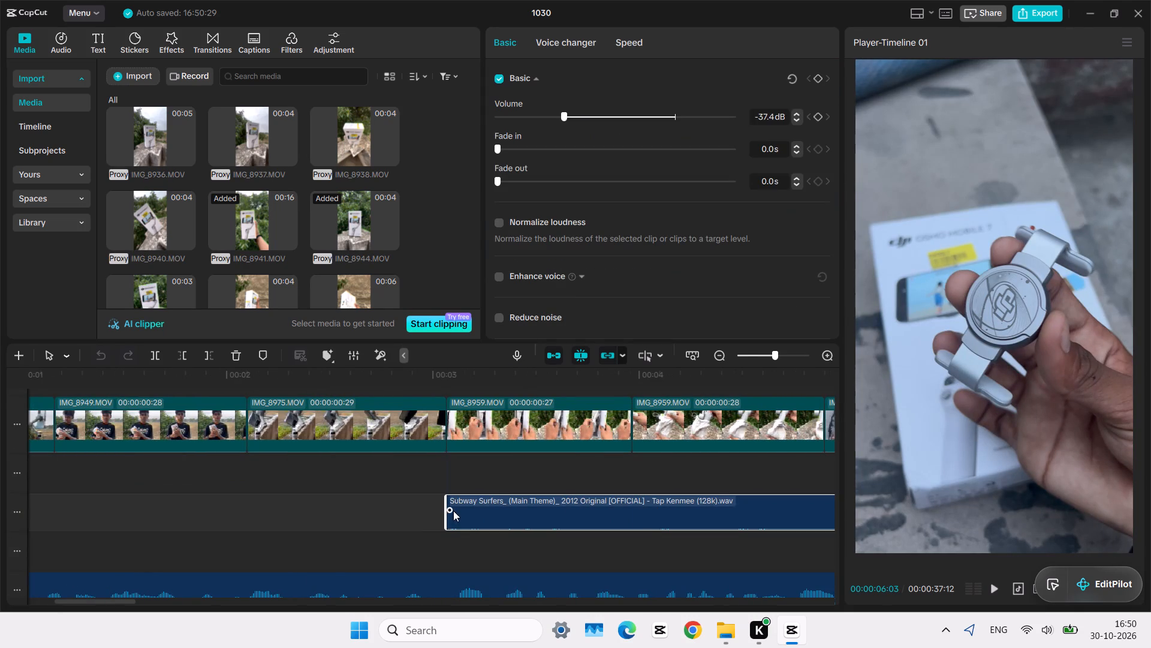
{"action": "left_click_drag", "start_coordinate": [450, 509], "coordinate": [496, 512]}
{"action": "left_click", "coordinate": [407, 474]}
Play the rest of the timeline through to its end to check the clips, titles and background music.
{"action": "key", "text": "space"}
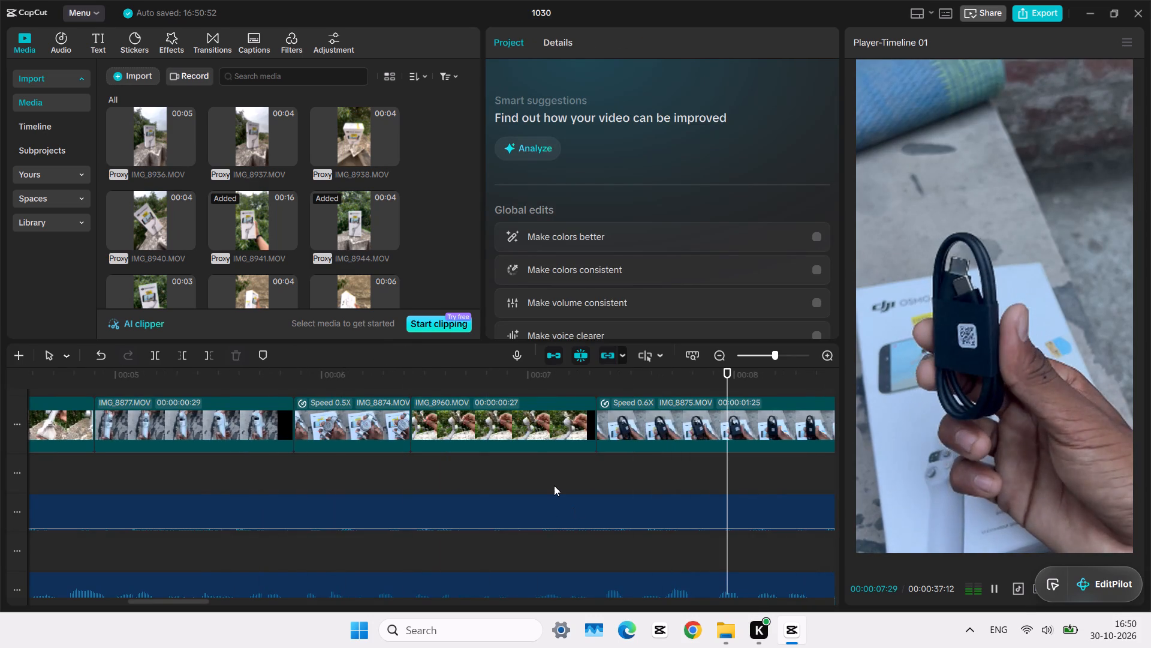
{"action": "scroll", "coordinate": [554, 485], "scroll_direction": "left", "scroll_amount": 1}
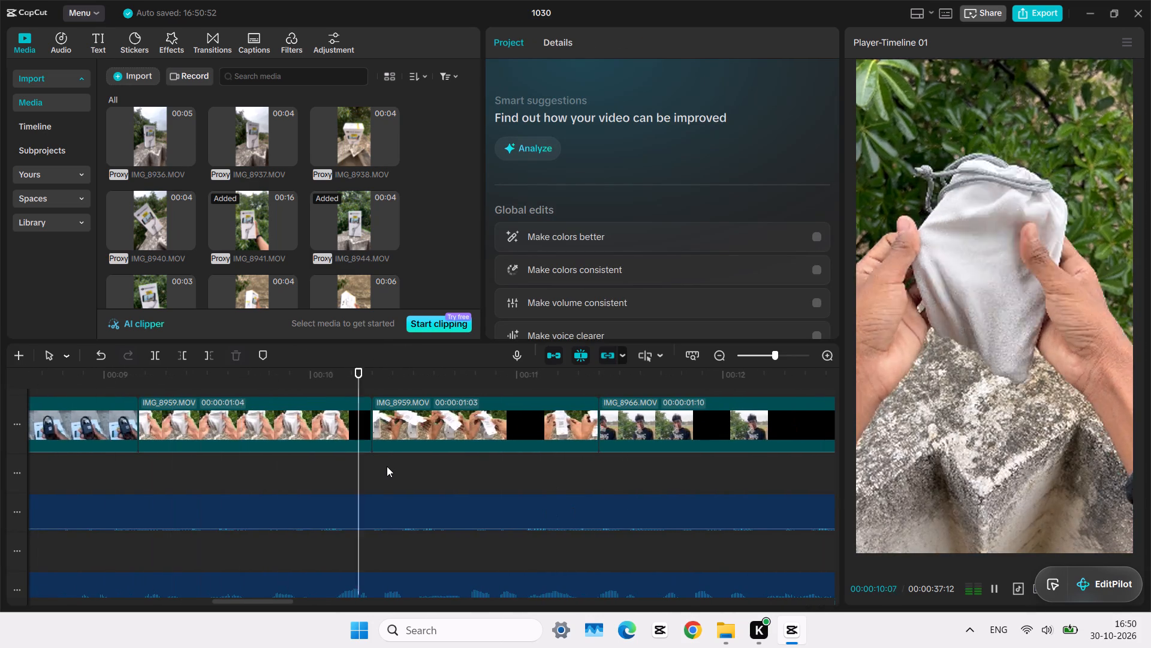
{"action": "scroll", "coordinate": [573, 465], "scroll_direction": "down", "scroll_amount": 2, "text": "ctrl"}
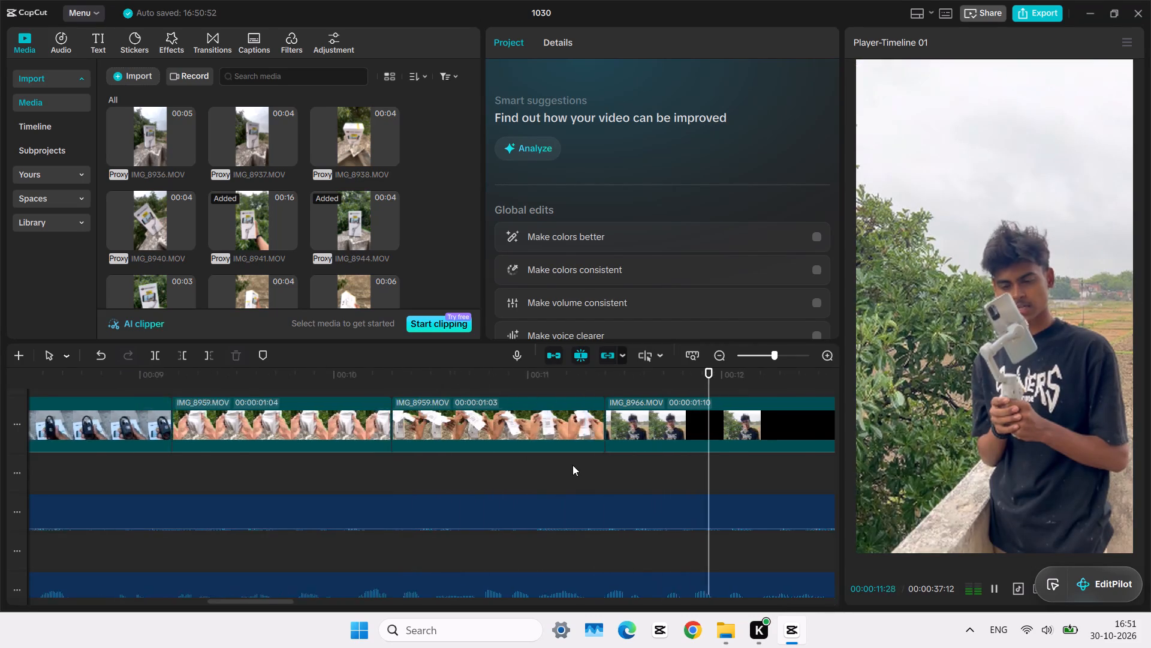
{"action": "scroll", "coordinate": [573, 465], "scroll_direction": "down", "scroll_amount": 12, "text": "ctrl"}
{"action": "scroll", "coordinate": [573, 465], "scroll_direction": "left", "scroll_amount": 1}
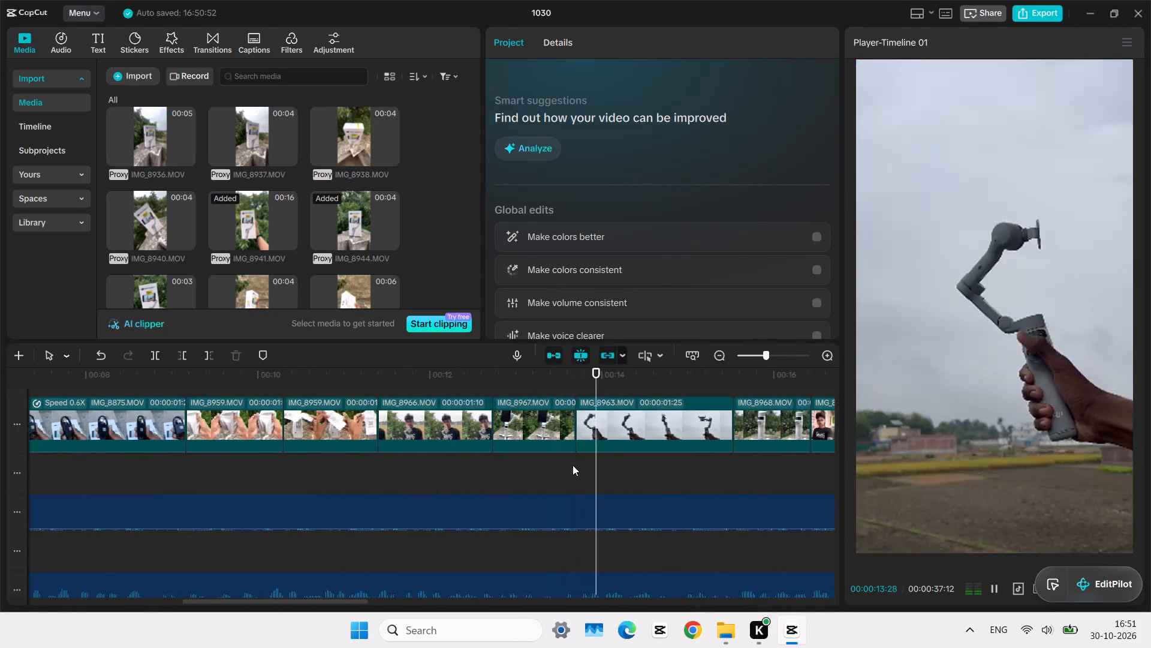
{"action": "scroll", "coordinate": [532, 465], "scroll_direction": "left", "scroll_amount": 1}
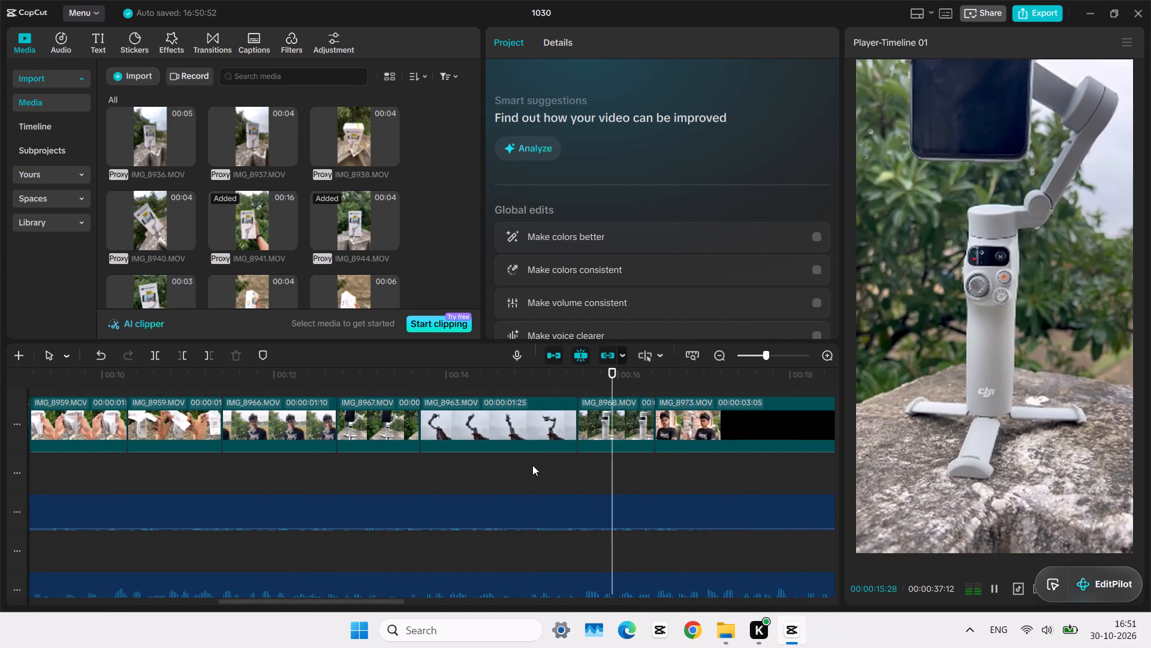
{"action": "scroll", "coordinate": [696, 467], "scroll_direction": "left", "scroll_amount": 1}
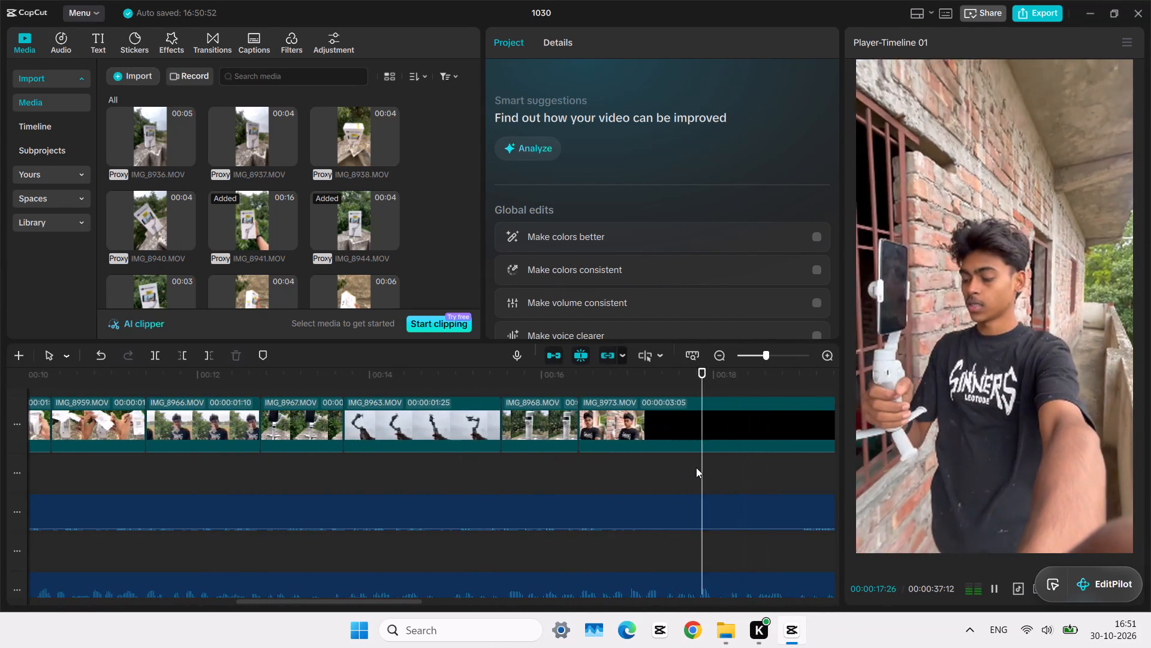
{"action": "scroll", "coordinate": [696, 467], "scroll_direction": "left", "scroll_amount": 1}
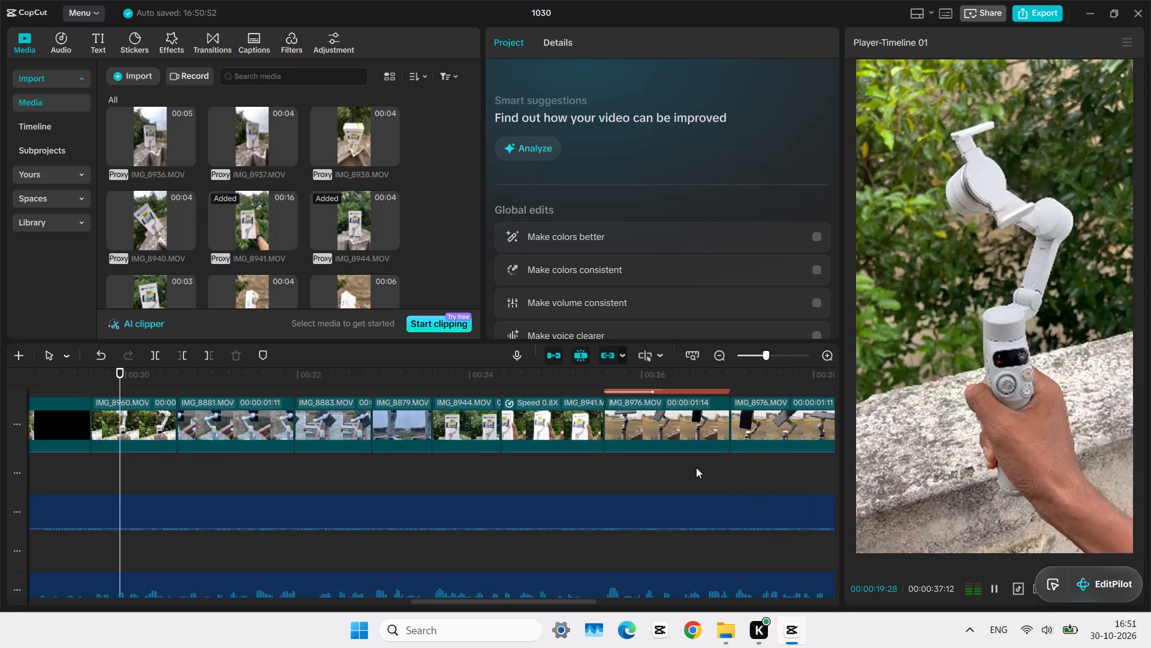
{"action": "scroll", "coordinate": [597, 472], "scroll_direction": "up", "scroll_amount": 1}
{"action": "scroll", "coordinate": [597, 472], "scroll_direction": "down", "scroll_amount": 1, "text": "ctrl"}
{"action": "scroll", "coordinate": [597, 472], "scroll_direction": "up", "scroll_amount": 1, "text": "ctrl"}
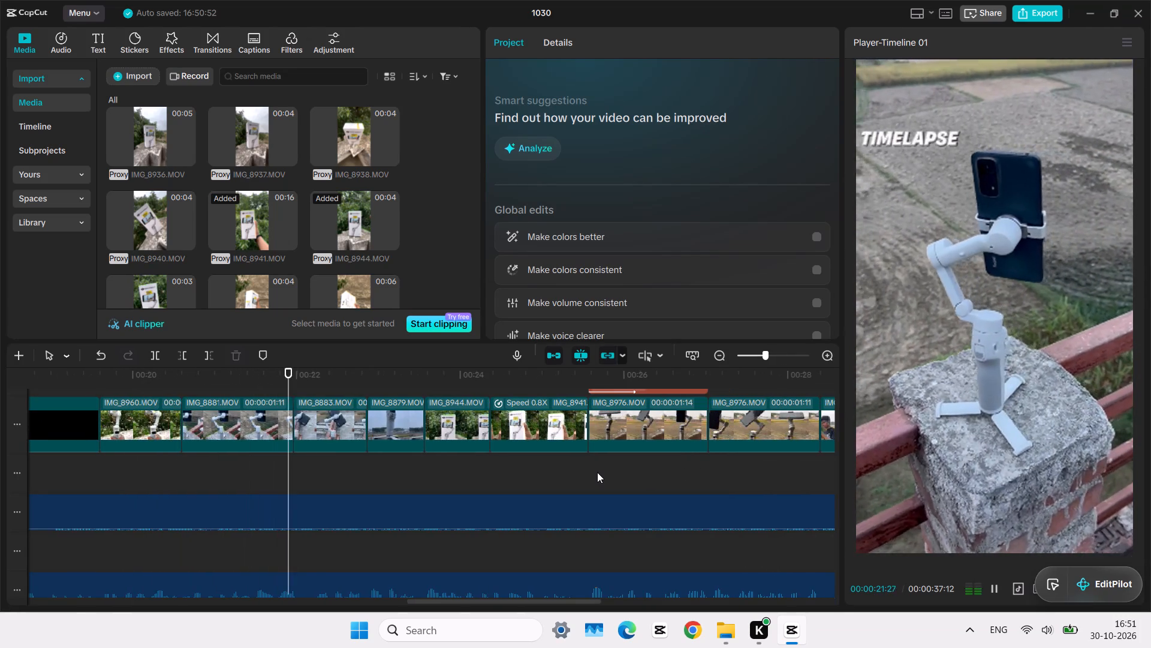
{"action": "scroll", "coordinate": [597, 472], "scroll_direction": "up", "scroll_amount": 1, "text": "ctrl"}
{"action": "scroll", "coordinate": [597, 472], "scroll_direction": "up", "scroll_amount": 1}
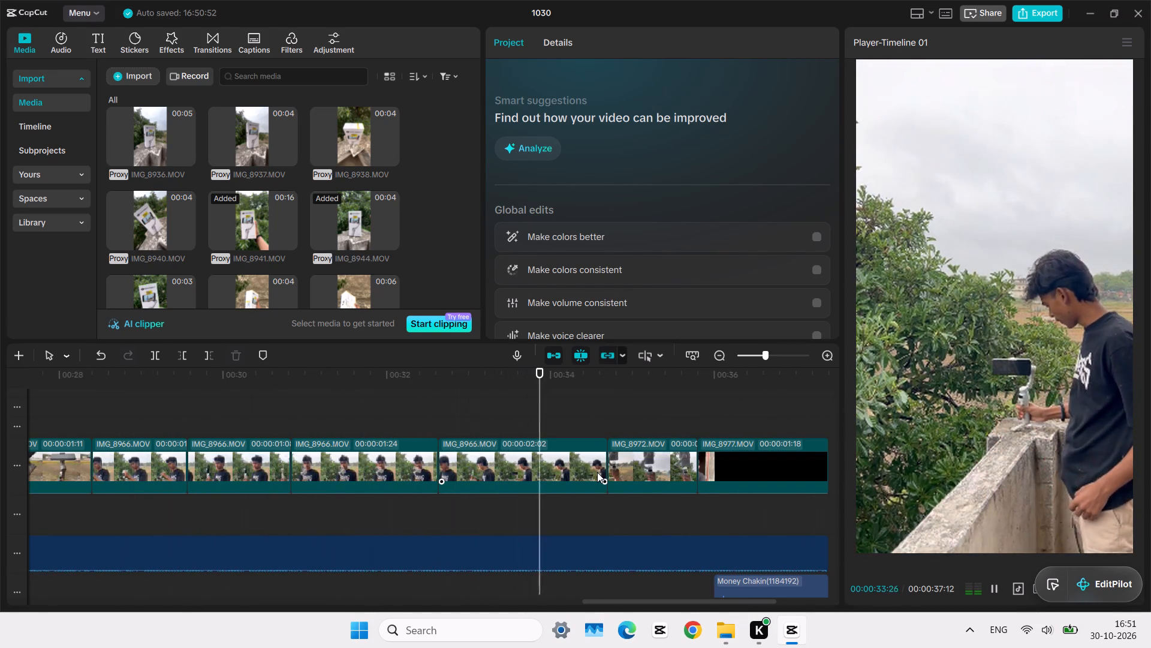
{"action": "scroll", "coordinate": [682, 491], "scroll_direction": "left", "scroll_amount": 1}
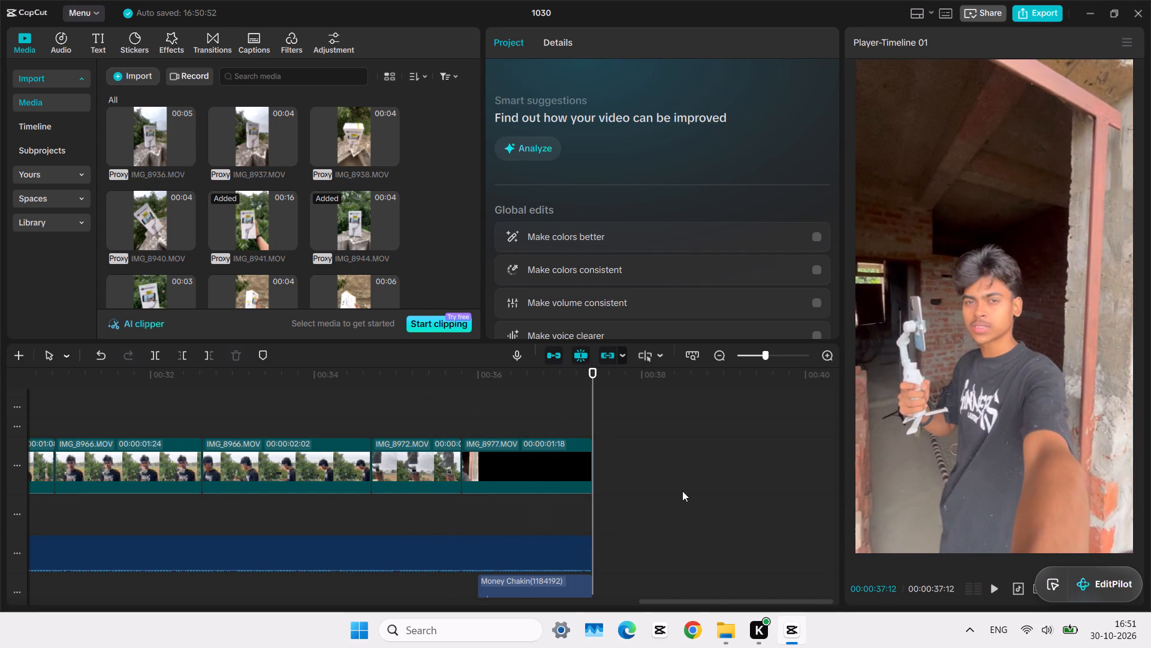
{"action": "left_click", "coordinate": [408, 397]}
{"action": "key", "text": "space"}
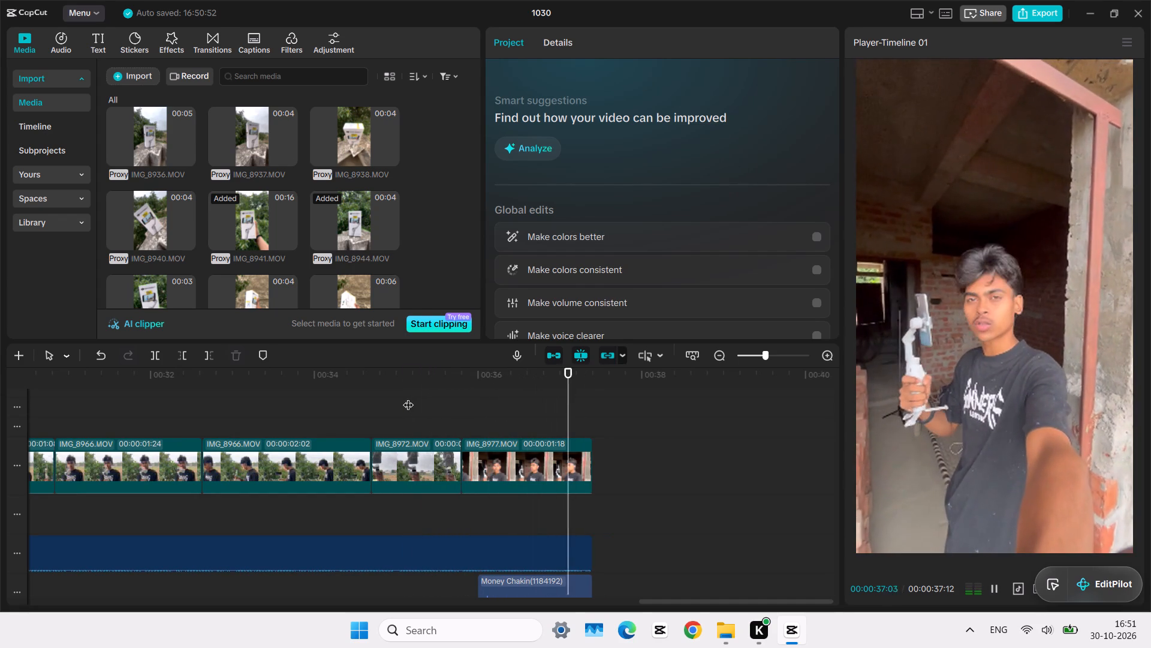
Open the export settings for the finished video and rename the output as GIMAL.
{"action": "left_click", "coordinate": [1046, 15]}
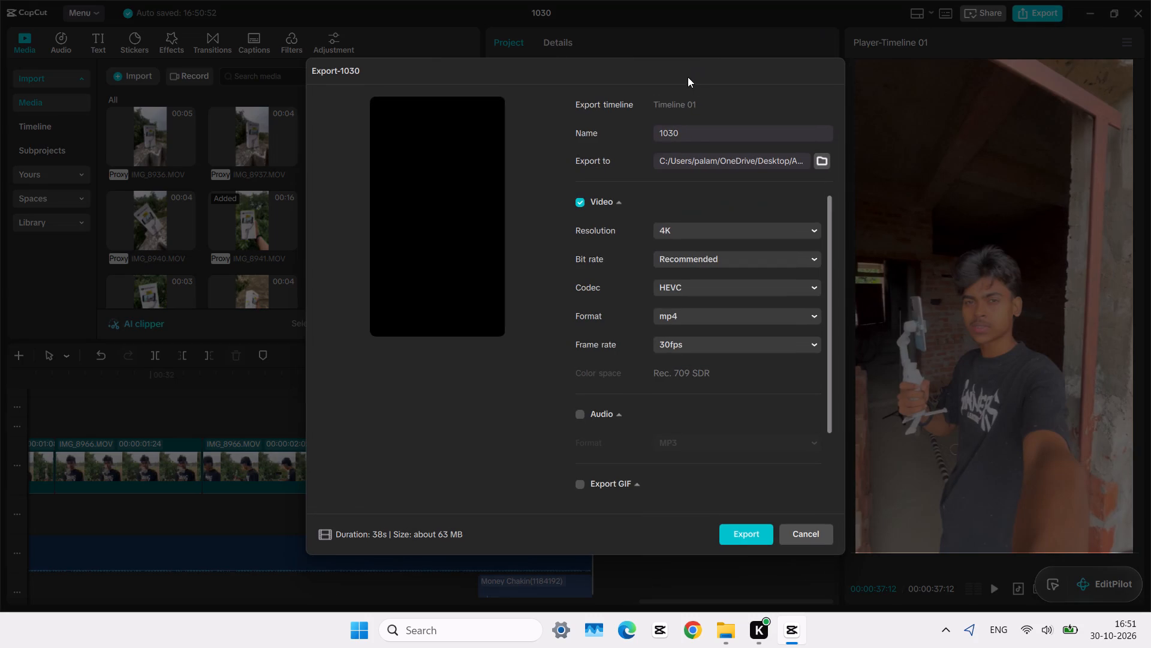
{"action": "left_click", "coordinate": [695, 132]}
{"action": "key", "text": "BackSpace"}
{"action": "key", "text": "BackSpace"}
{"action": "key", "text": "BackSpace"}
{"action": "key", "text": "BackSpace"}
{"action": "key", "text": "BackSpace"}
{"action": "key", "text": "BackSpace"}
{"action": "key", "text": "BackSpace"}
{"action": "key", "text": "BackSpace"}
{"action": "key", "text": "BackSpace"}
{"action": "key", "text": "BackSpace"}
{"action": "type", "text": "GIMA"}
{"action": "key", "text": "l"}
Set the export location to the folder Desktop > Atul Creatives > hang with atul > atul export.
{"action": "left_click", "coordinate": [818, 168]}
{"action": "left_click", "coordinate": [70, 160]}
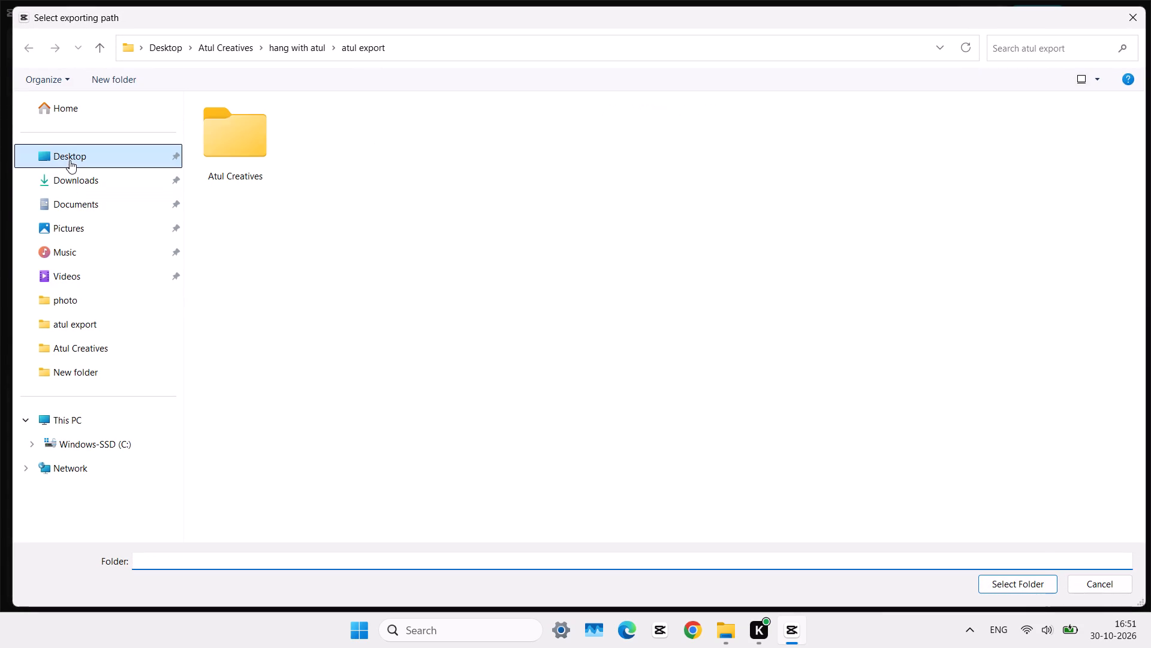
{"action": "double_click", "coordinate": [245, 144]}
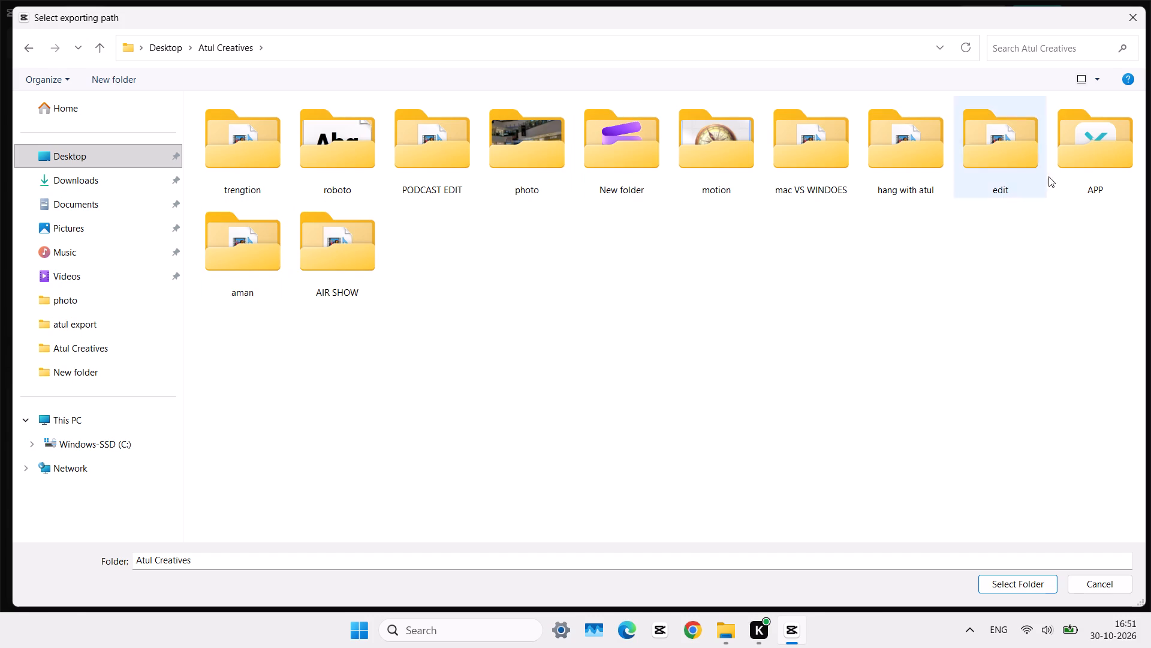
{"action": "double_click", "coordinate": [897, 182]}
{"action": "double_click", "coordinate": [246, 172]}
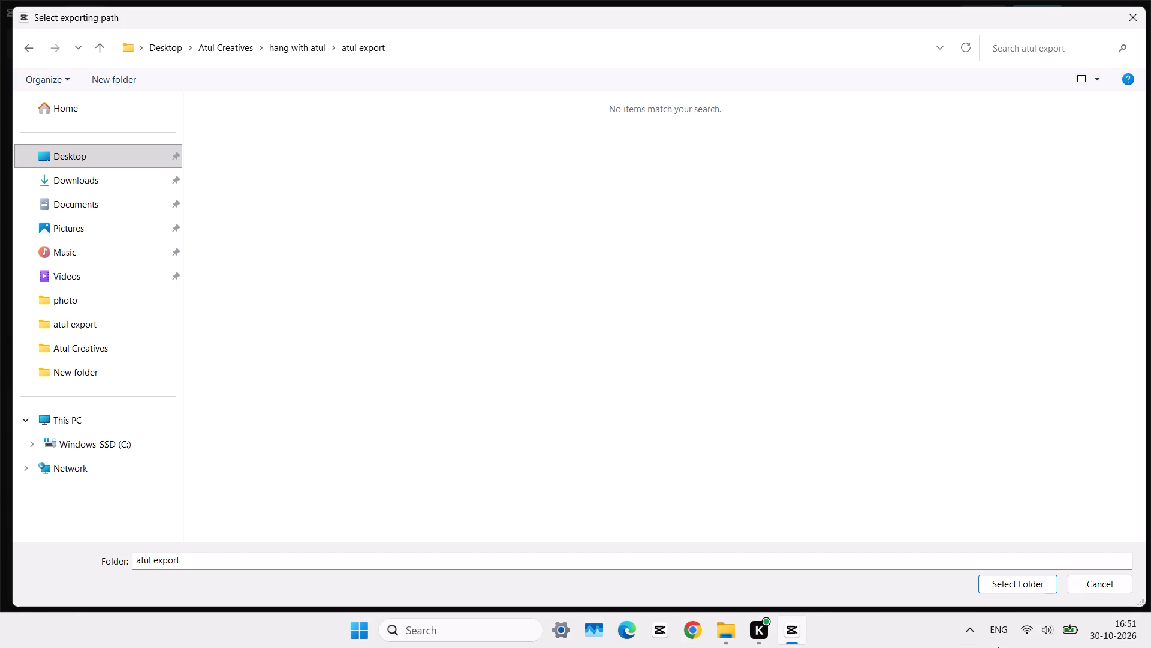
{"action": "left_click", "coordinate": [987, 583]}
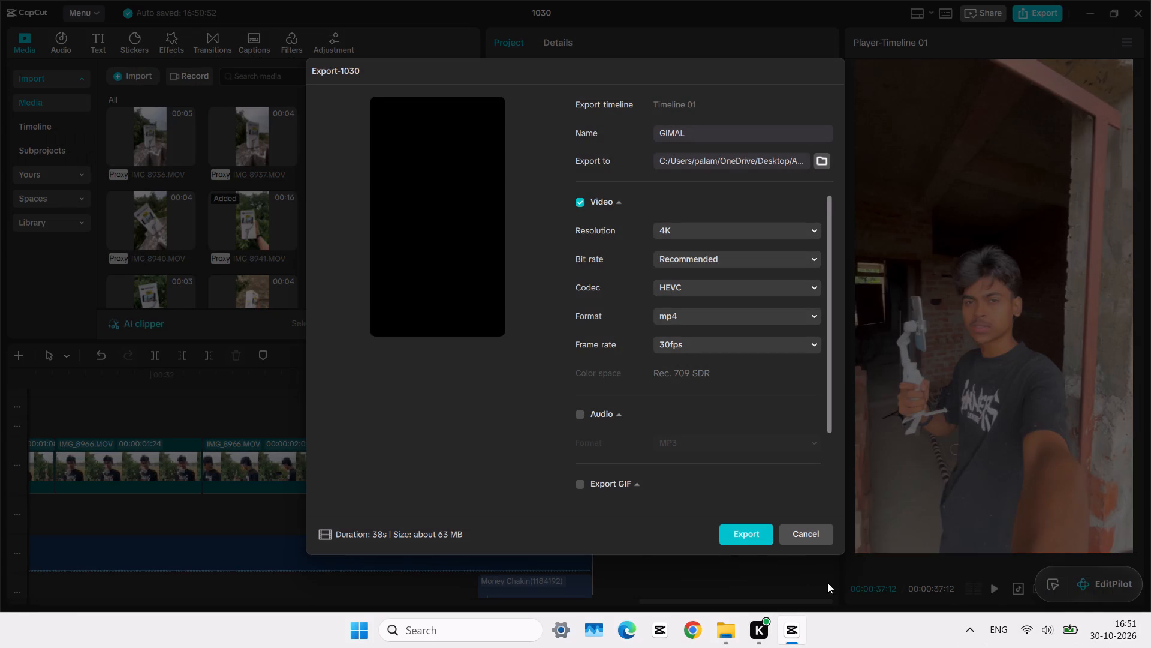
Start exporting the GIMAL video with the current export settings.
{"action": "left_click", "coordinate": [748, 542]}
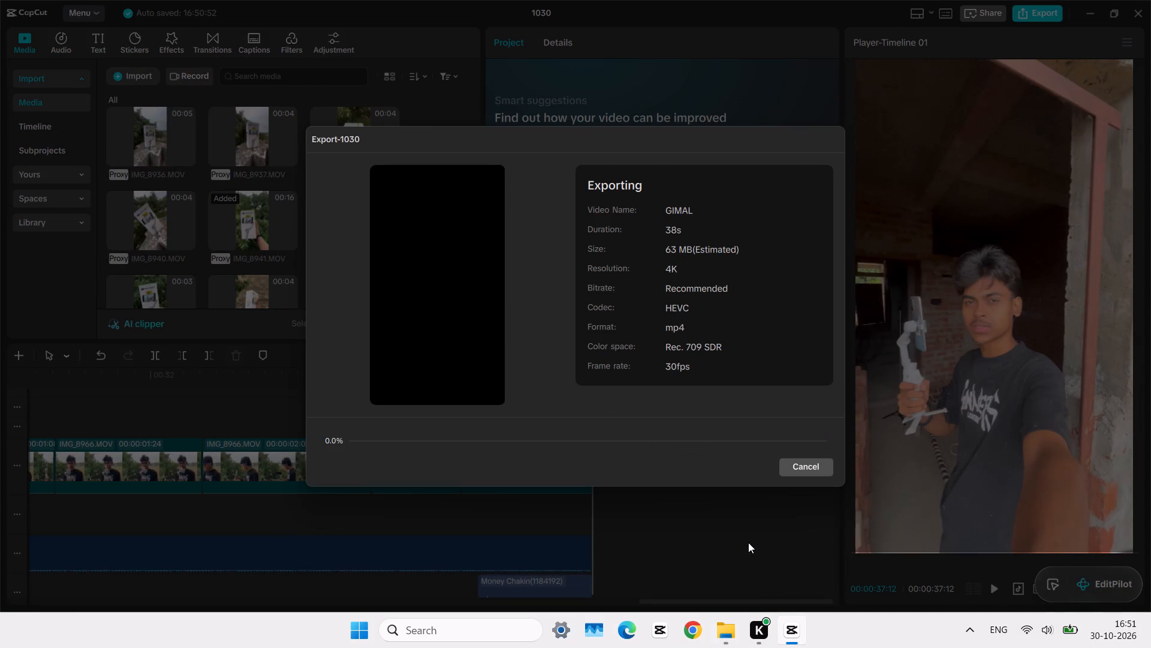
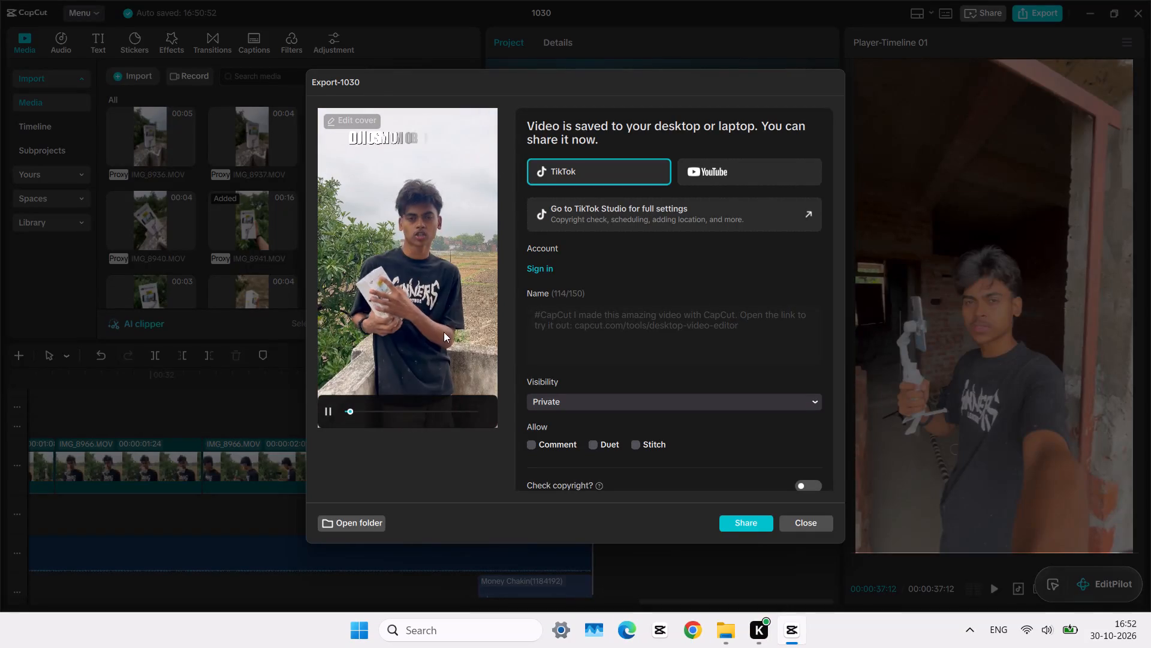
Pause the exported video's preview and close the export window without sharing it.
{"action": "left_click", "coordinate": [418, 302]}
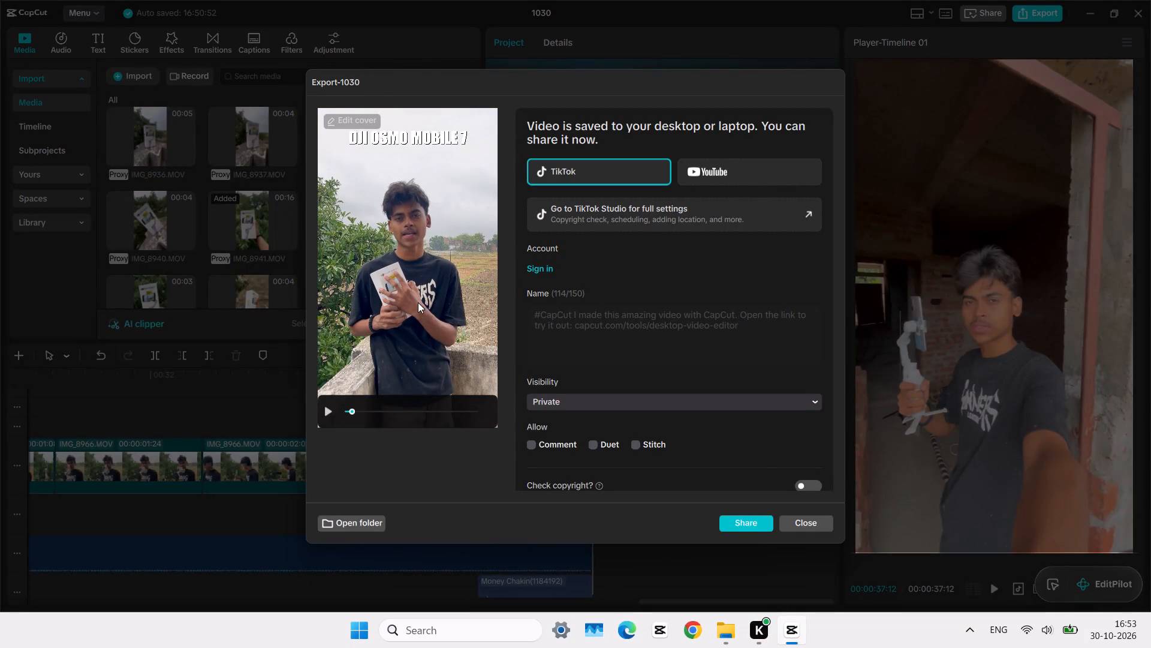
{"action": "left_click", "coordinate": [803, 526]}
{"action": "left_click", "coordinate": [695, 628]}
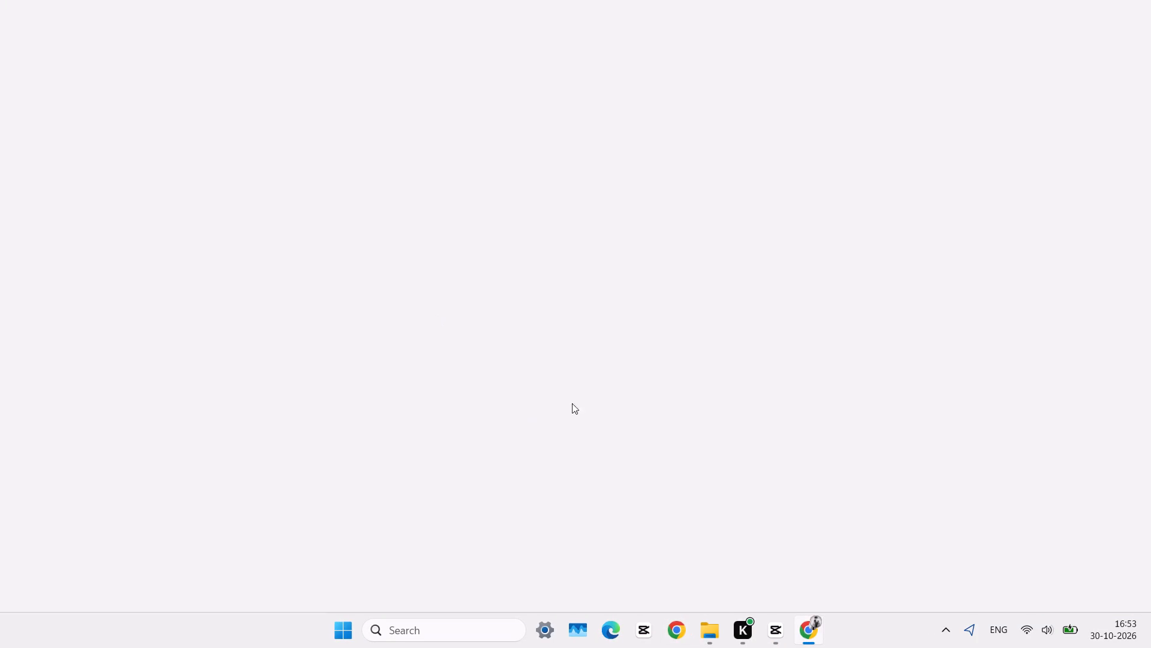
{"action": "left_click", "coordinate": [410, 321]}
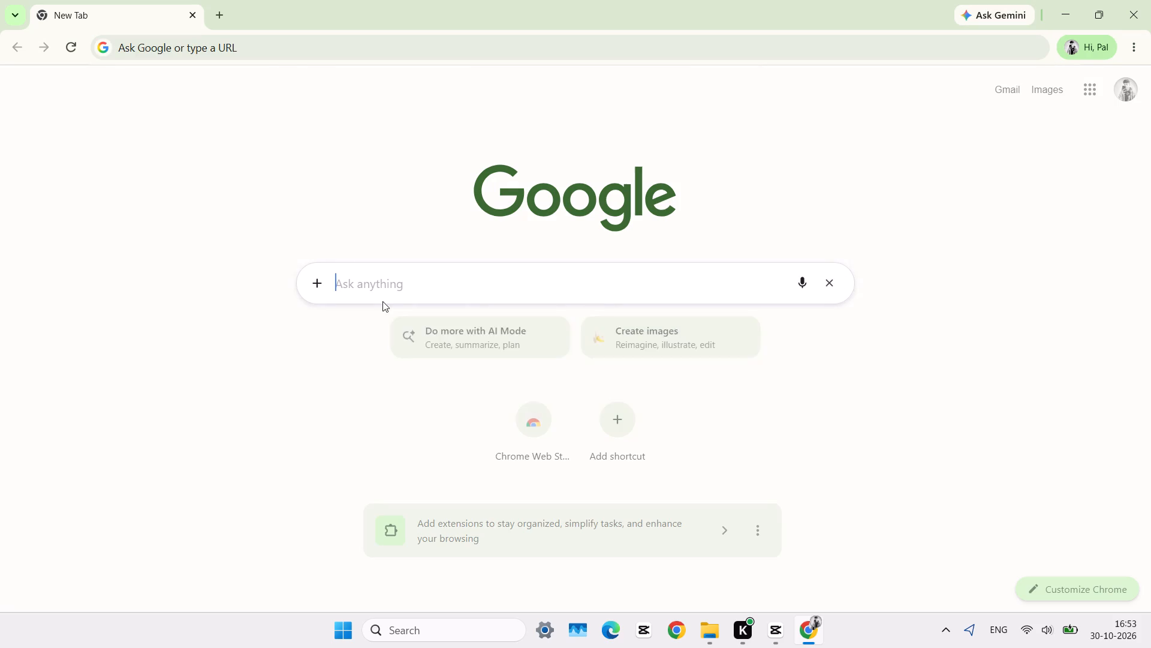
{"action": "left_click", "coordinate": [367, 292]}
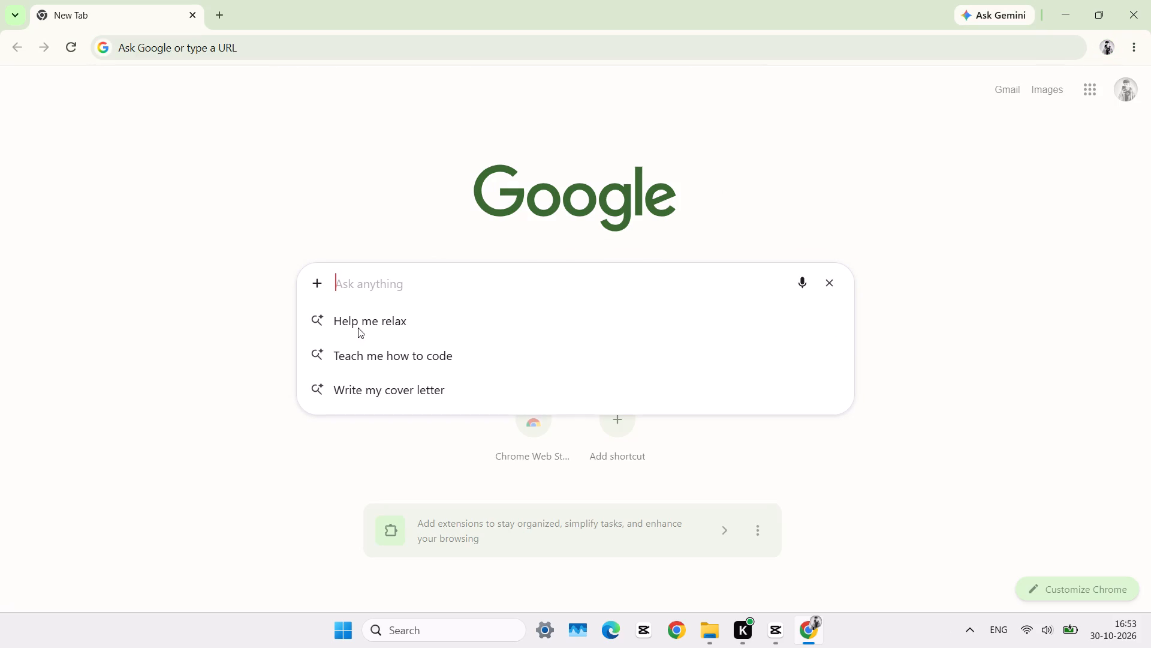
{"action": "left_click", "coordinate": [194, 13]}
Open Chrome, search for google drive from the recent suggestions, and enter Google Drive with the Banaras account.
{"action": "left_click", "coordinate": [694, 630]}
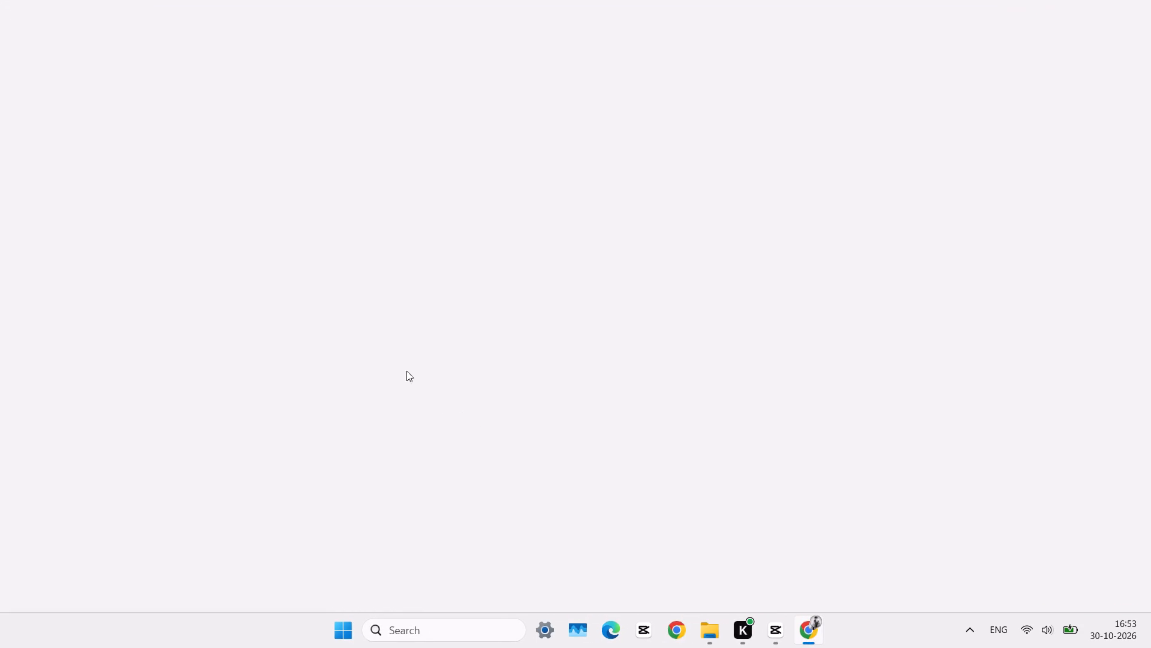
{"action": "left_click", "coordinate": [375, 284]}
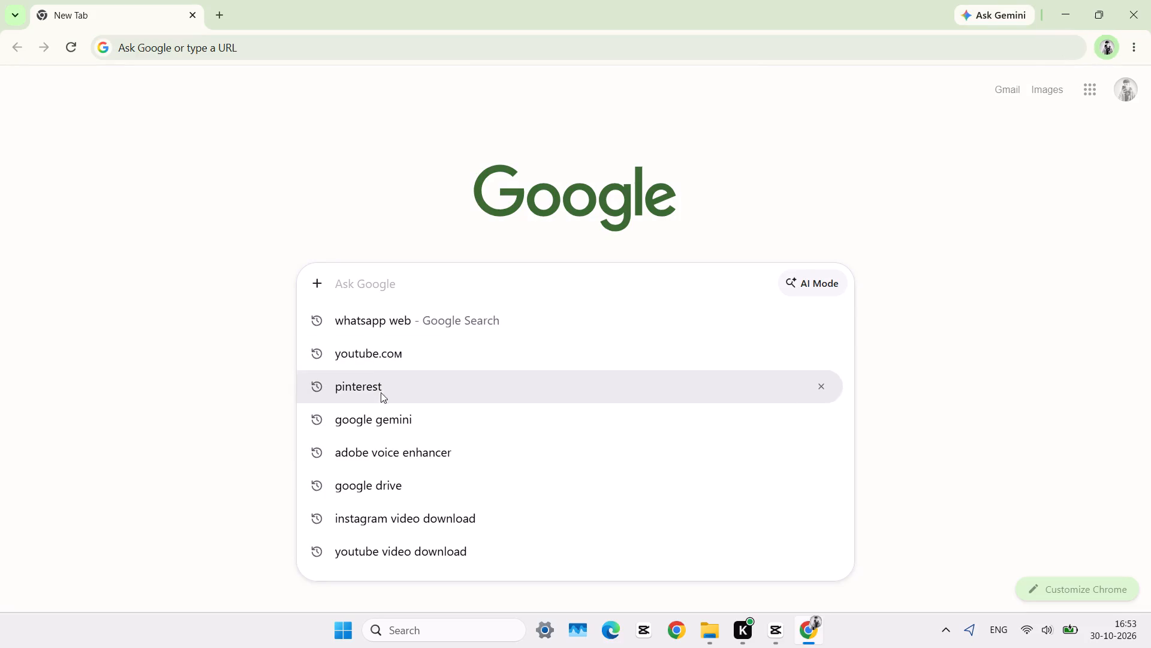
{"action": "left_click", "coordinate": [378, 472]}
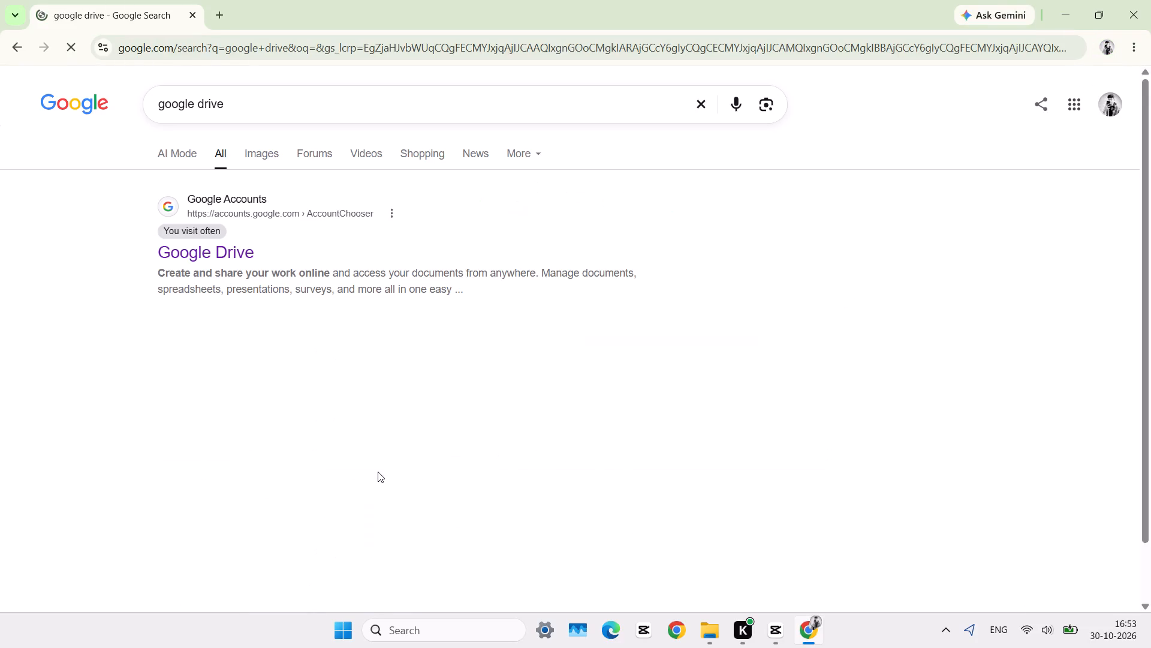
{"action": "left_click", "coordinate": [209, 268]}
{"action": "double_click", "coordinate": [225, 259]}
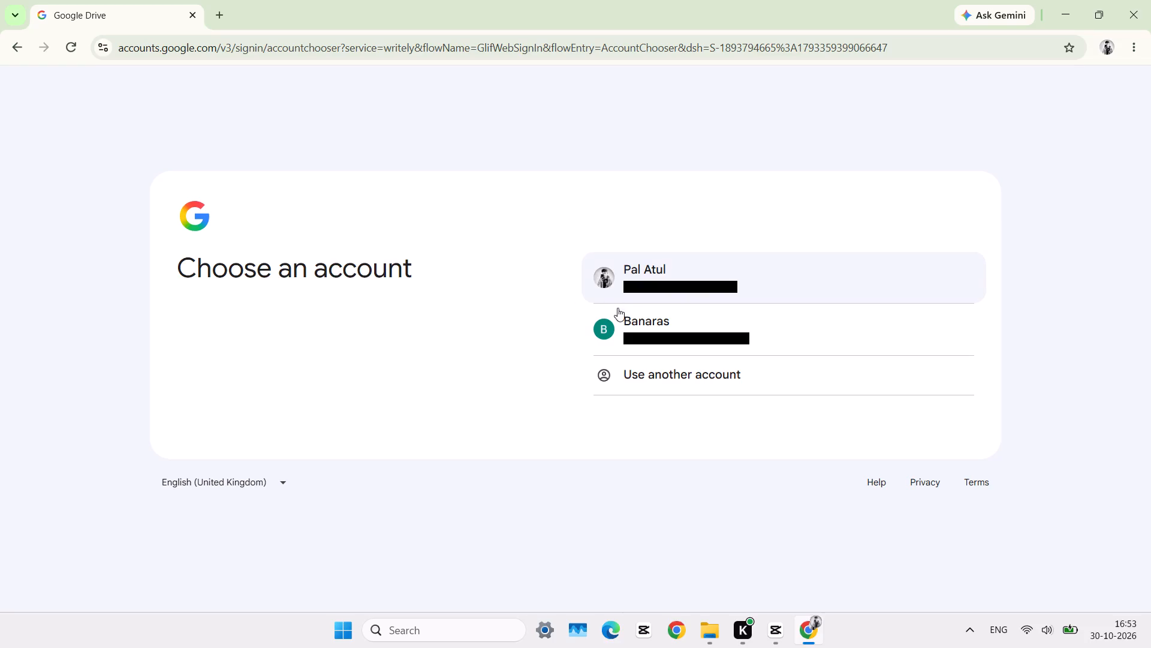
{"action": "left_click", "coordinate": [628, 324]}
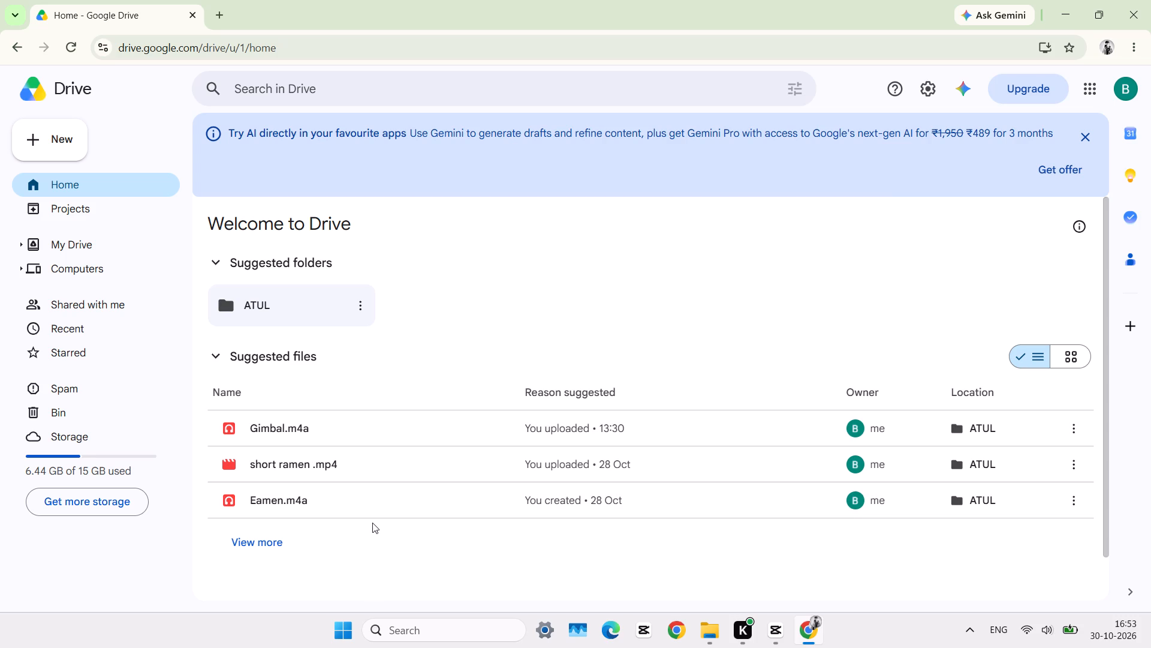
Delete the suggested files Gimbal.m4a, short ramen .mp4 and Eamen.m4a from Drive.
{"action": "left_click_drag", "start_coordinate": [373, 523], "coordinate": [344, 430]}
{"action": "key", "text": "Delete"}
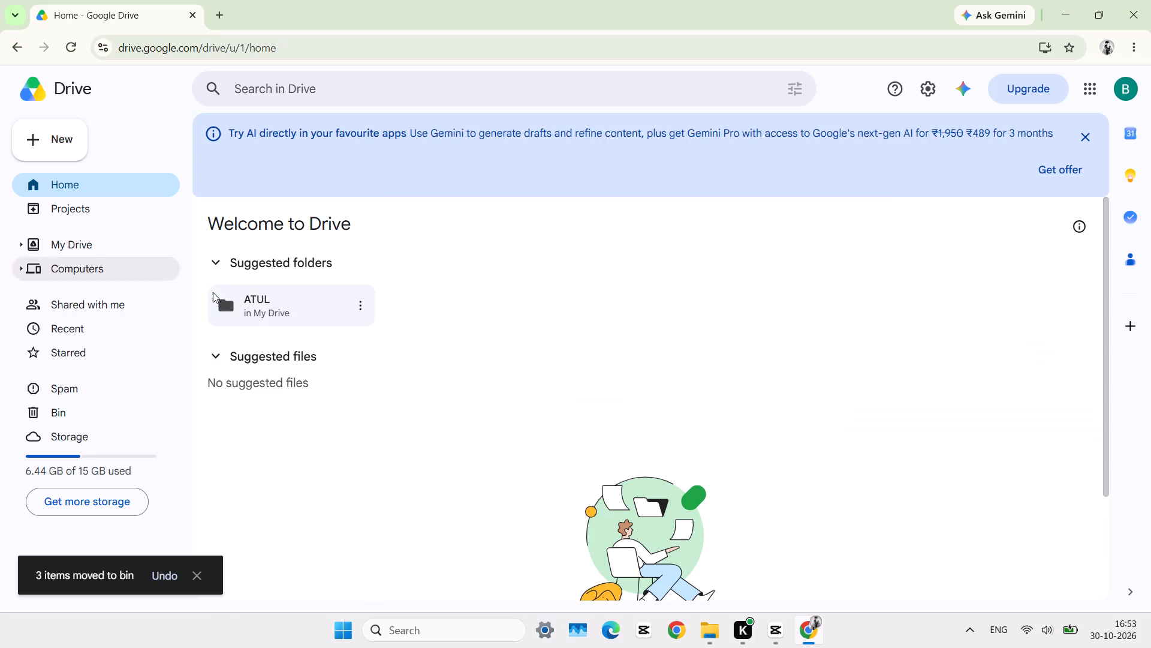
Open the ATUL folder in My Drive.
{"action": "left_click", "coordinate": [63, 248]}
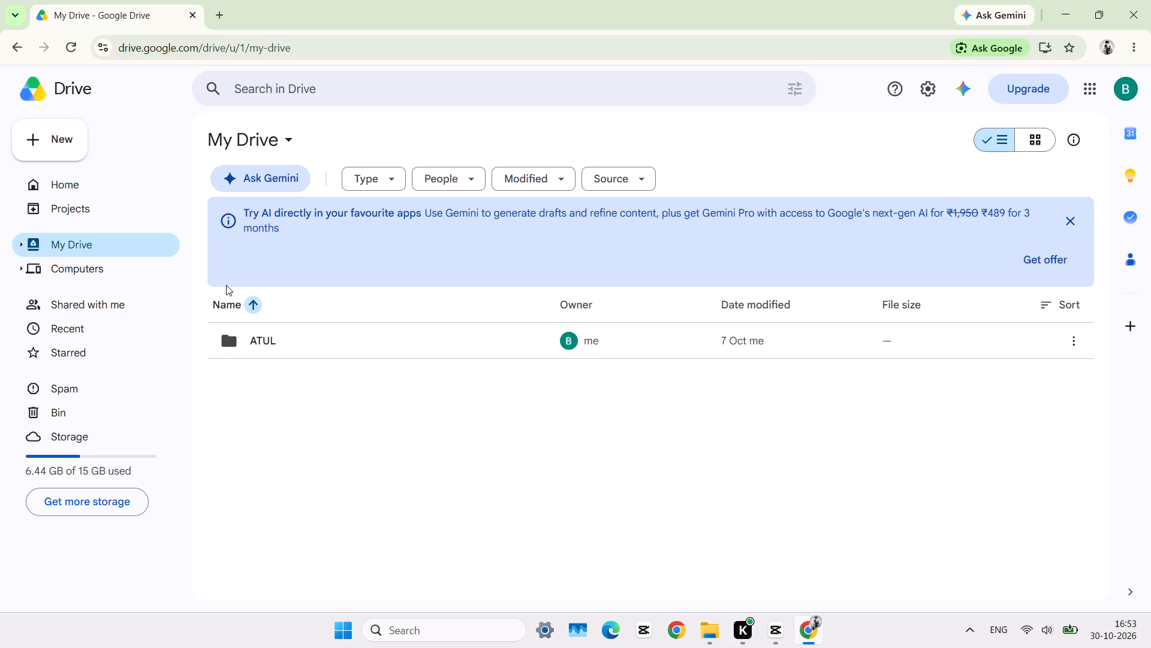
{"action": "double_click", "coordinate": [258, 335]}
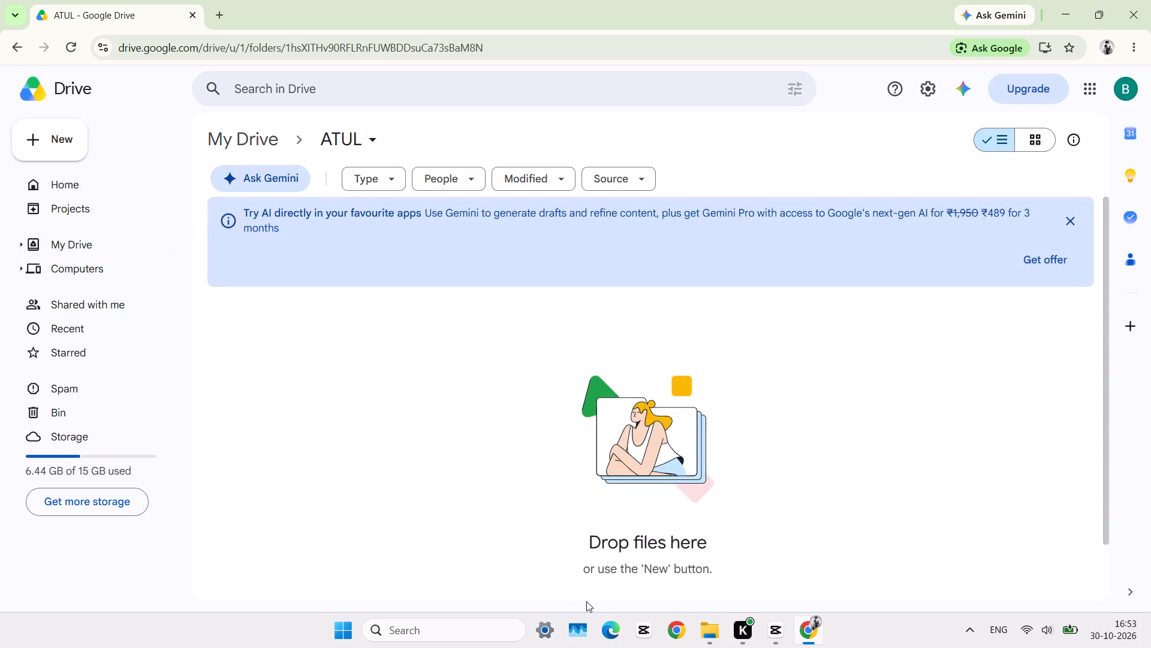
Upload the GIMAL video from Desktop > Atul Creatives > hang with atul > atul export into Drive's ATUL folder.
{"action": "left_click", "coordinate": [710, 631]}
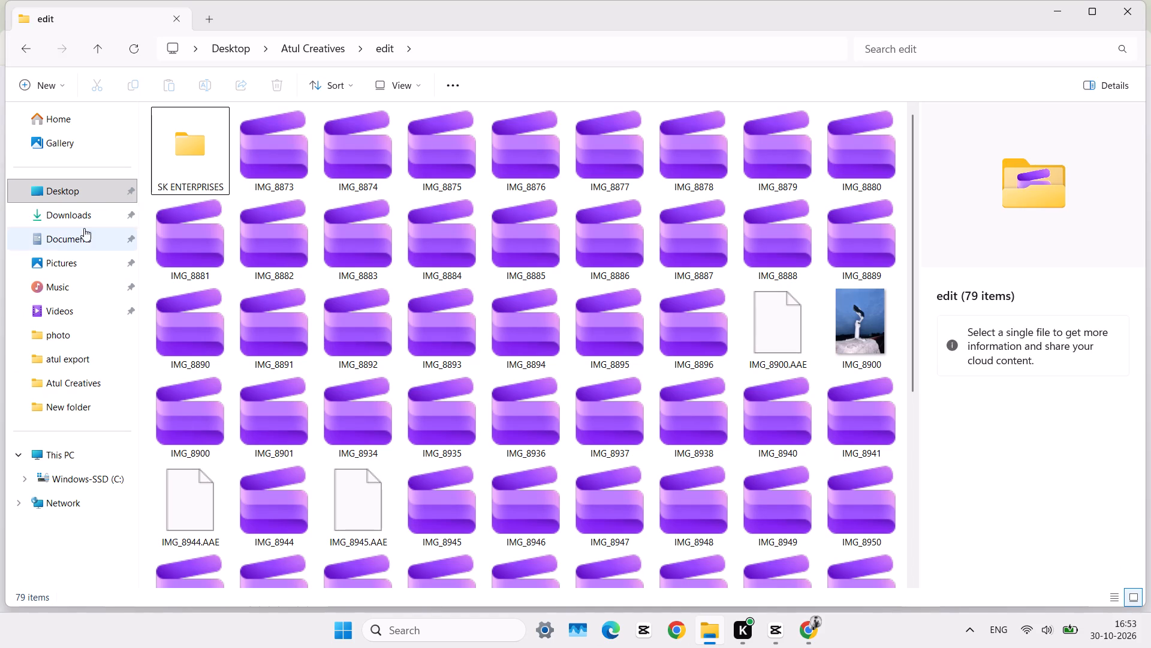
{"action": "left_click", "coordinate": [79, 218]}
{"action": "left_click", "coordinate": [88, 199]}
{"action": "double_click", "coordinate": [164, 166]}
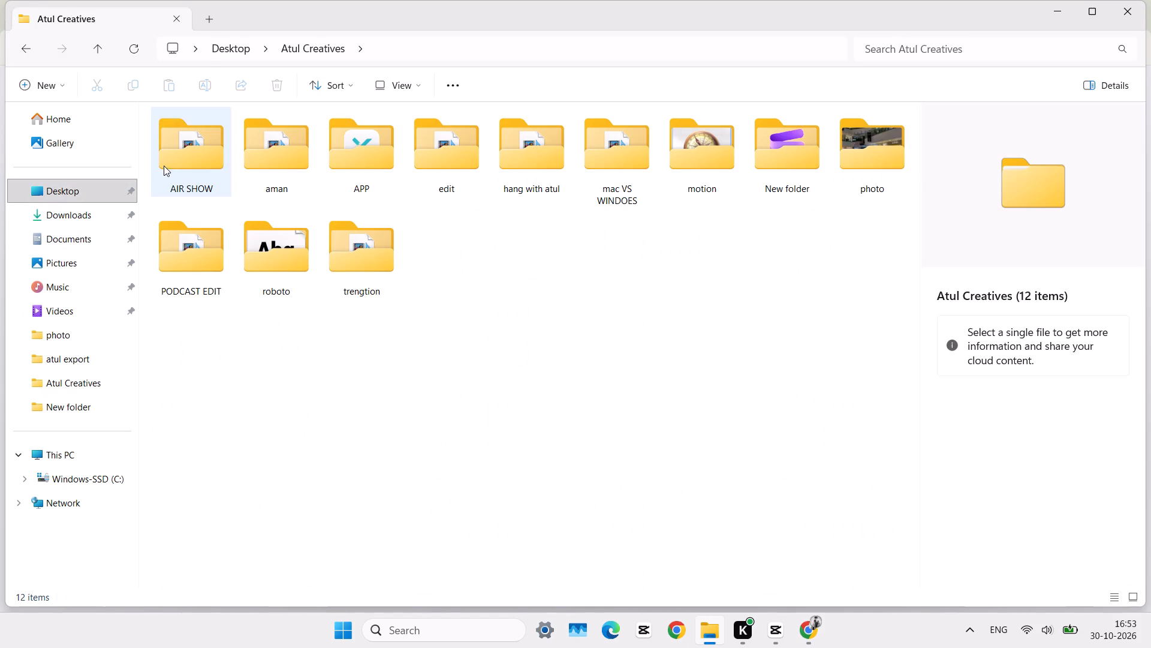
{"action": "double_click", "coordinate": [569, 177]}
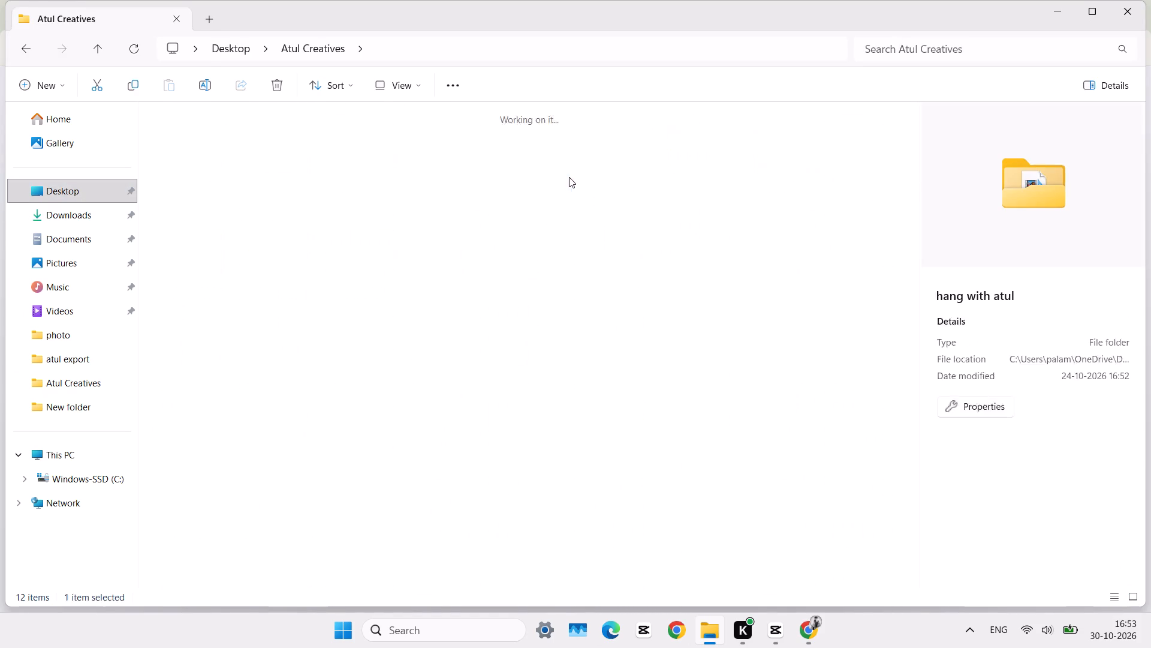
{"action": "double_click", "coordinate": [176, 146]}
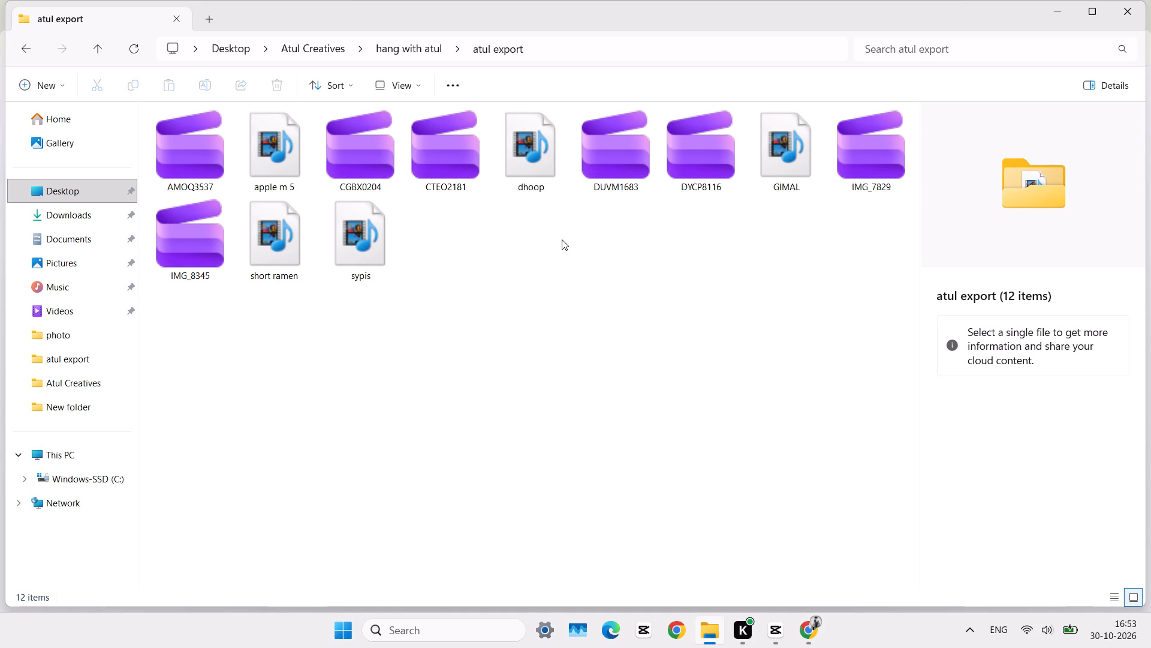
{"action": "left_click_drag", "start_coordinate": [777, 136], "coordinate": [788, 198]}
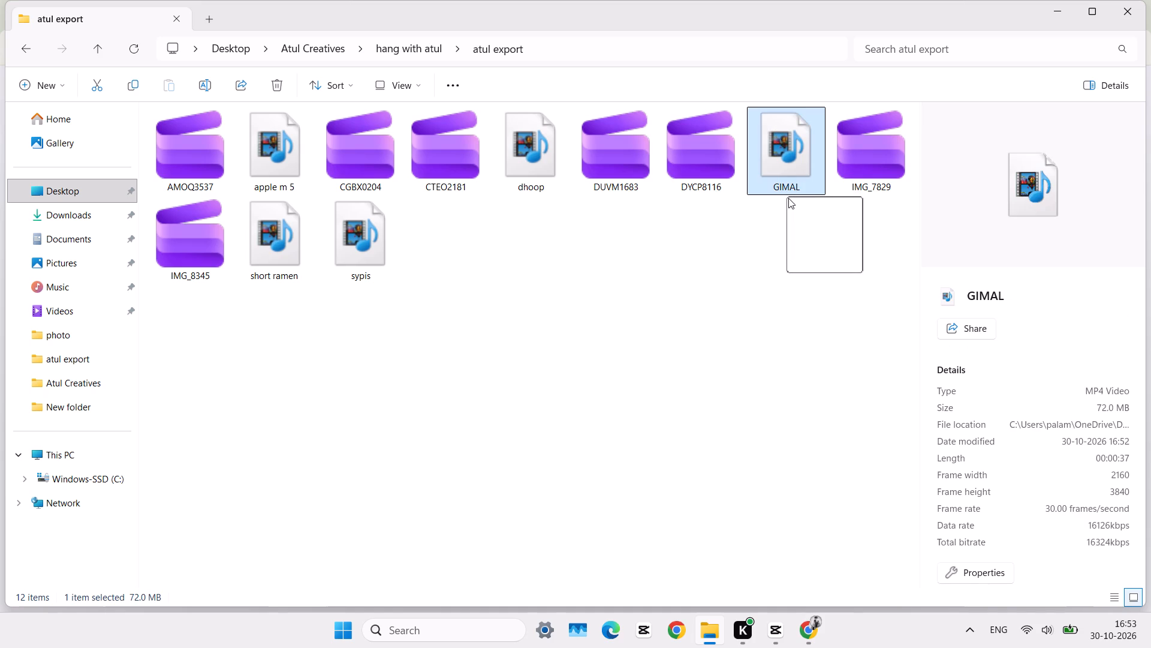
{"action": "left_click_drag", "start_coordinate": [788, 198], "coordinate": [691, 433]}
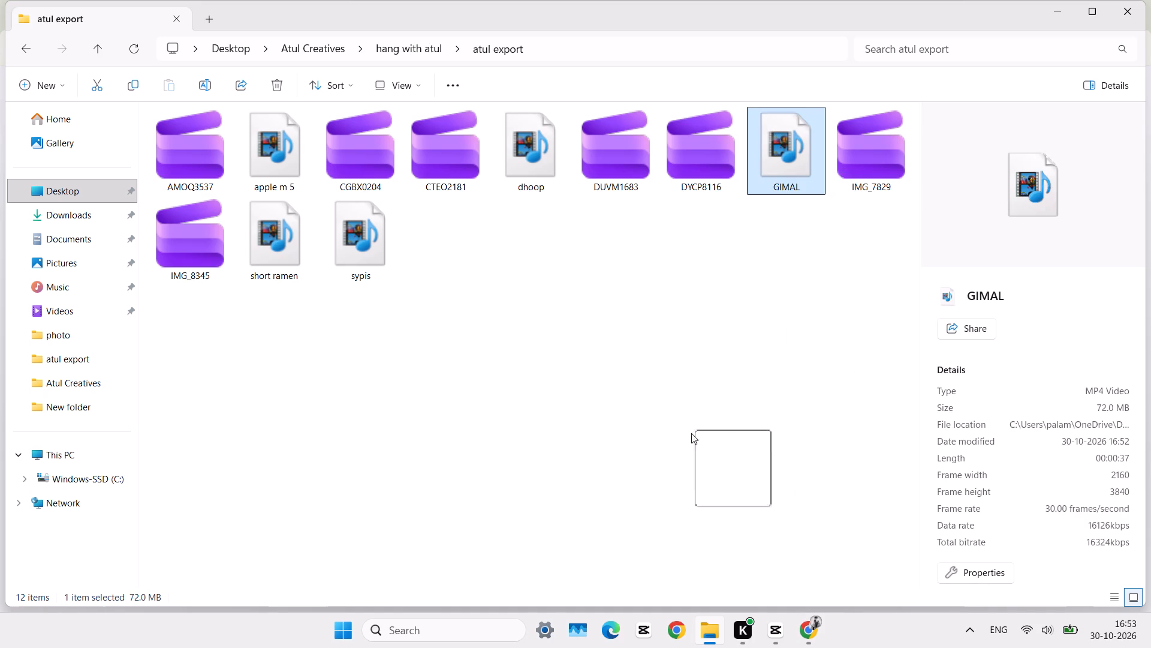
{"action": "left_click_drag", "start_coordinate": [691, 433], "coordinate": [780, 580]}
{"action": "scroll", "coordinate": [675, 439], "scroll_direction": "up", "scroll_amount": 1}
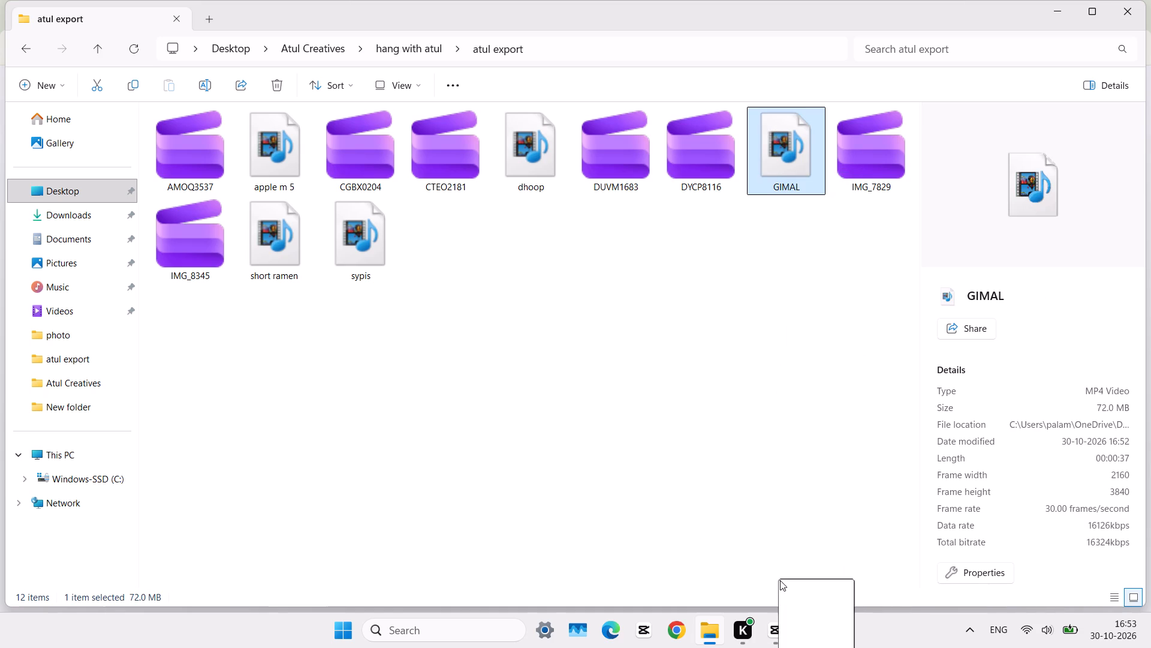
{"action": "left_click_drag", "start_coordinate": [780, 580], "coordinate": [653, 455]}
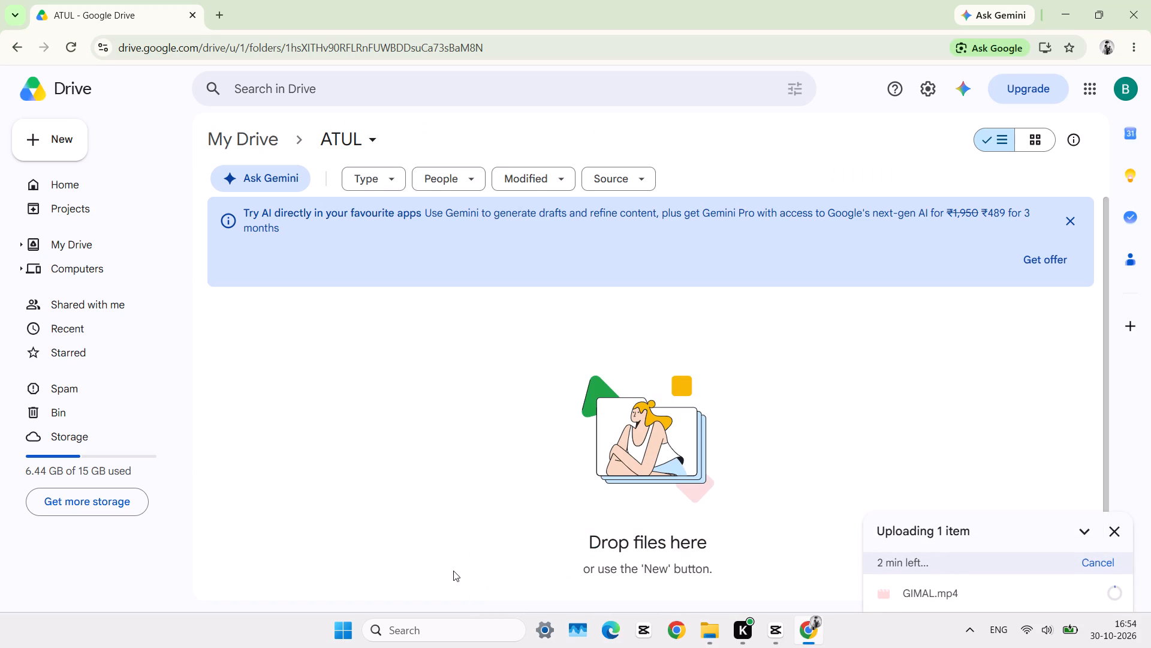
Switch back to CapCut and close the finished 1030 project.
{"action": "left_click", "coordinate": [776, 634]}
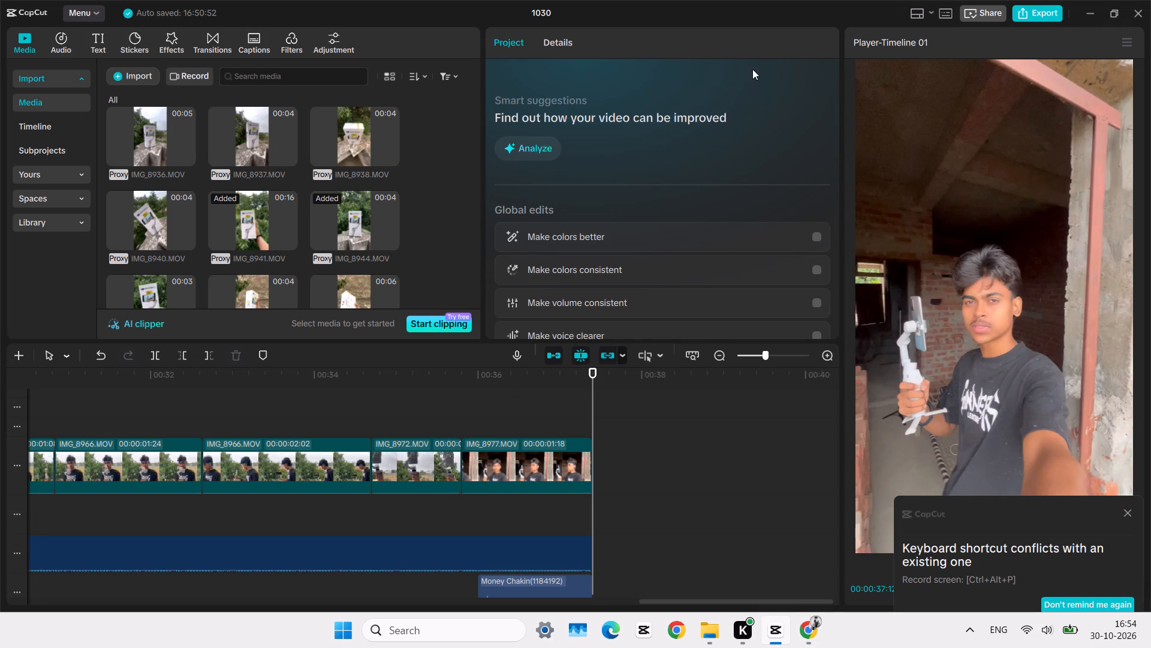
{"action": "left_click", "coordinate": [1146, 12]}
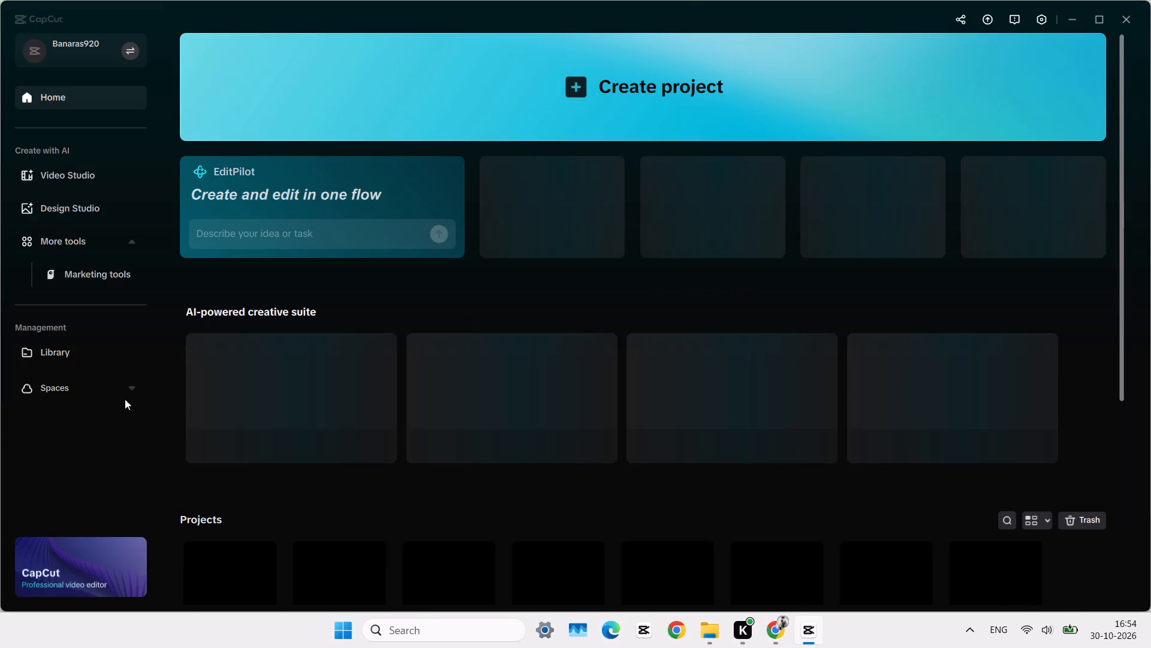
Open the 1026 project to look at it without relinking its media, and close it again.
{"action": "scroll", "coordinate": [367, 466], "scroll_direction": "down", "scroll_amount": 3}
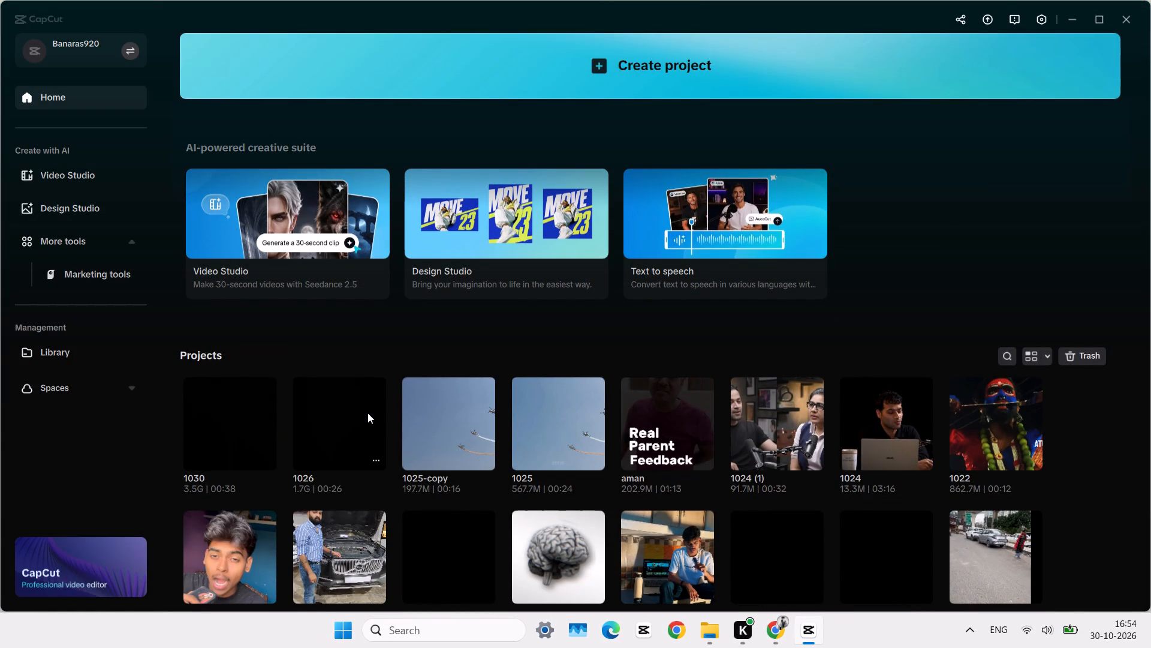
{"action": "left_click", "coordinate": [342, 419]}
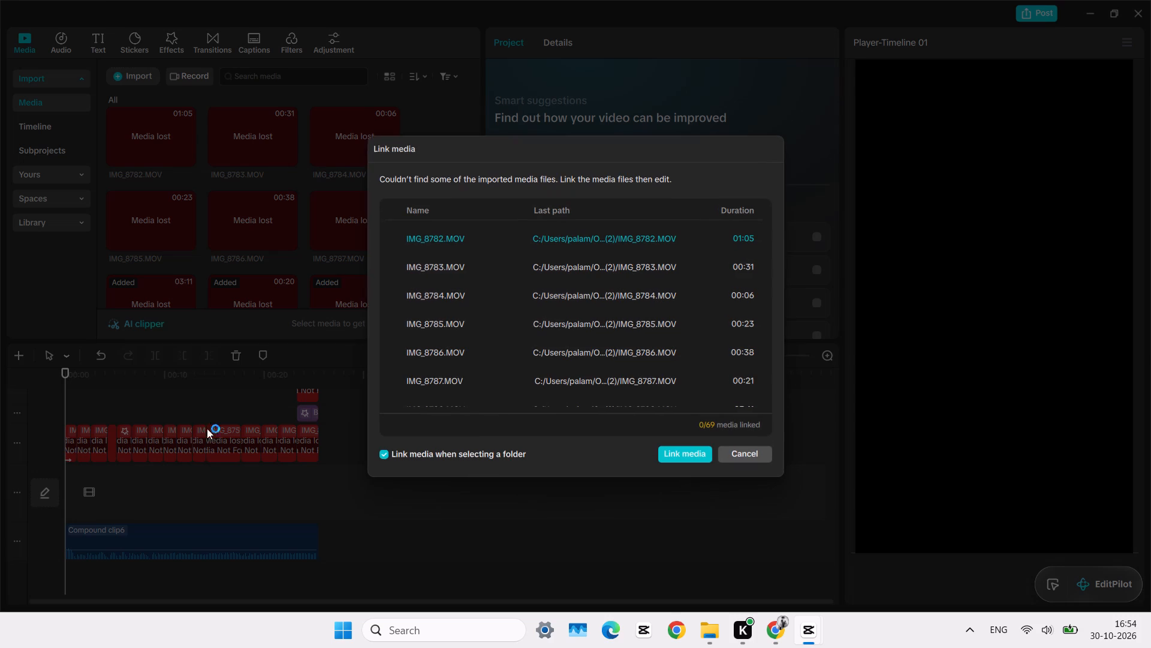
{"action": "left_click", "coordinate": [749, 452]}
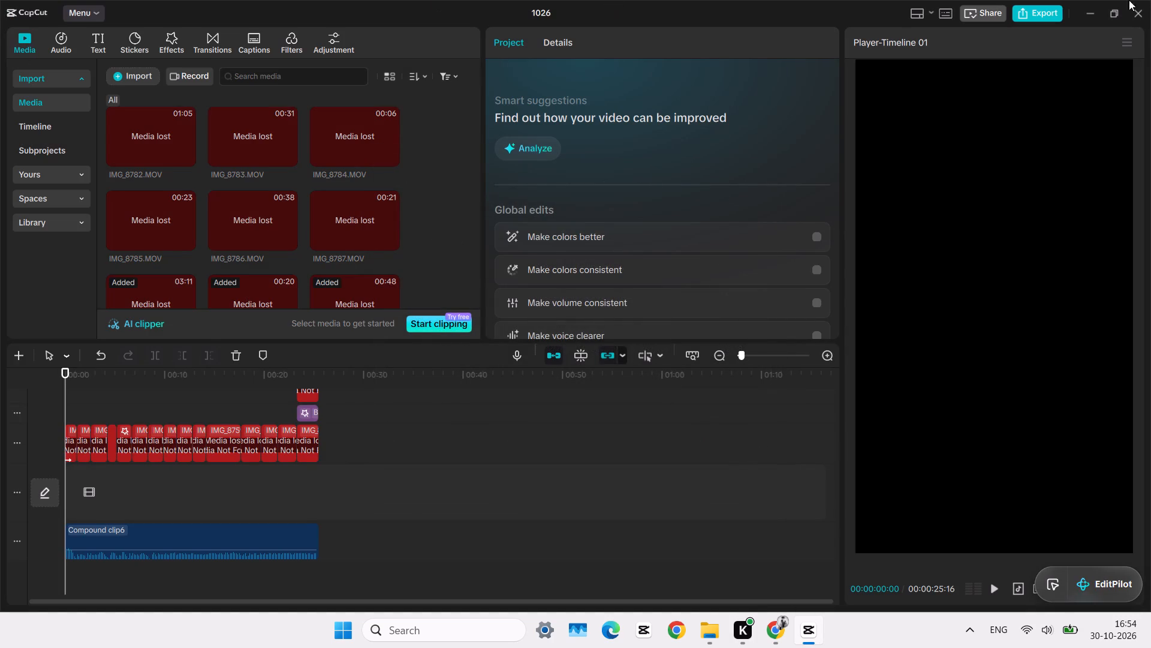
{"action": "left_click", "coordinate": [1135, 4]}
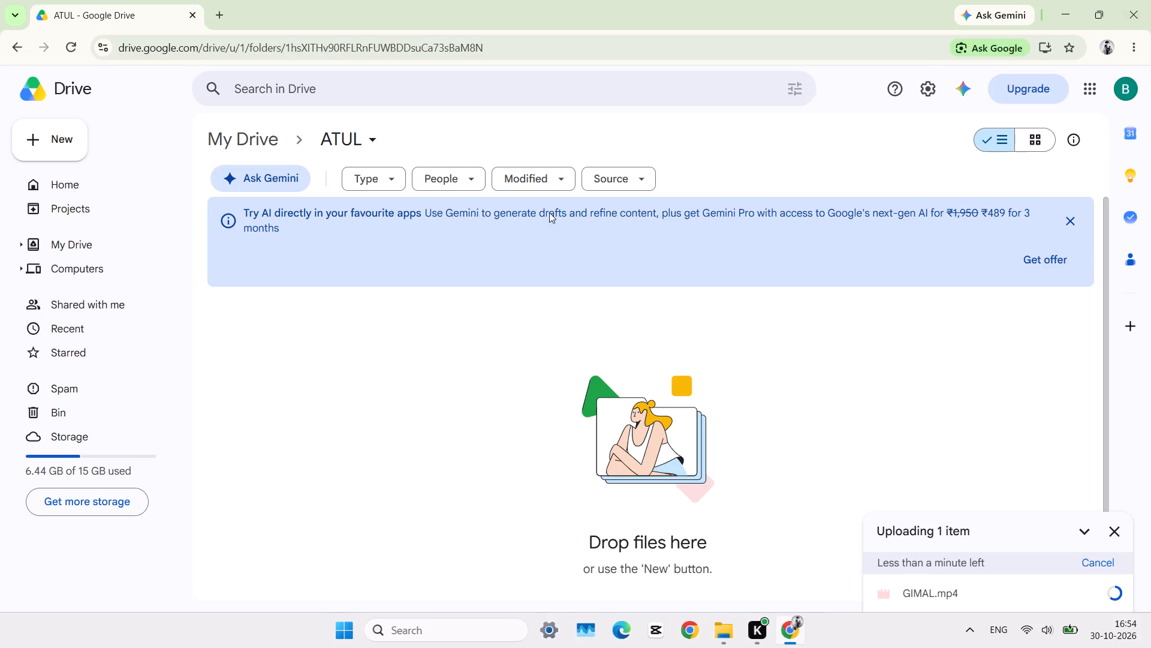
Open the 1025-copy project without relinking its missing media.
{"action": "scroll", "coordinate": [482, 476], "scroll_direction": "down", "scroll_amount": 4}
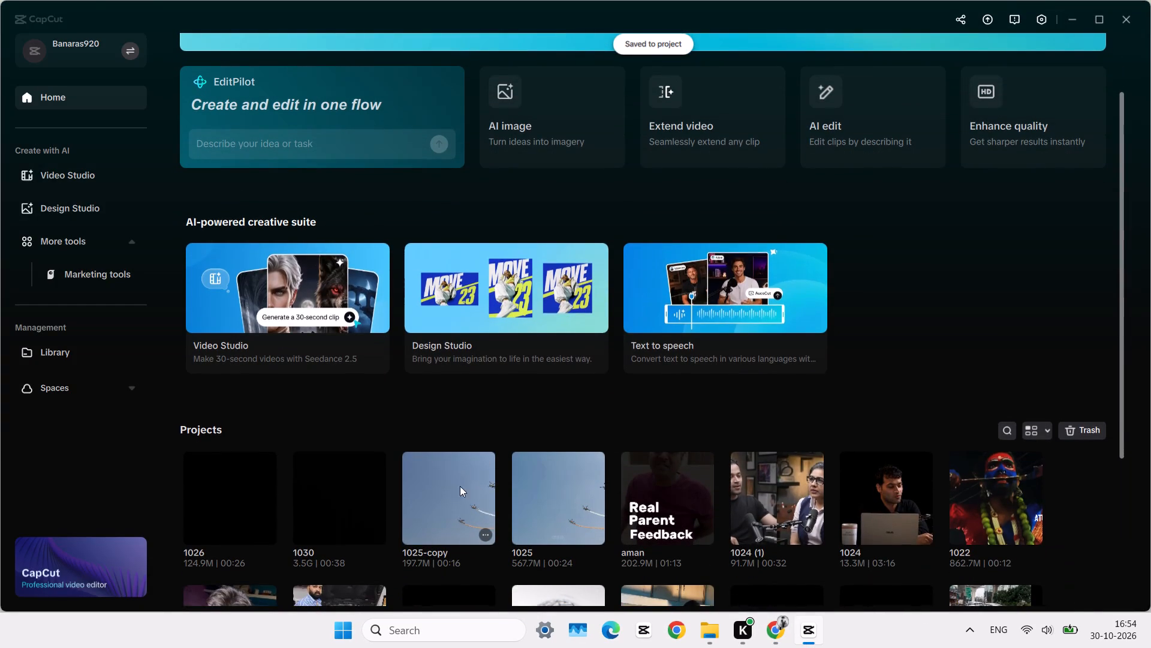
{"action": "left_click", "coordinate": [429, 503]}
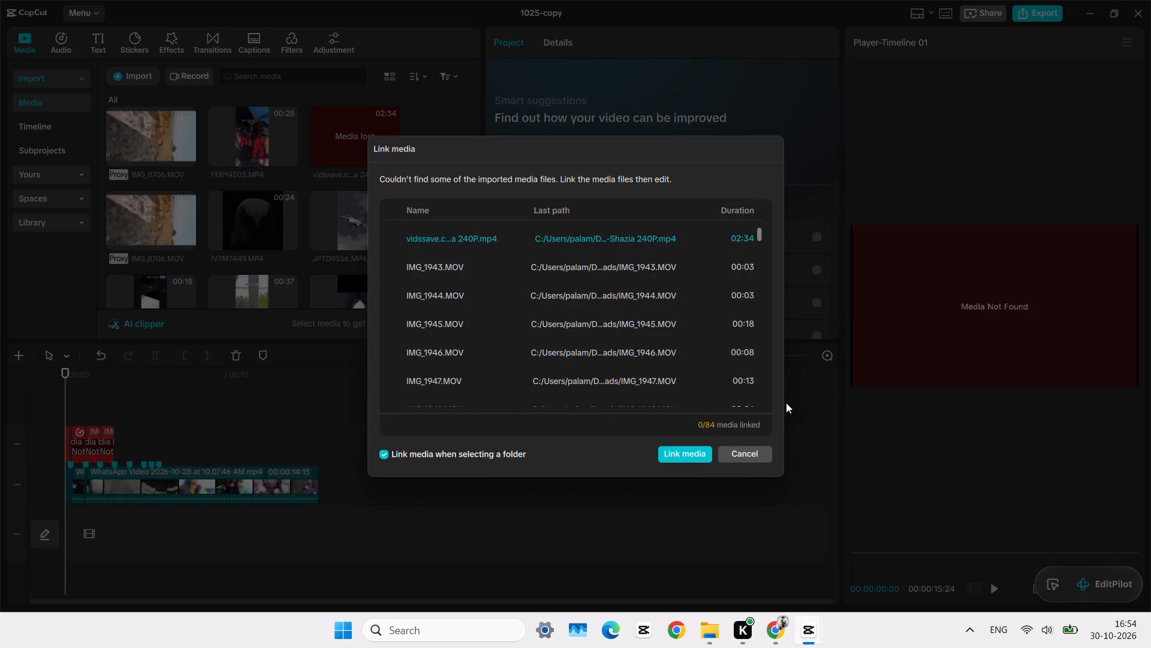
{"action": "left_click", "coordinate": [732, 454]}
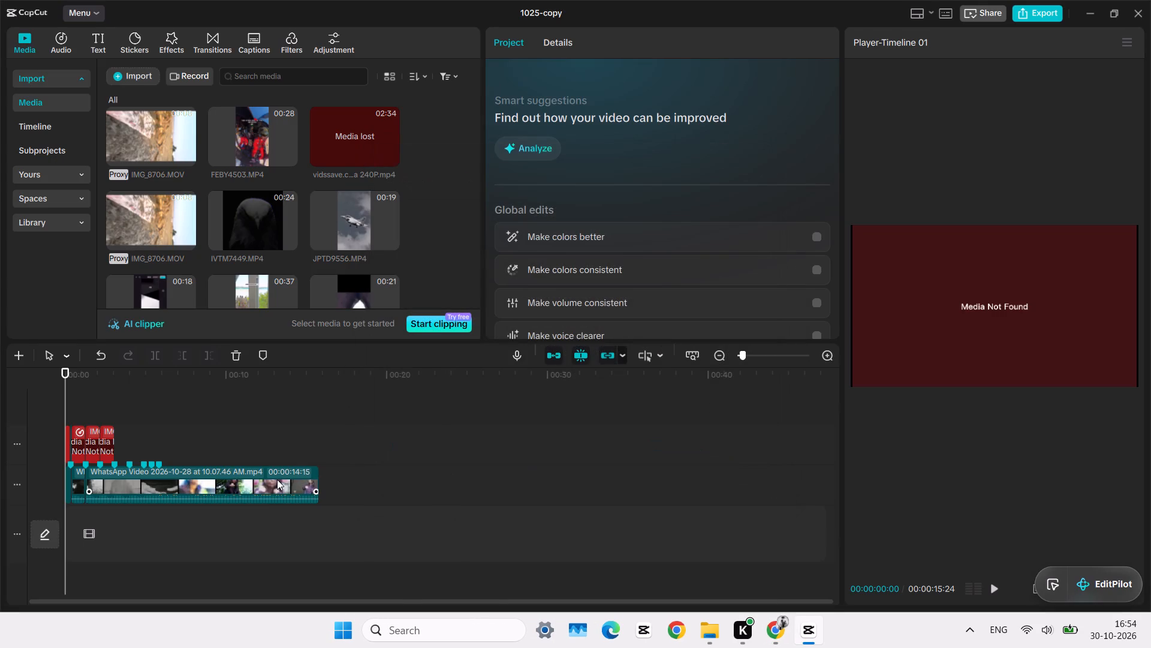
Play the 1025-copy timeline from its start twice to review the edit, select all its clips, and close the project.
{"action": "scroll", "coordinate": [277, 479], "scroll_direction": "up", "scroll_amount": 8, "text": "ctrl"}
{"action": "scroll", "coordinate": [277, 479], "scroll_direction": "right", "scroll_amount": 1}
{"action": "scroll", "coordinate": [277, 479], "scroll_direction": "up", "scroll_amount": 12, "text": "ctrl"}
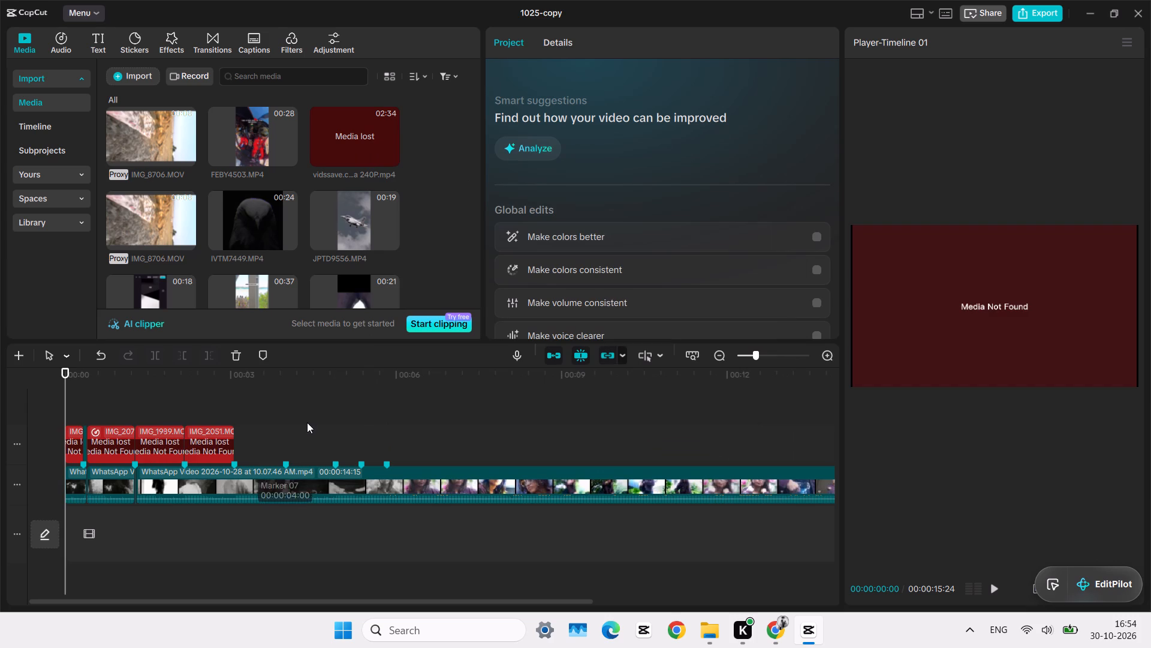
{"action": "left_click", "coordinate": [309, 419]}
{"action": "left_click_drag", "start_coordinate": [309, 419], "coordinate": [0, 422]}
{"action": "key", "text": "space"}
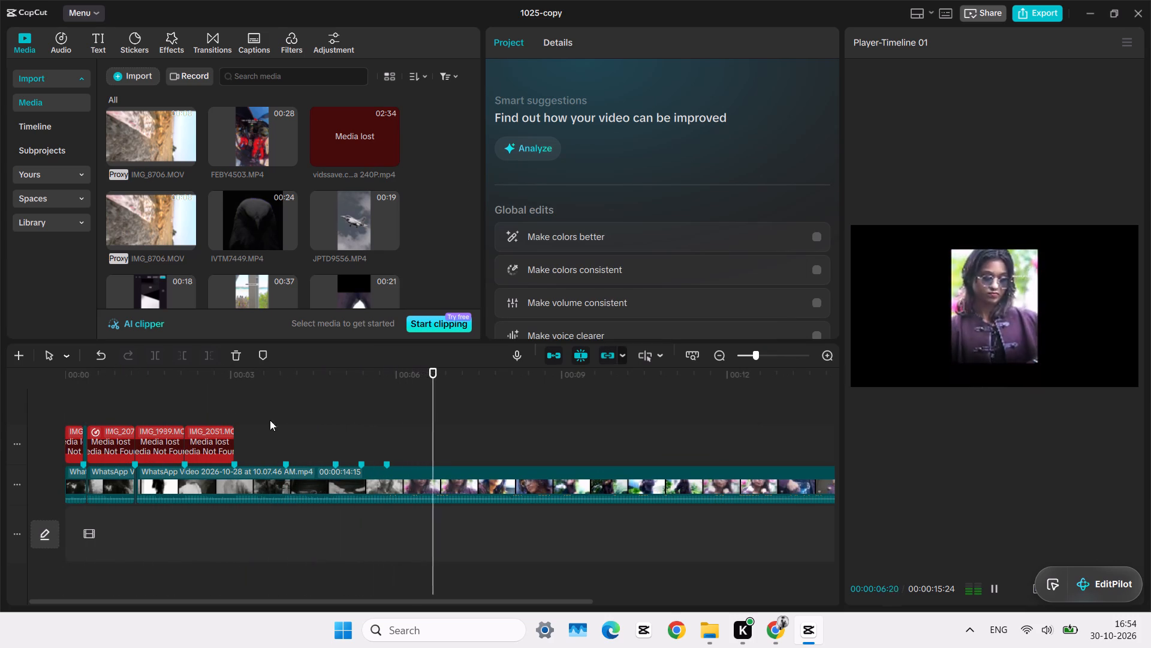
{"action": "left_click", "coordinate": [248, 408]}
{"action": "left_click_drag", "start_coordinate": [248, 408], "coordinate": [0, 423]}
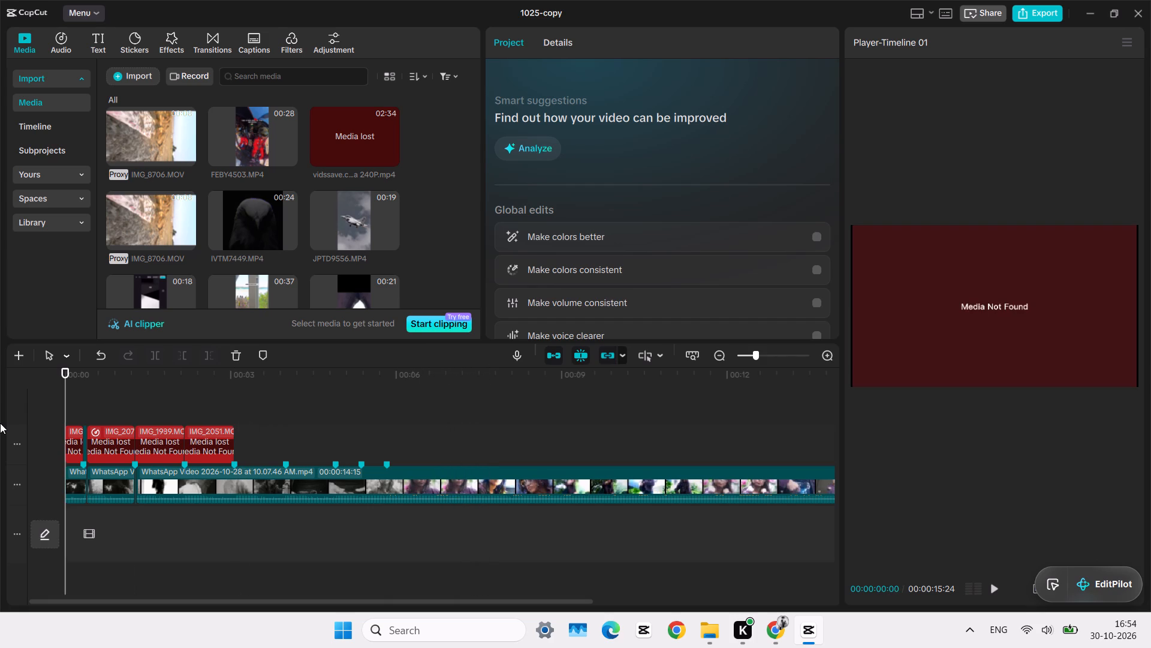
{"action": "key", "text": "space"}
{"action": "left_click", "coordinate": [241, 406]}
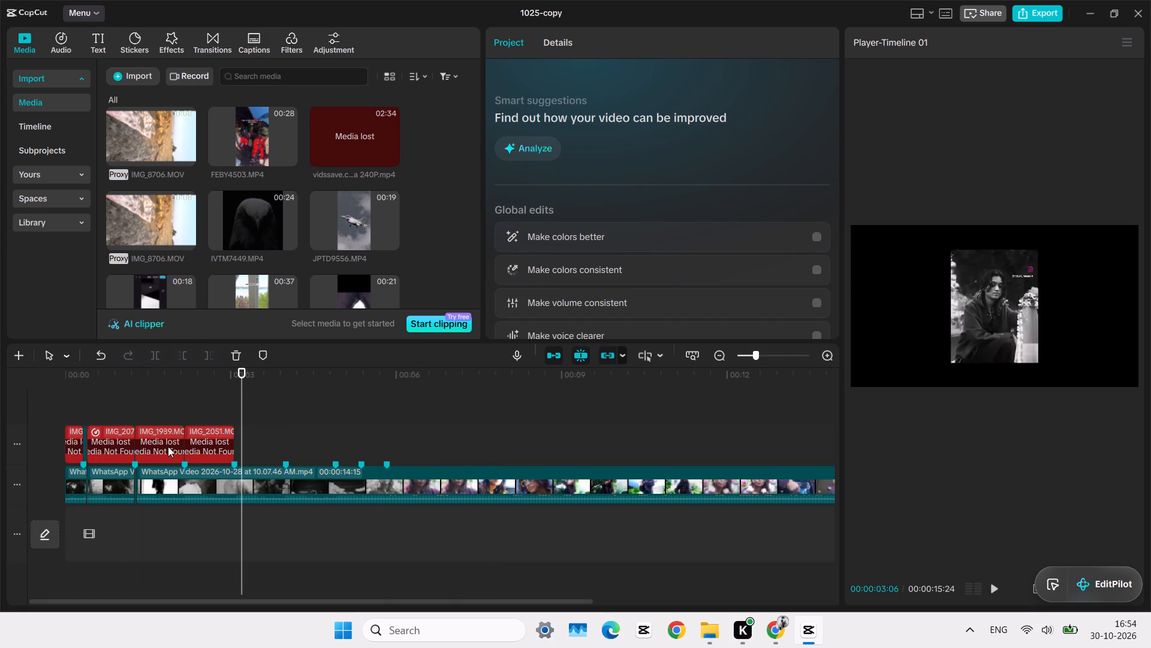
{"action": "key", "text": "ctrl+a"}
{"action": "left_click", "coordinate": [1130, 11]}
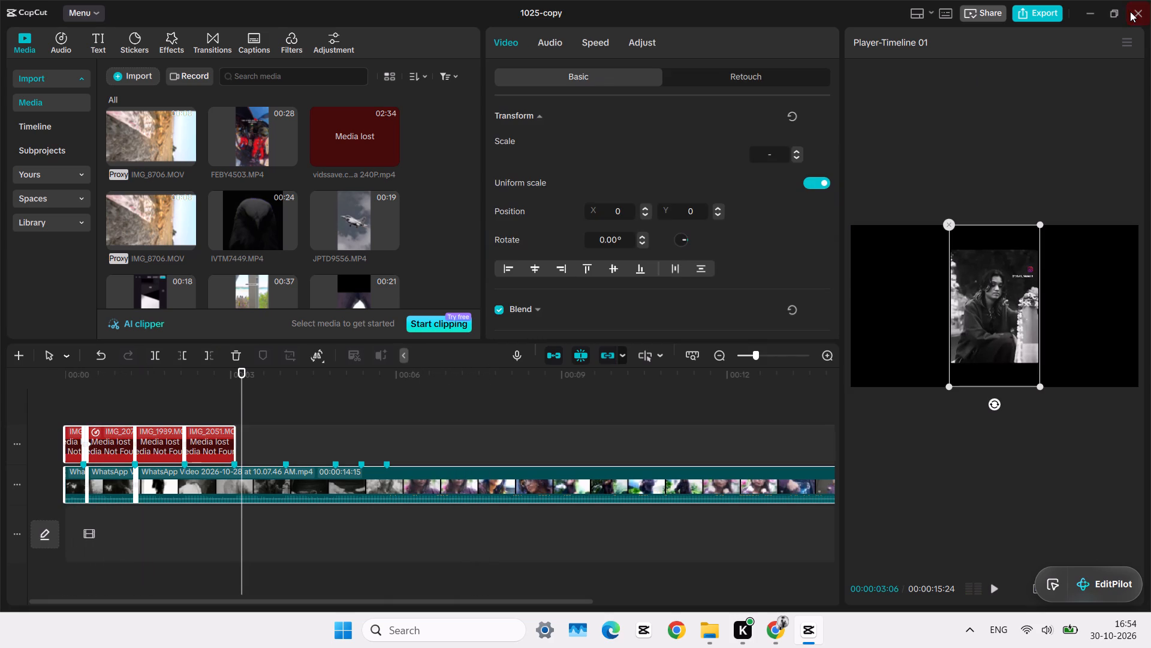
Delete the 1025-copy and 1026 projects together from the projects list.
{"action": "scroll", "coordinate": [296, 527], "scroll_direction": "down", "scroll_amount": 1}
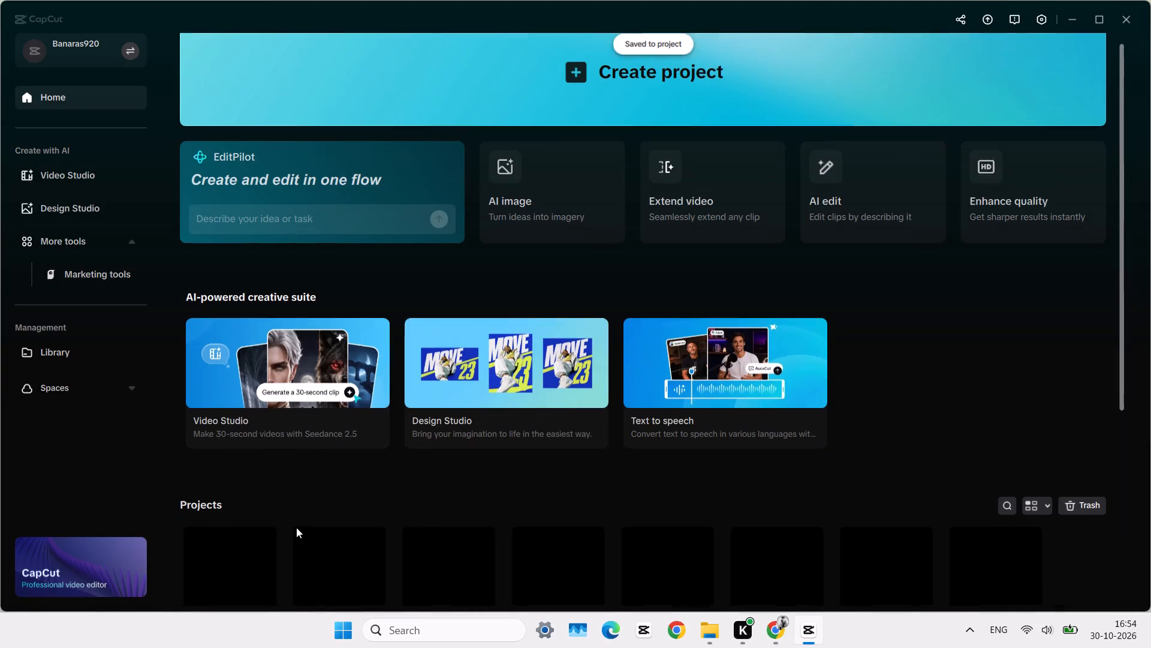
{"action": "scroll", "coordinate": [296, 527], "scroll_direction": "down", "scroll_amount": 3}
{"action": "left_click_drag", "start_coordinate": [171, 347], "coordinate": [314, 431]}
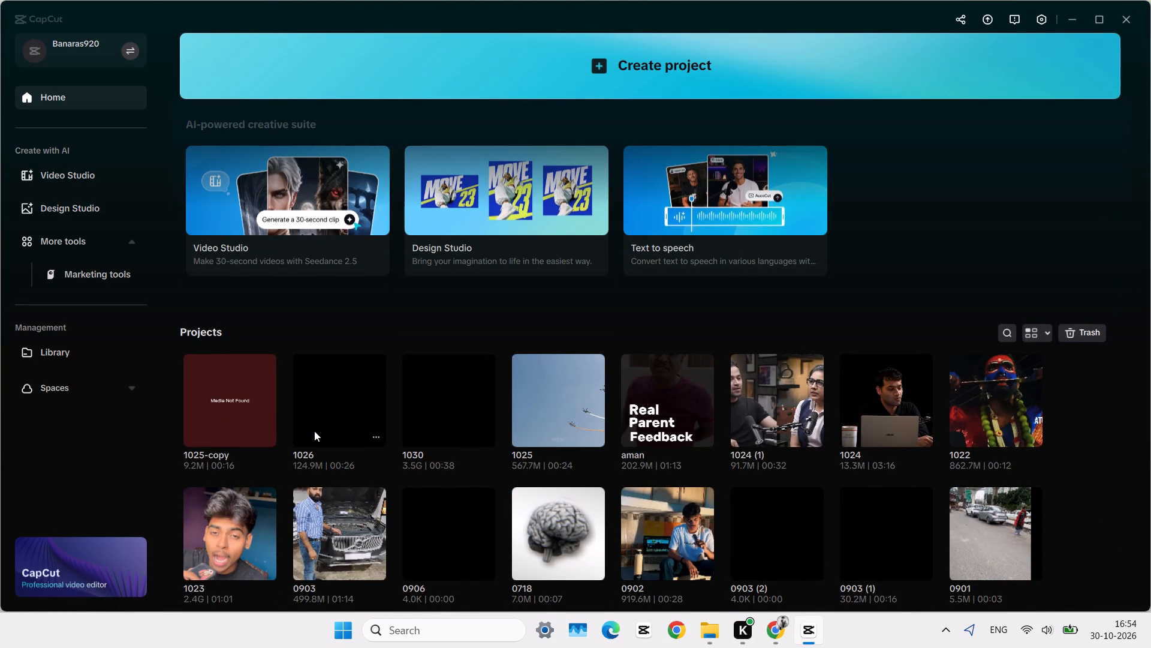
{"action": "left_click_drag", "start_coordinate": [314, 431], "coordinate": [161, 380]}
{"action": "left_click_drag", "start_coordinate": [176, 382], "coordinate": [267, 400]}
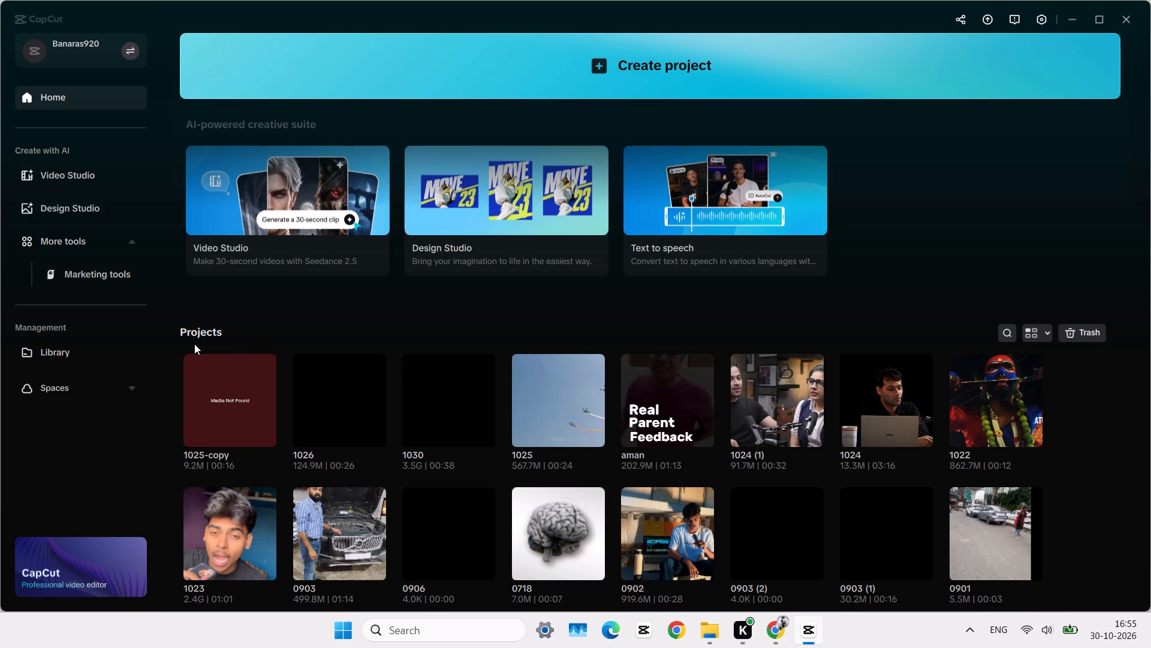
{"action": "left_click_drag", "start_coordinate": [197, 349], "coordinate": [365, 439]}
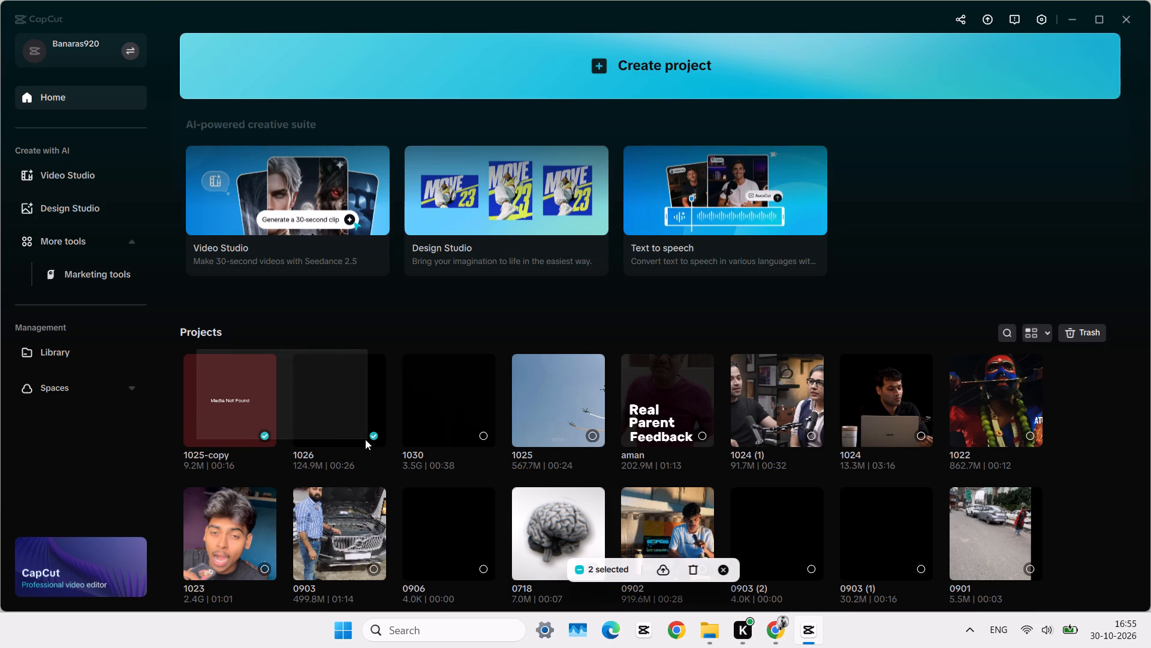
{"action": "left_click_drag", "start_coordinate": [365, 439], "coordinate": [351, 439]}
{"action": "key", "text": "Delete"}
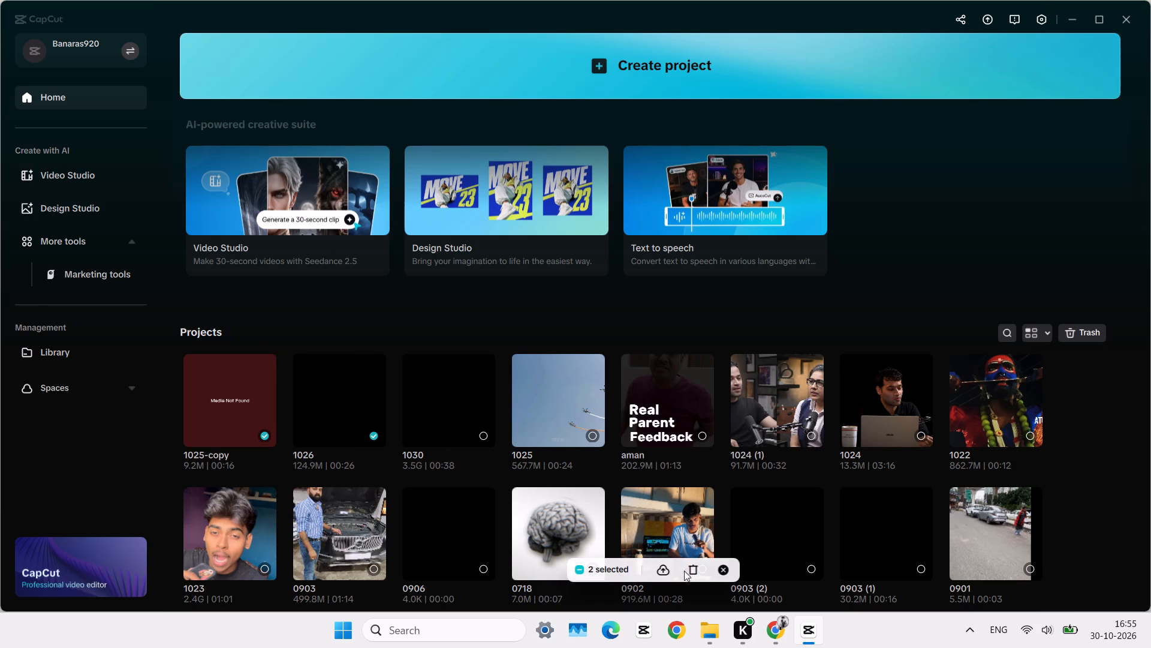
{"action": "left_click", "coordinate": [691, 570]}
{"action": "left_click", "coordinate": [529, 368]}
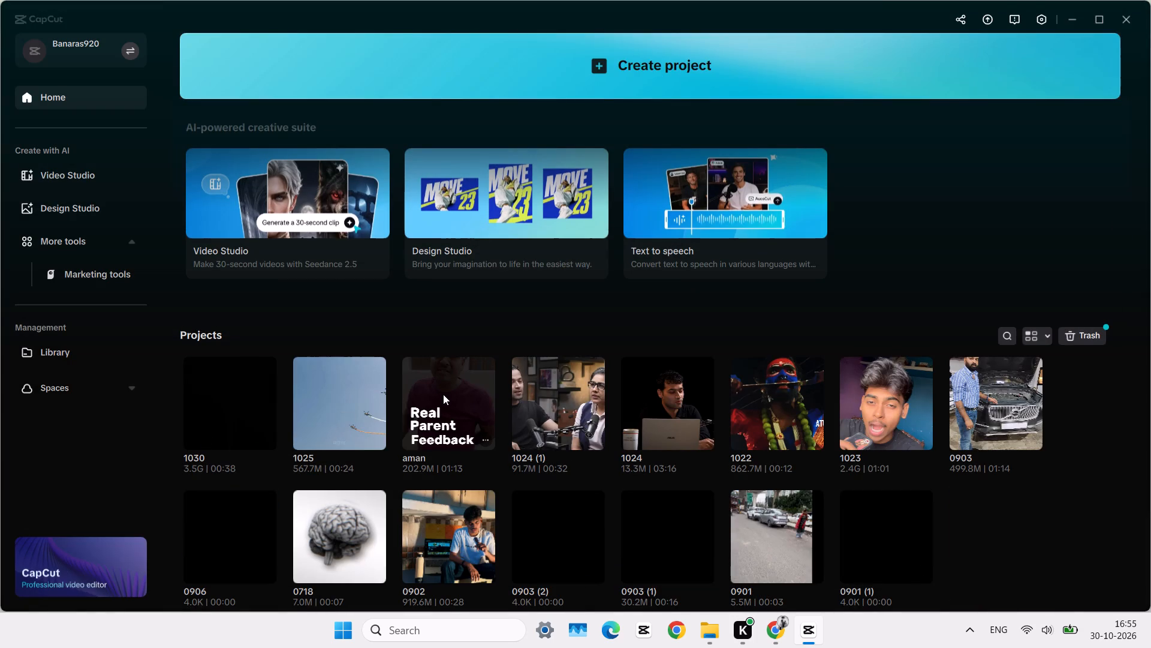
Look through the remaining projects on the home screen for another one to review.
{"action": "scroll", "coordinate": [478, 420], "scroll_direction": "down", "scroll_amount": 4}
{"action": "scroll", "coordinate": [351, 574], "scroll_direction": "down", "scroll_amount": 3}
{"action": "scroll", "coordinate": [351, 574], "scroll_direction": "up", "scroll_amount": 2}
{"action": "scroll", "coordinate": [343, 362], "scroll_direction": "down", "scroll_amount": 16}
{"action": "scroll", "coordinate": [343, 362], "scroll_direction": "down", "scroll_amount": 5}
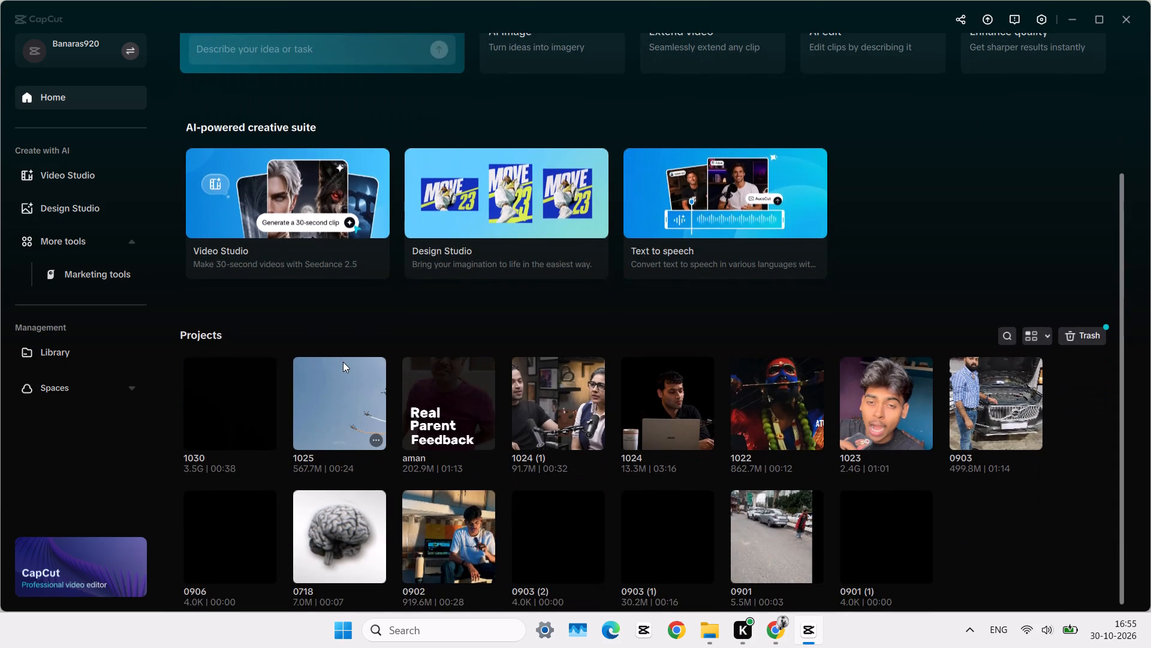
{"action": "scroll", "coordinate": [343, 362], "scroll_direction": "down", "scroll_amount": 1}
{"action": "scroll", "coordinate": [469, 459], "scroll_direction": "down", "scroll_amount": 1}
{"action": "scroll", "coordinate": [469, 459], "scroll_direction": "up", "scroll_amount": 1}
{"action": "scroll", "coordinate": [469, 459], "scroll_direction": "down", "scroll_amount": 6}
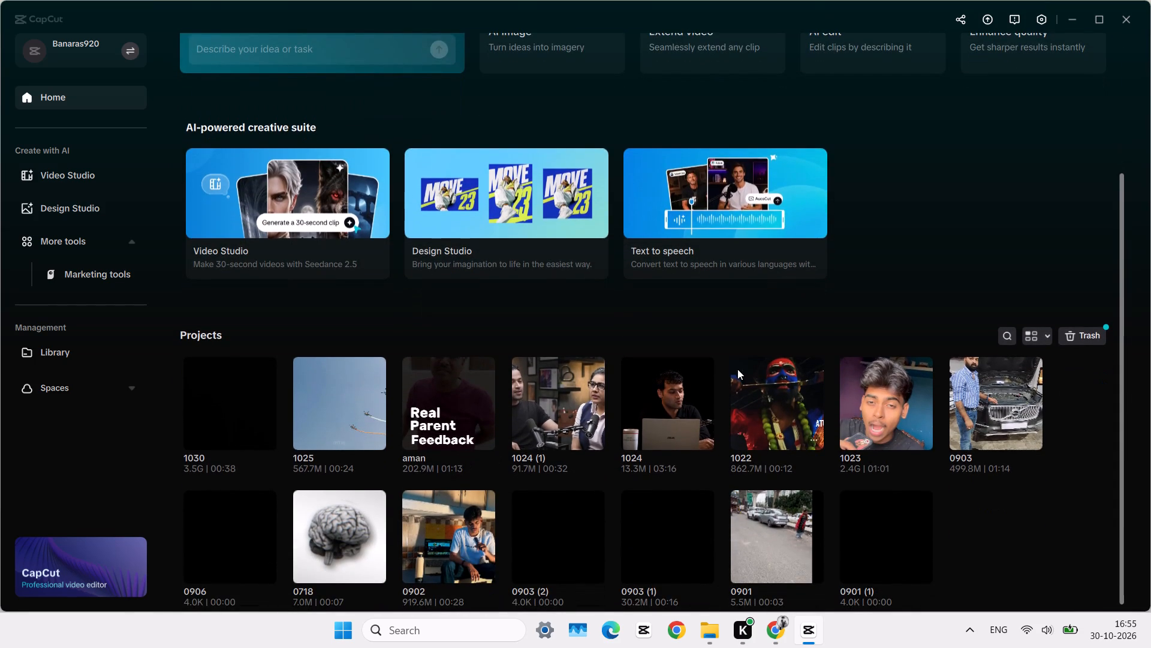
Open the 1024 (1) project and briefly play the opening of its timeline.
{"action": "left_click", "coordinate": [515, 386]}
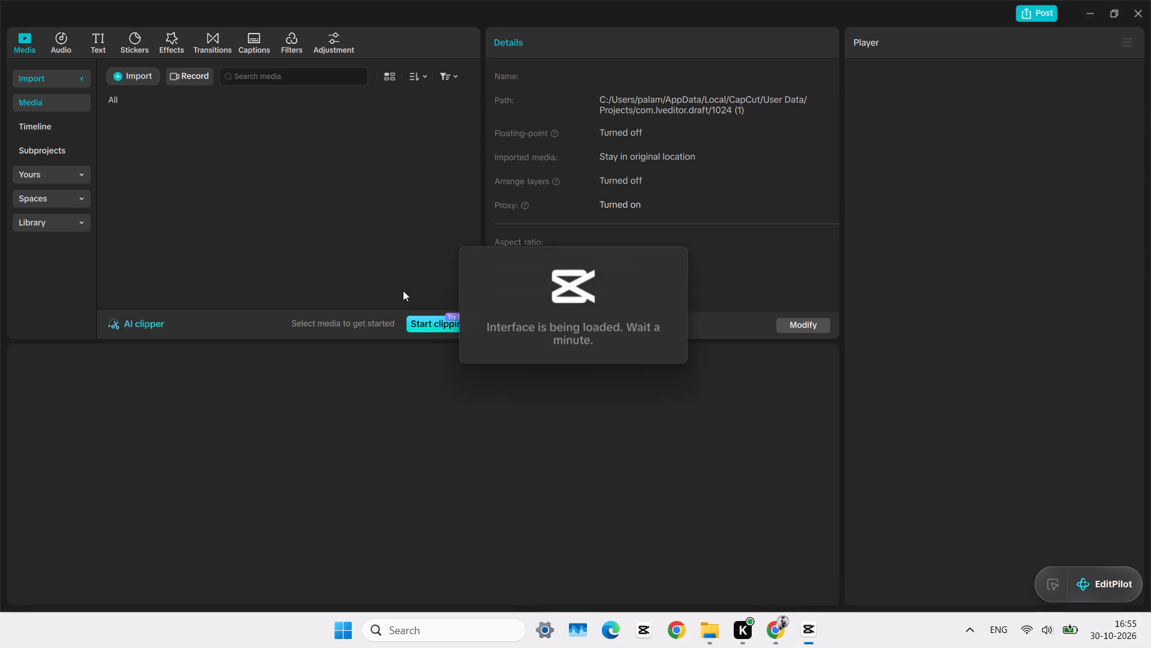
{"action": "left_click", "coordinate": [246, 402]}
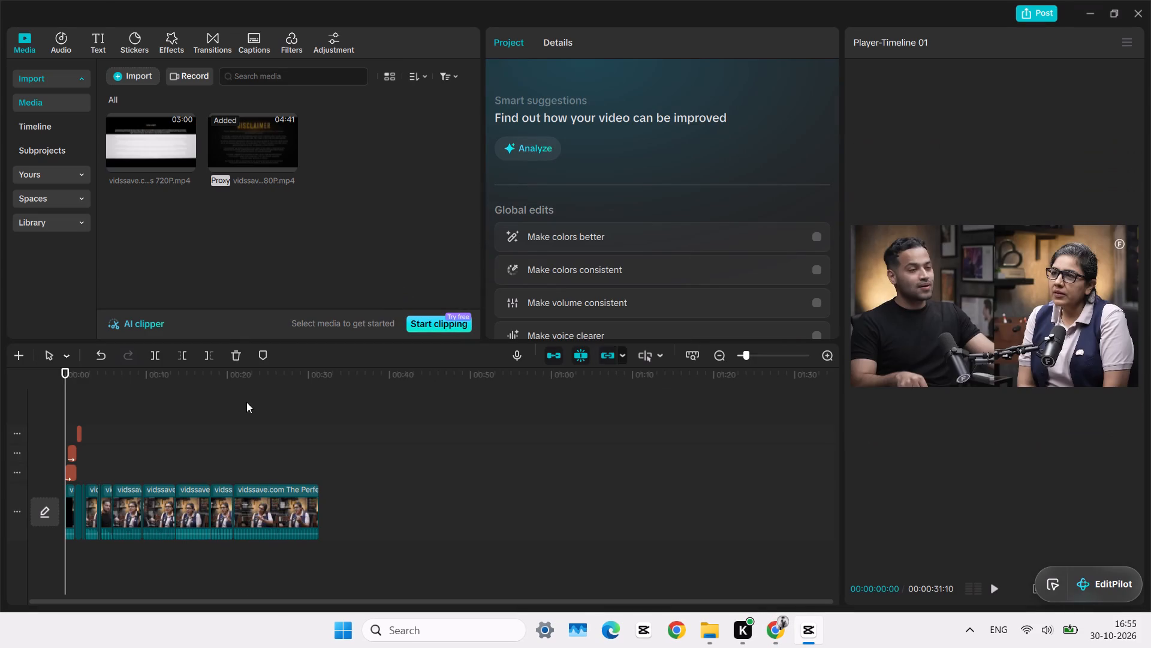
{"action": "left_click_drag", "start_coordinate": [246, 402], "coordinate": [0, 409]}
{"action": "key", "text": "space"}
{"action": "key", "text": "space"}
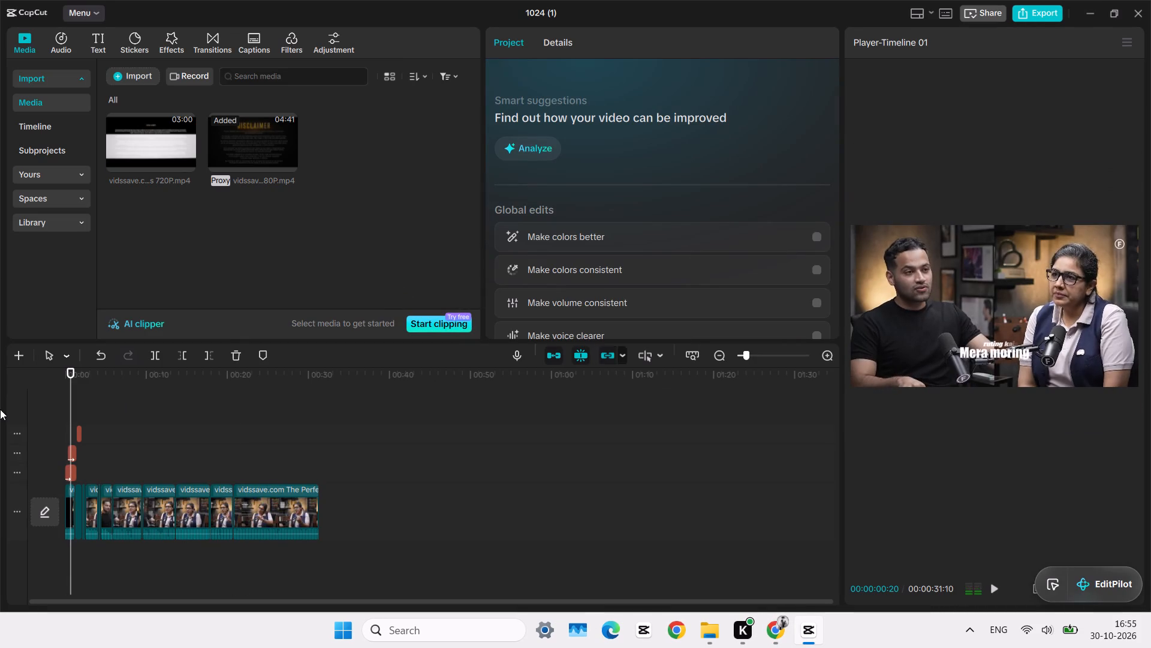
Move the floating EditPilot widget off the player controls, play the opening captions from the start in full screen, and exit full screen.
{"action": "scroll", "coordinate": [123, 436], "scroll_direction": "up", "scroll_amount": 14, "text": "ctrl"}
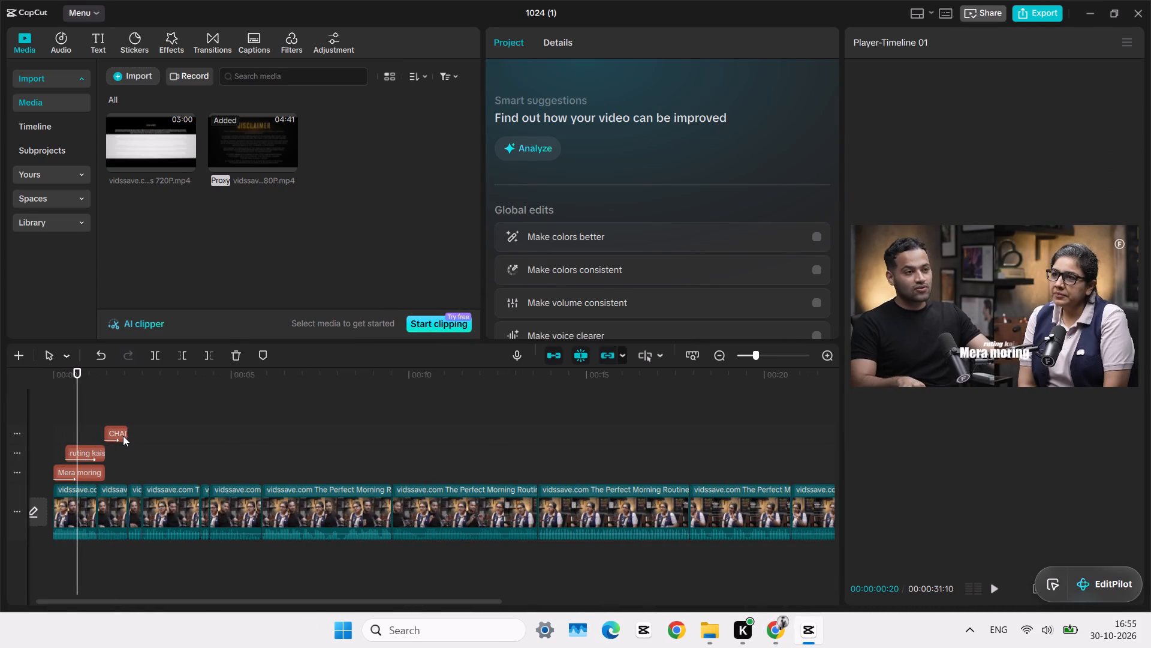
{"action": "left_click", "coordinate": [145, 407]}
{"action": "left_click_drag", "start_coordinate": [145, 407], "coordinate": [0, 415]}
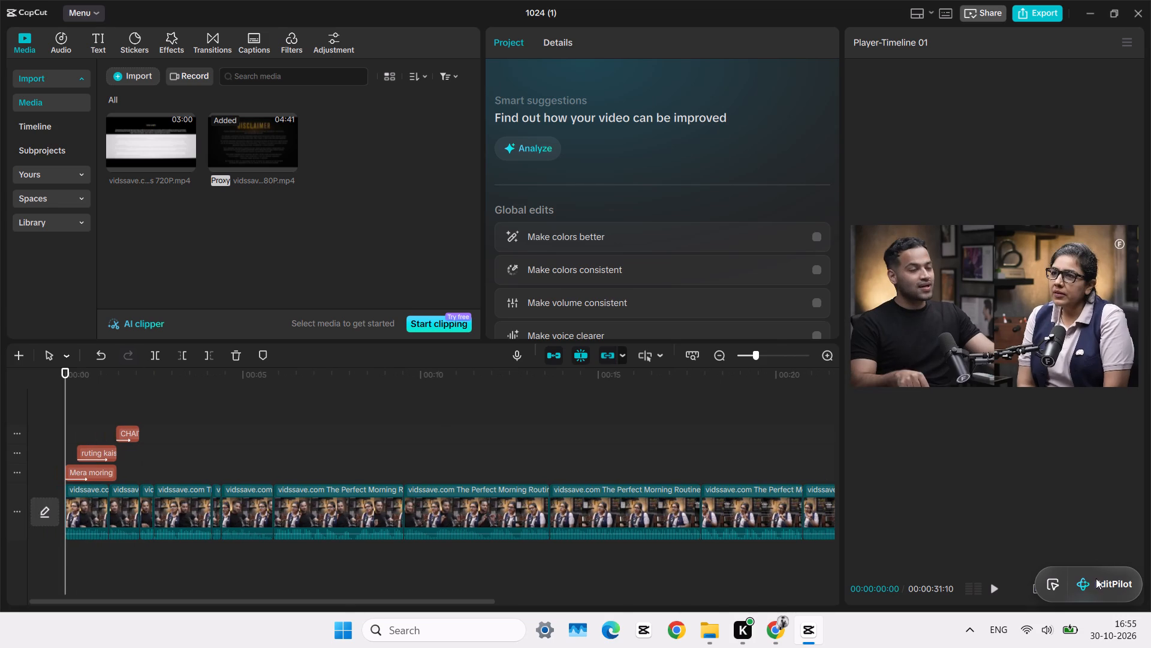
{"action": "left_click_drag", "start_coordinate": [1096, 578], "coordinate": [816, 0]}
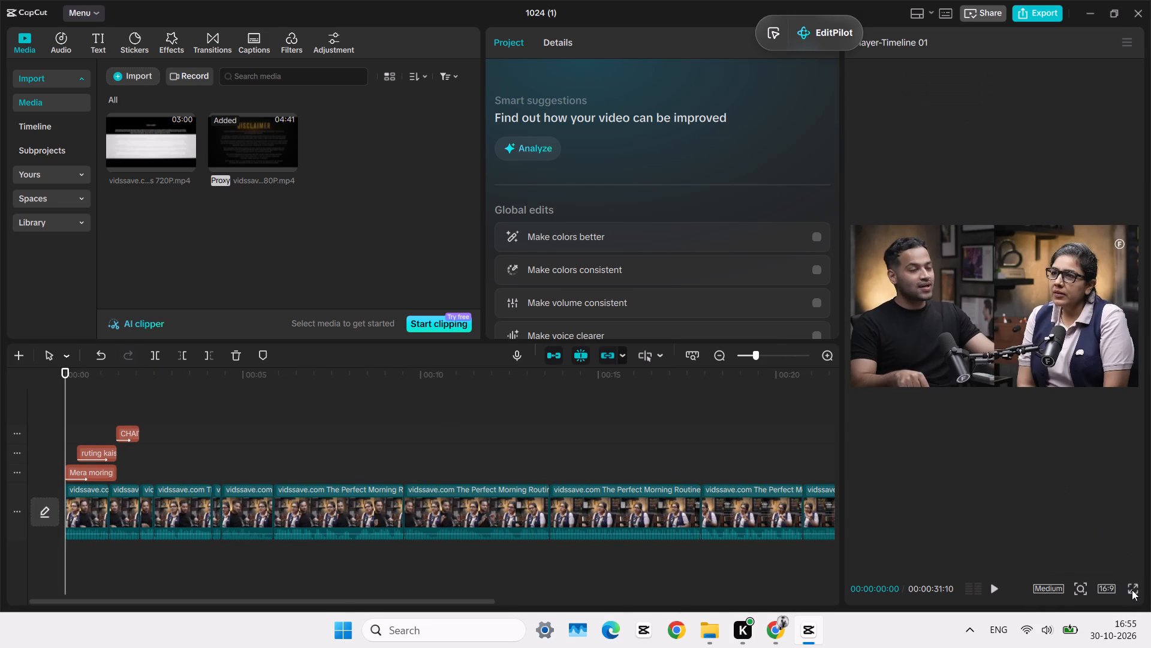
{"action": "left_click", "coordinate": [1132, 590]}
{"action": "key", "text": "space"}
{"action": "key", "text": "space"}
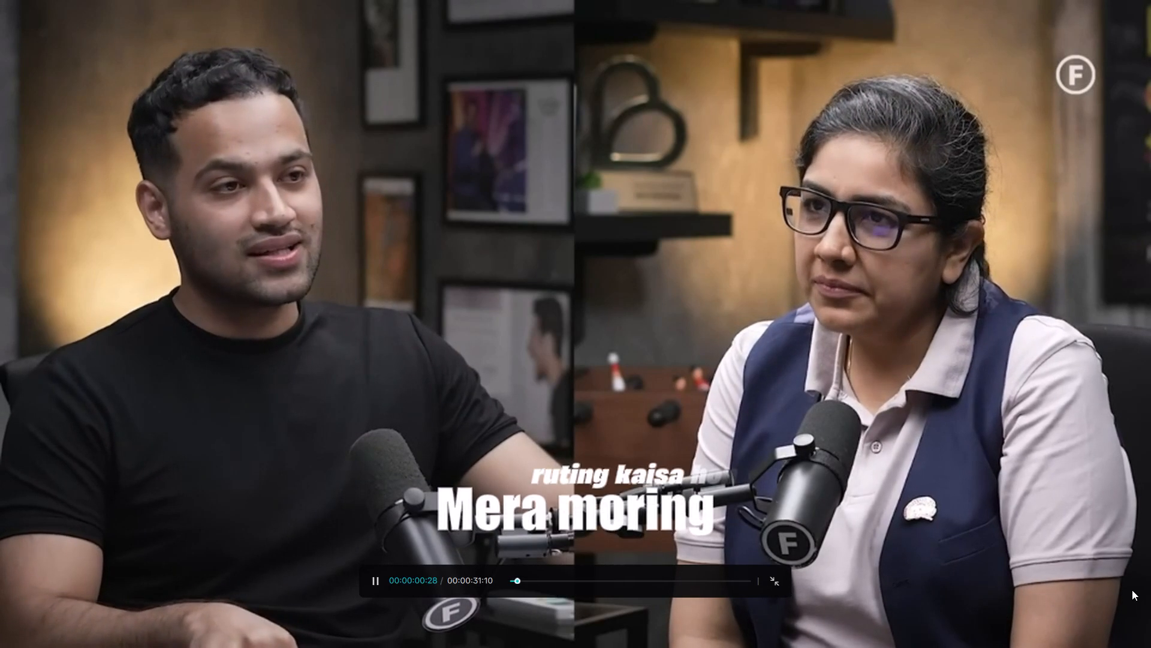
{"action": "key", "text": "space"}
{"action": "key", "text": "space"}
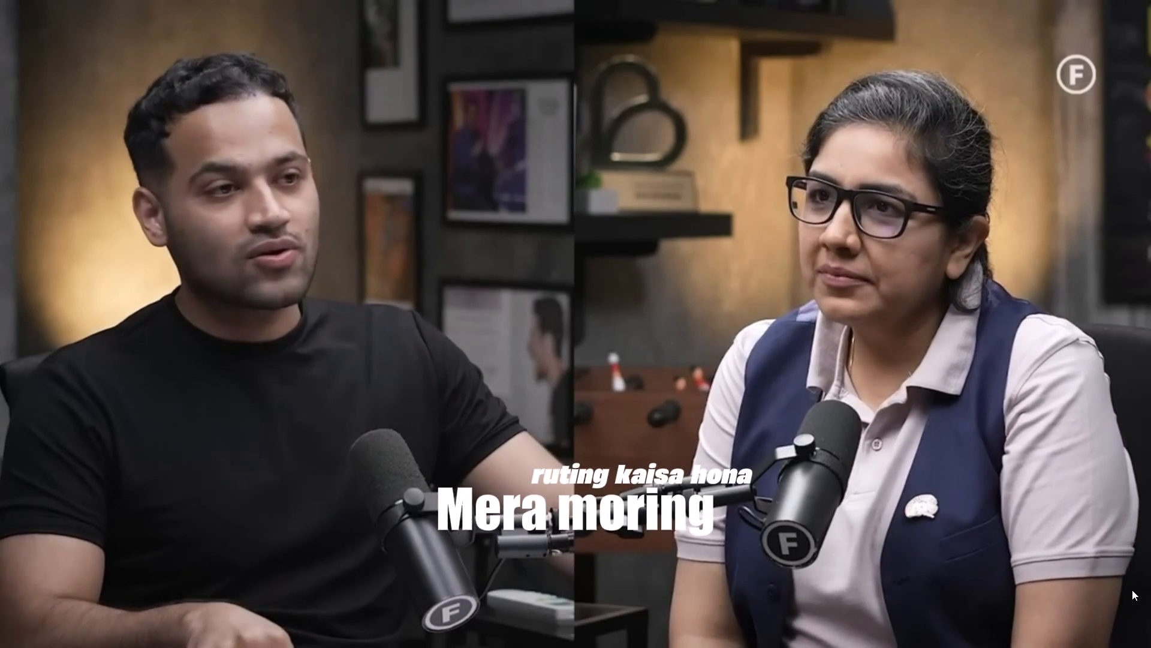
{"action": "key", "text": "space"}
{"action": "key", "text": "space"}
{"action": "key", "text": "space"}
{"action": "key", "text": "space"}
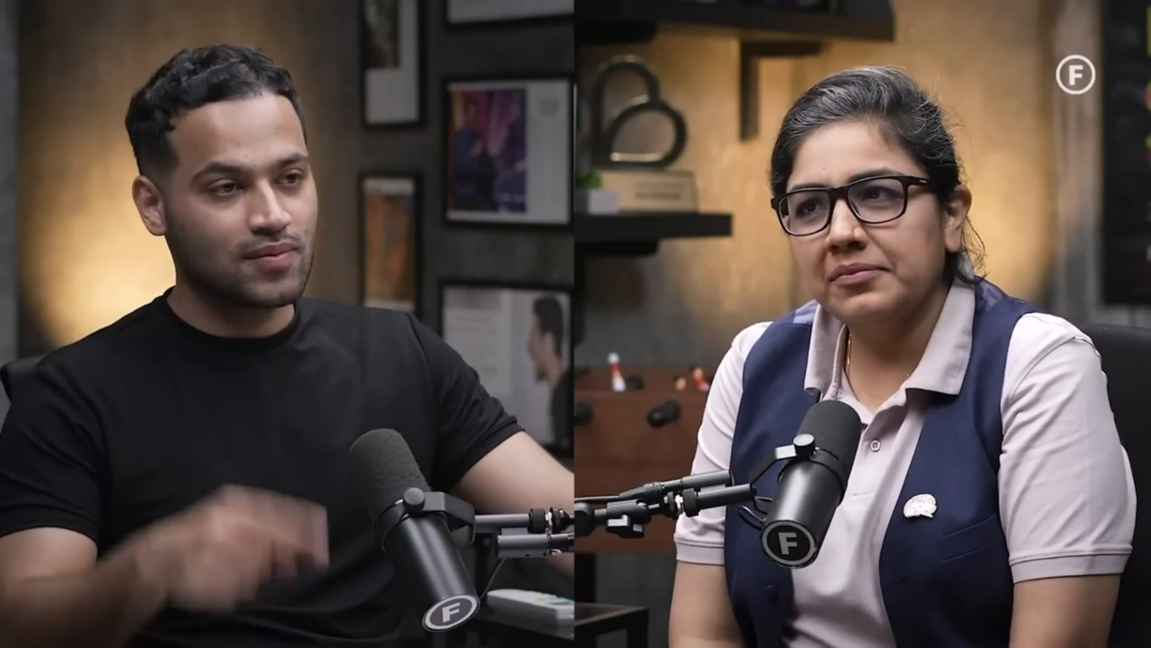
{"action": "left_click", "coordinate": [910, 513]}
{"action": "left_click", "coordinate": [767, 572]}
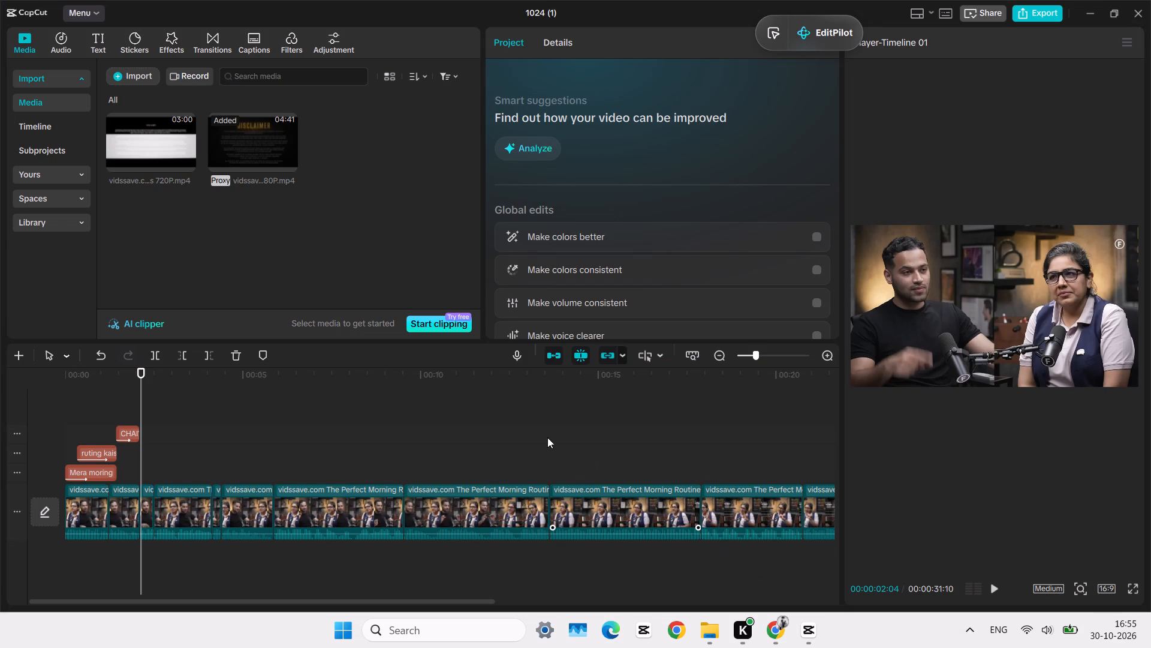
Return the playhead to the timeline start and close the 1024 (1) project.
{"action": "left_click", "coordinate": [518, 418]}
{"action": "left_click_drag", "start_coordinate": [518, 418], "coordinate": [0, 446]}
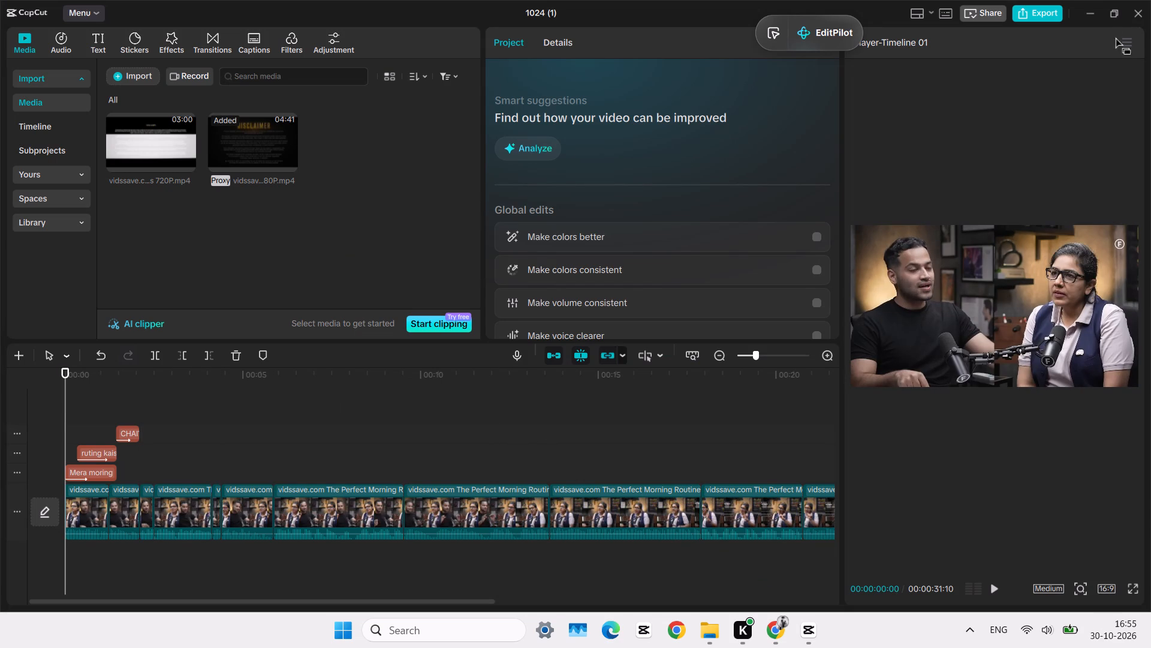
{"action": "left_click", "coordinate": [1136, 16]}
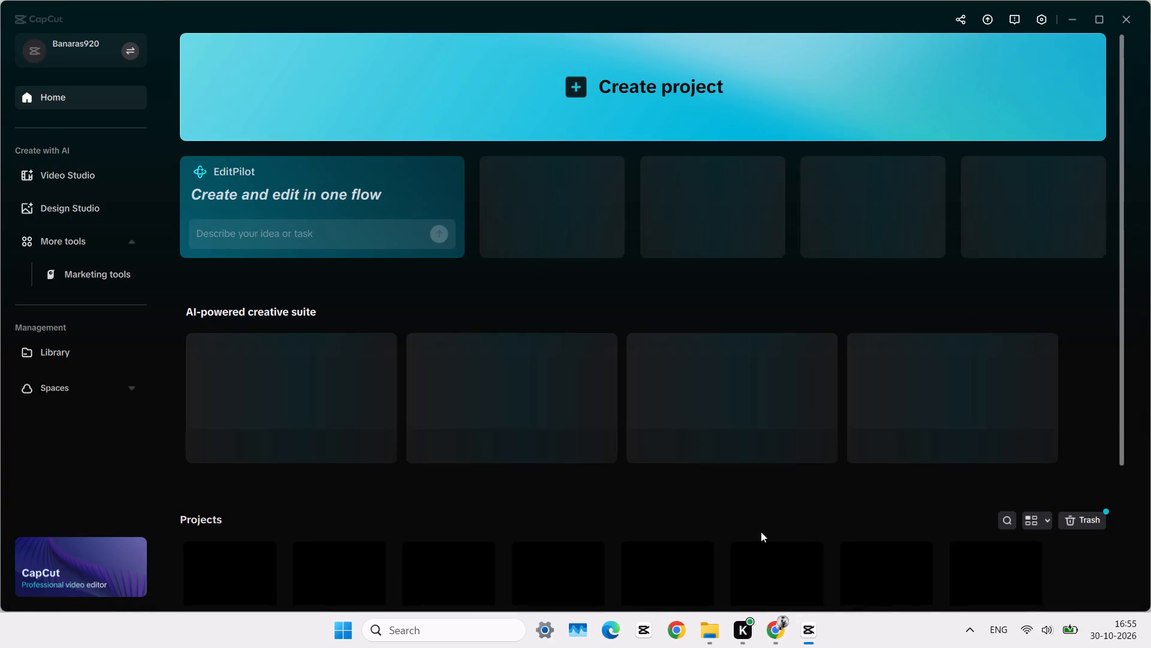
Switch to Chrome, showing the ATUL folder in Google Drive.
{"action": "left_click", "coordinate": [778, 631]}
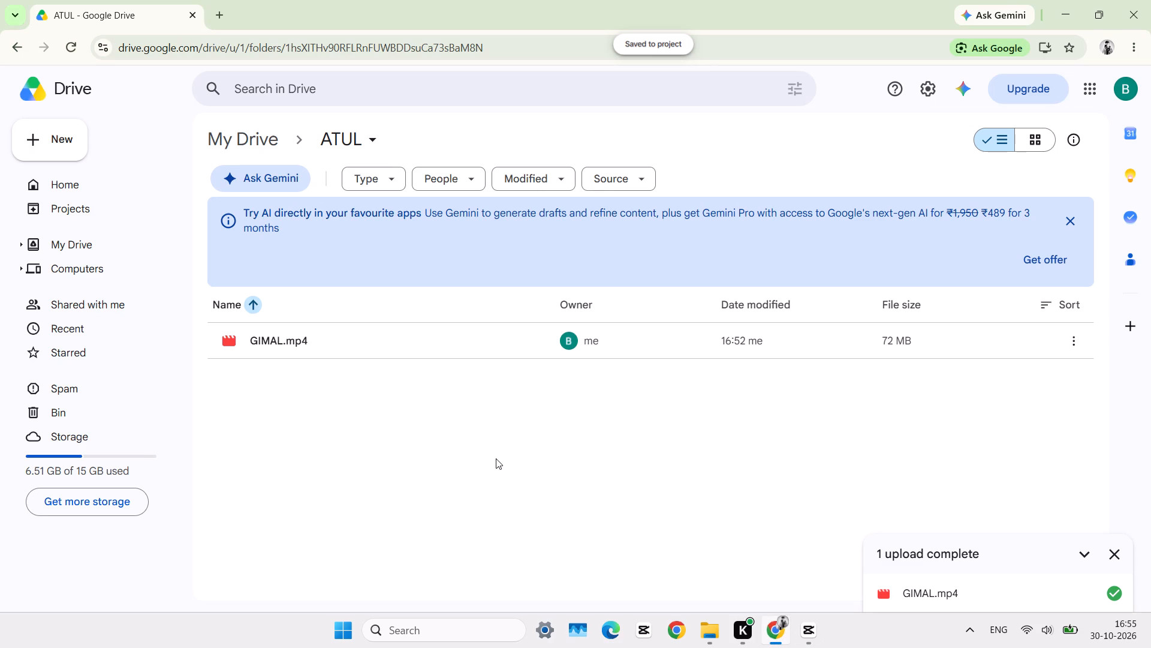